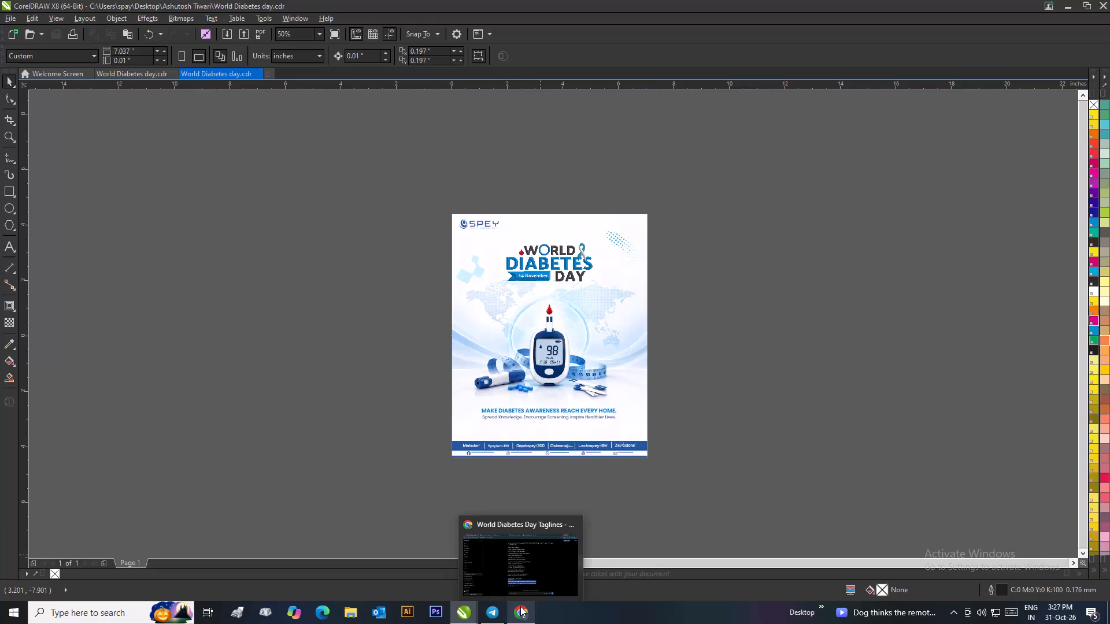
Switch to the Pngtree site in Chrome and search its PNG images for "dhanteras".
click(521, 572)
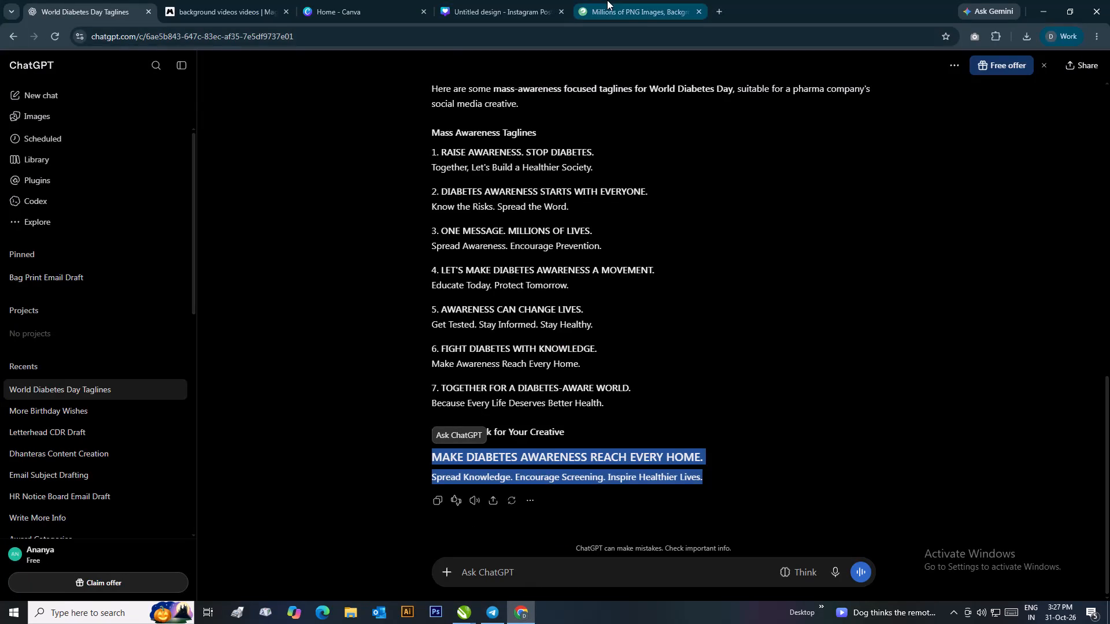
click(607, 0)
scroll(581, 269, up, 5)
scroll(513, 350, down, 5)
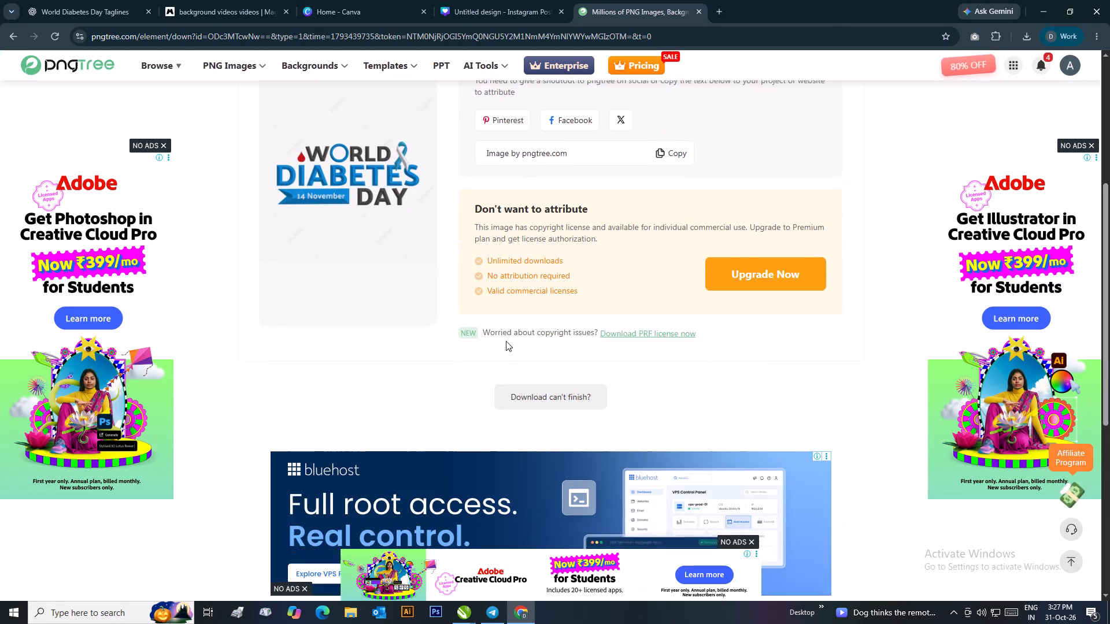
scroll(559, 258, up, 4)
scroll(571, 150, up, 4)
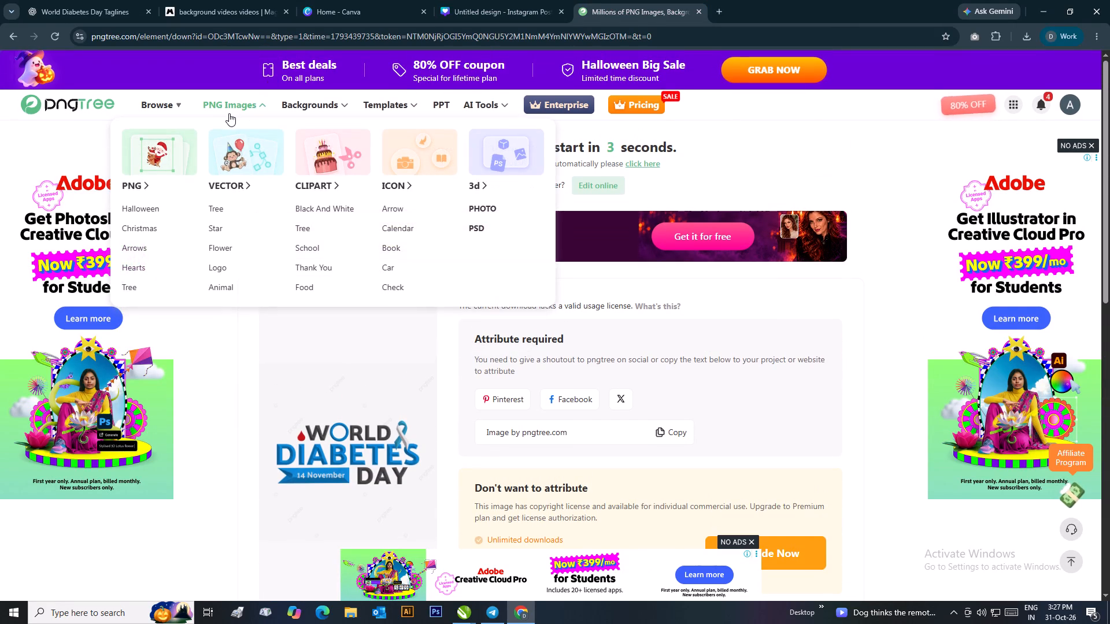
click(230, 112)
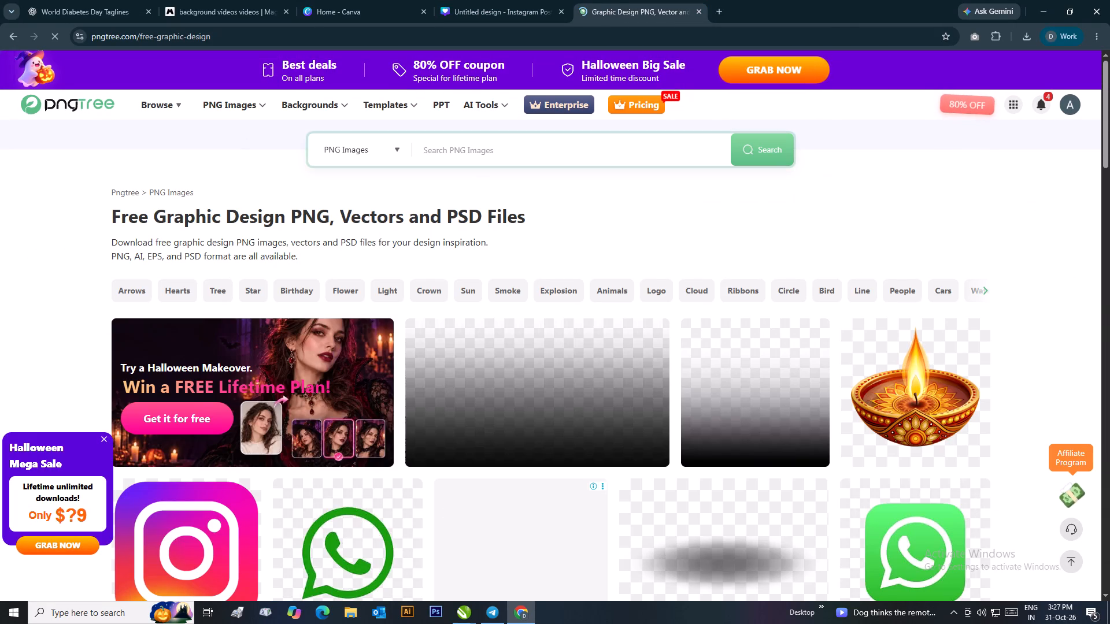
click(463, 151)
text(dhanteras)
key(Return)
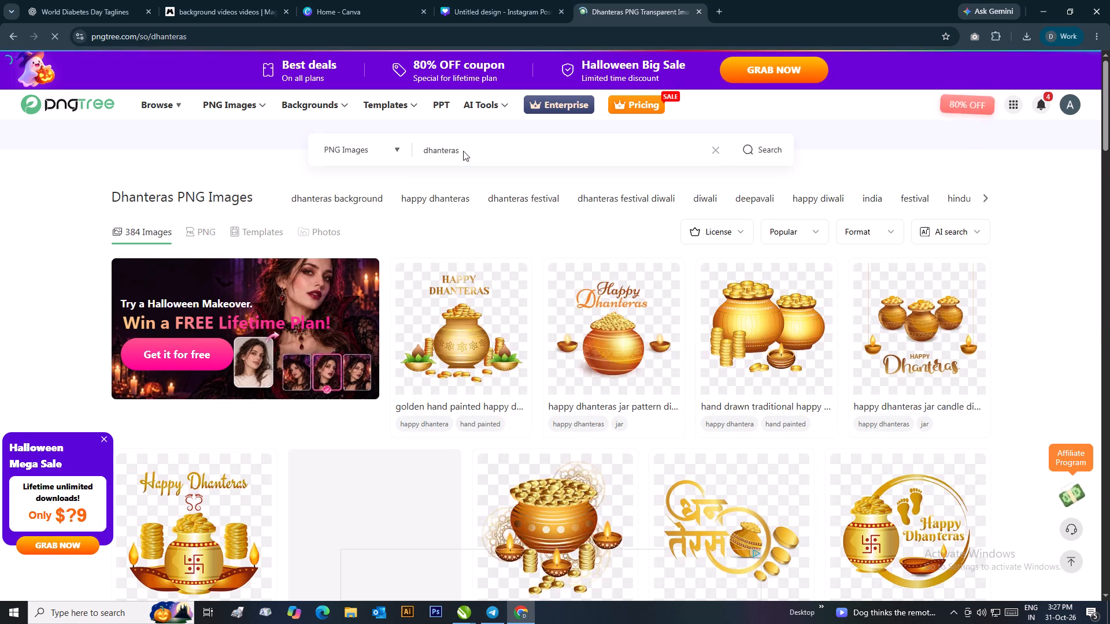
Browse the Dhanteras PNG results for a suitable festival graphic.
scroll(516, 392, down, 2)
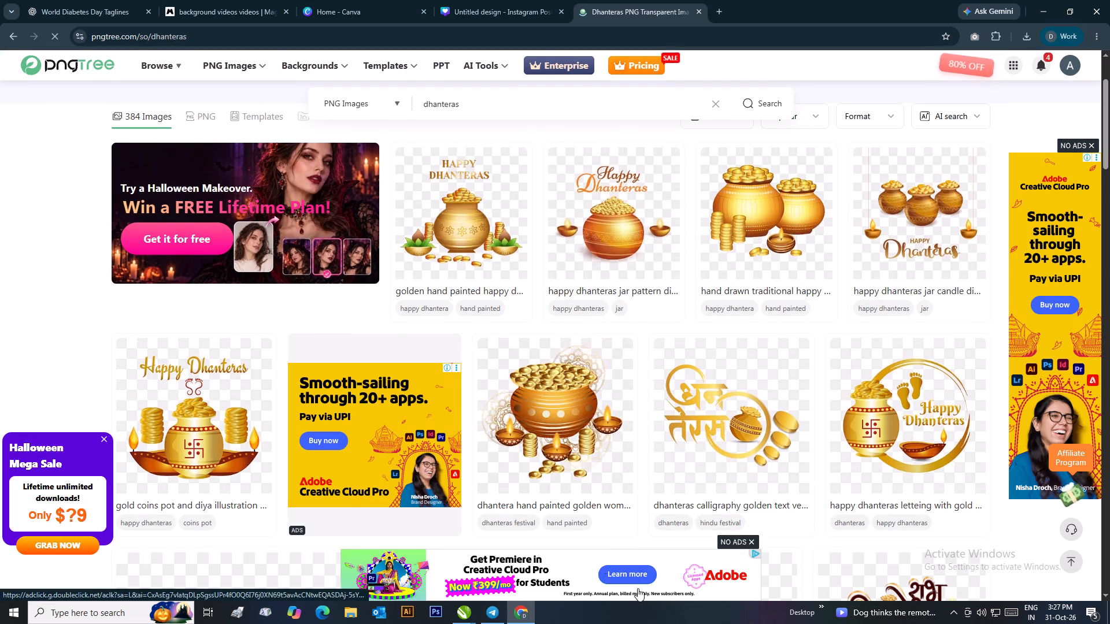
scroll(362, 495, down, 4)
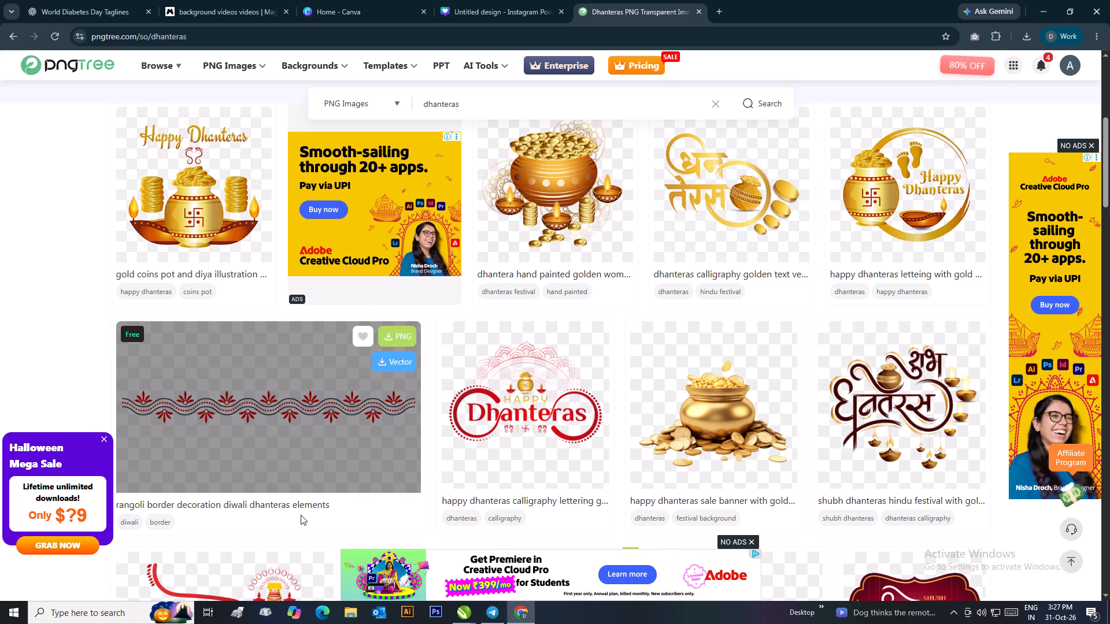
scroll(472, 476, down, 5)
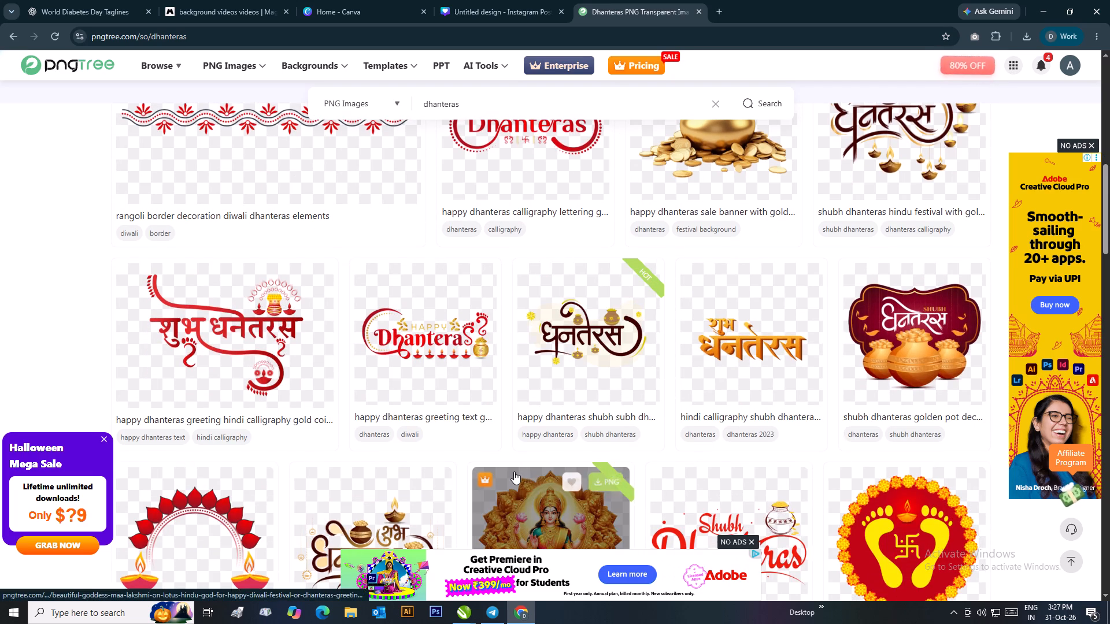
scroll(514, 471, down, 2)
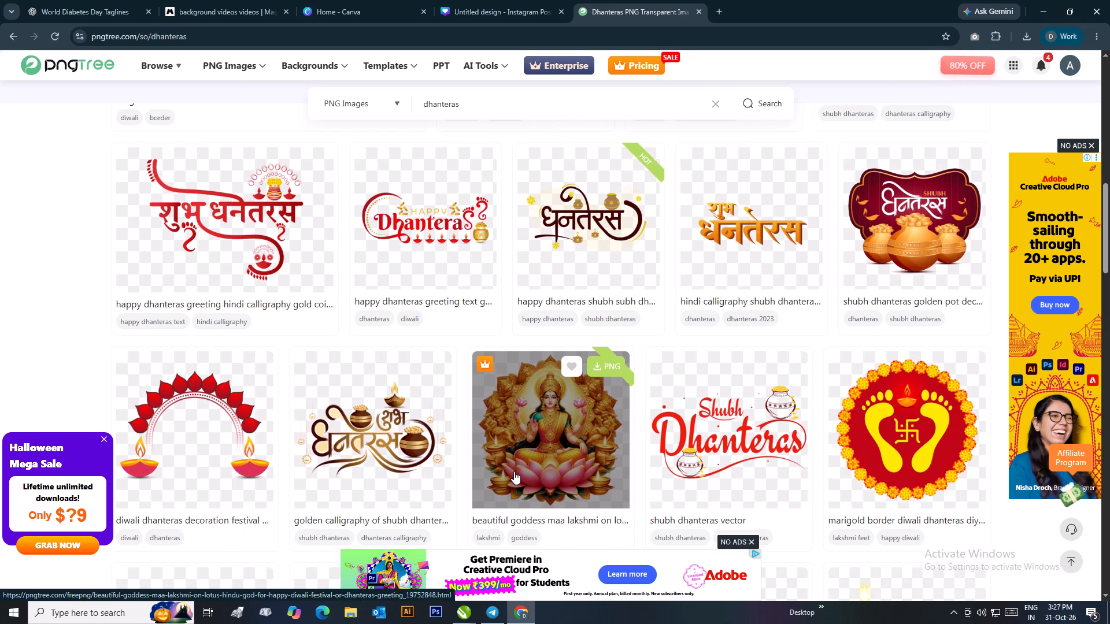
scroll(514, 471, down, 6)
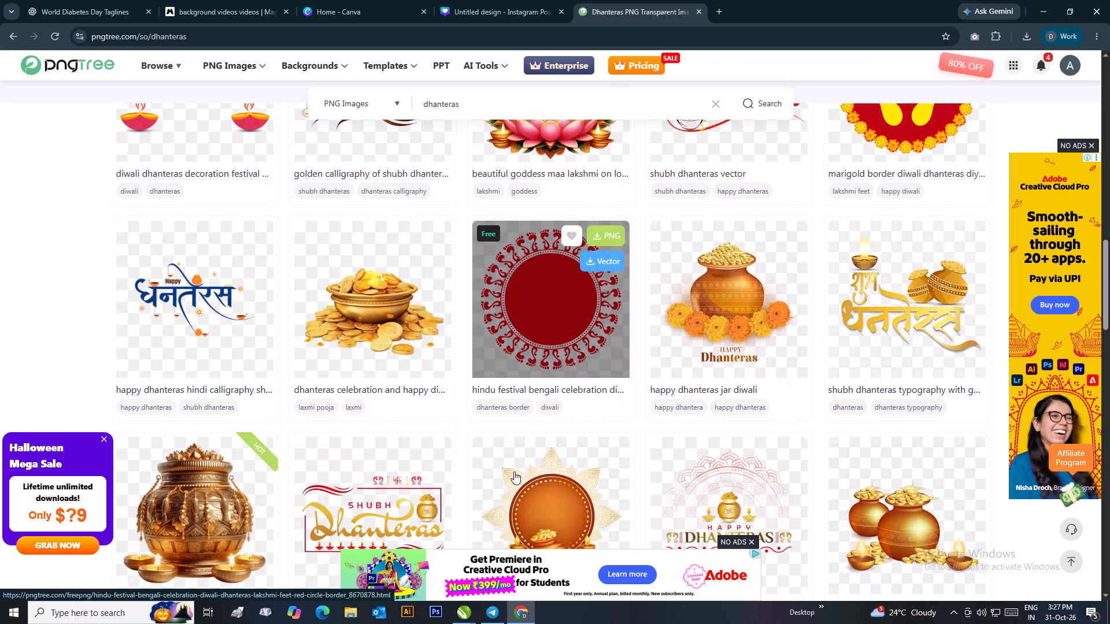
scroll(514, 471, down, 3)
scroll(514, 471, up, 1)
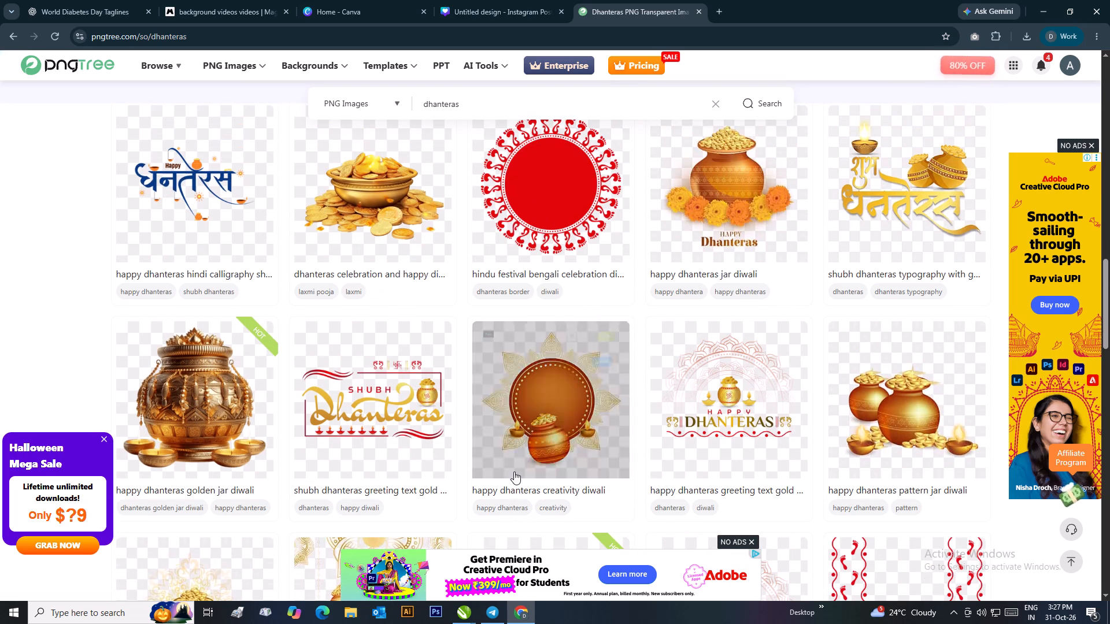
scroll(514, 471, down, 2)
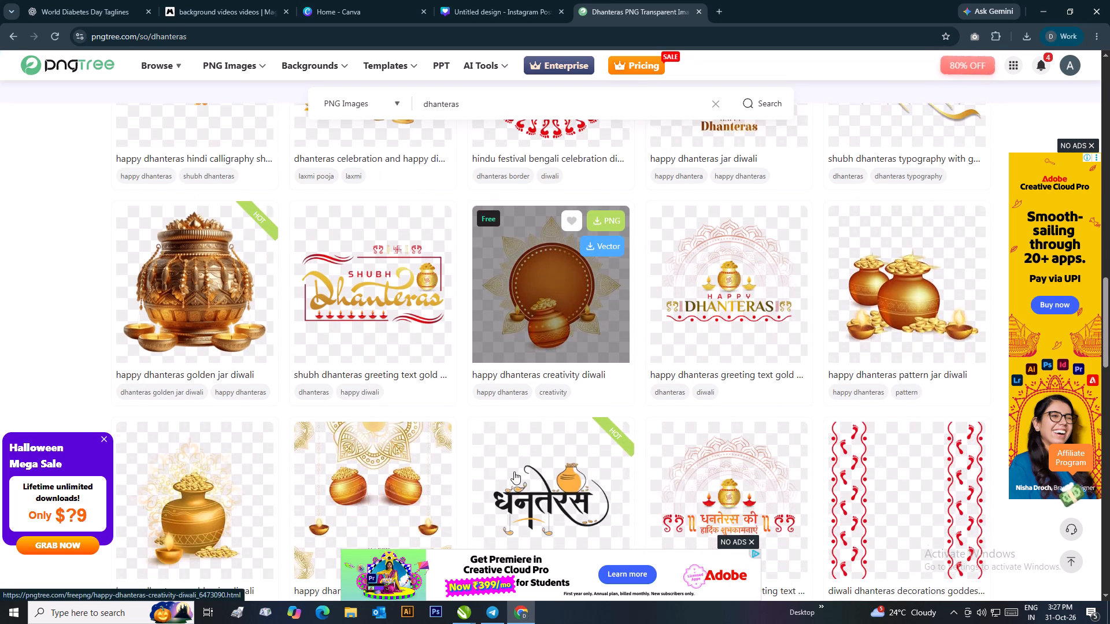
scroll(717, 470, down, 3)
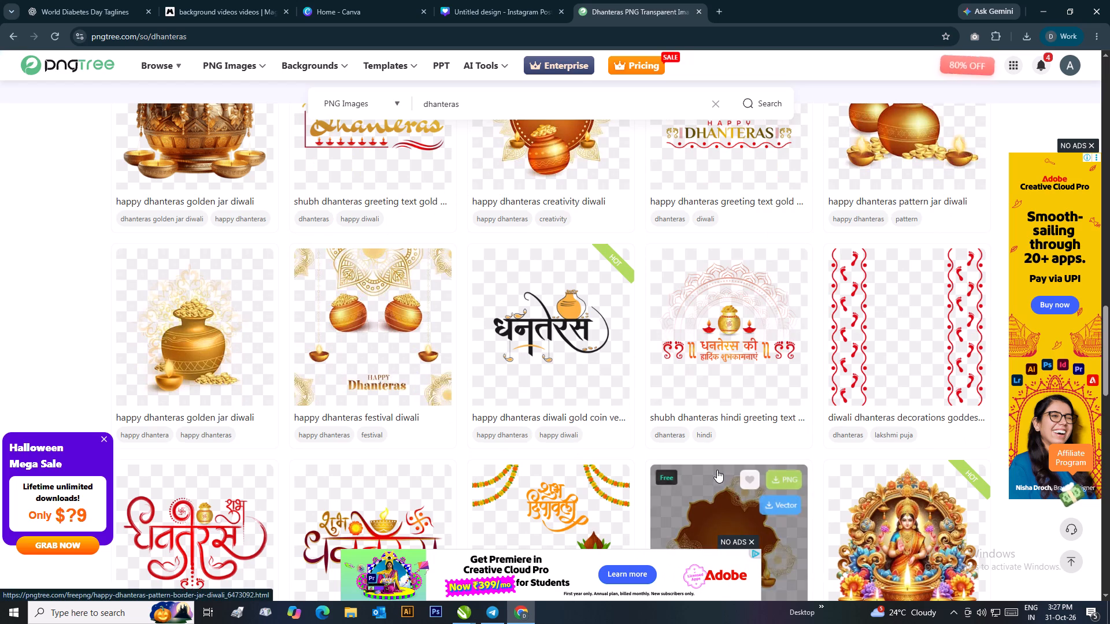
scroll(717, 470, down, 8)
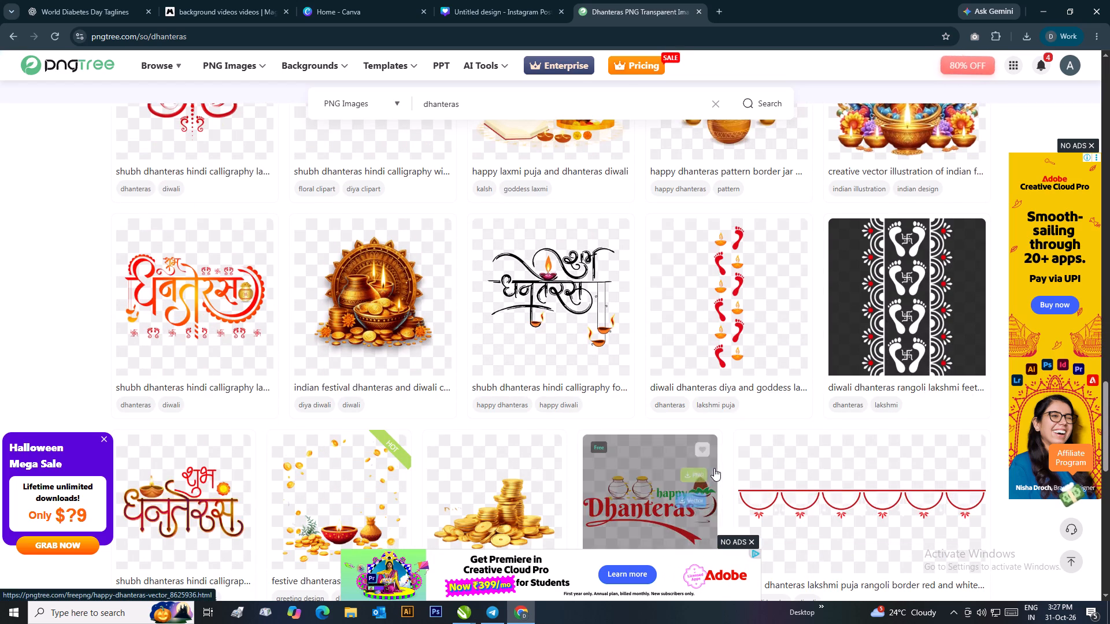
scroll(714, 468, down, 6)
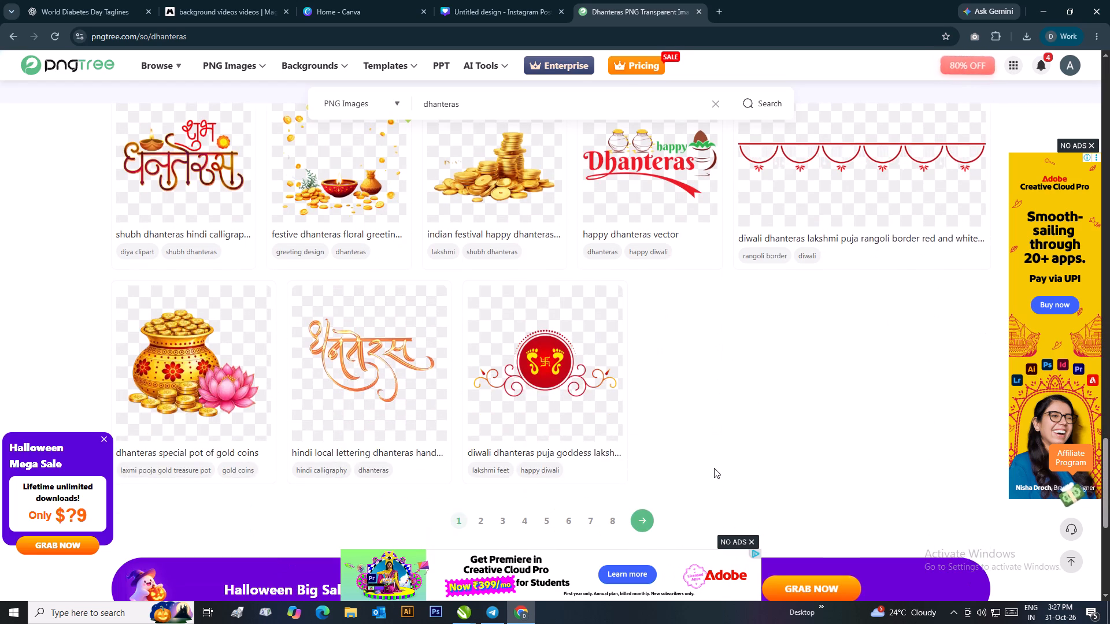
scroll(714, 468, down, 2)
scroll(714, 468, up, 5)
scroll(784, 463, up, 4)
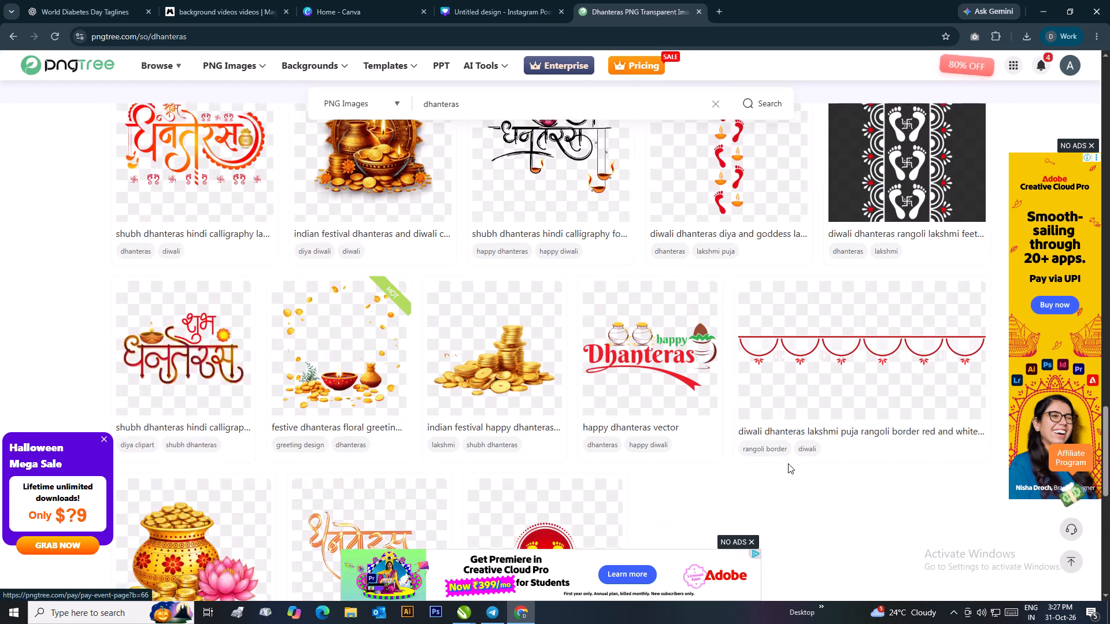
scroll(788, 463, up, 8)
scroll(788, 463, down, 3)
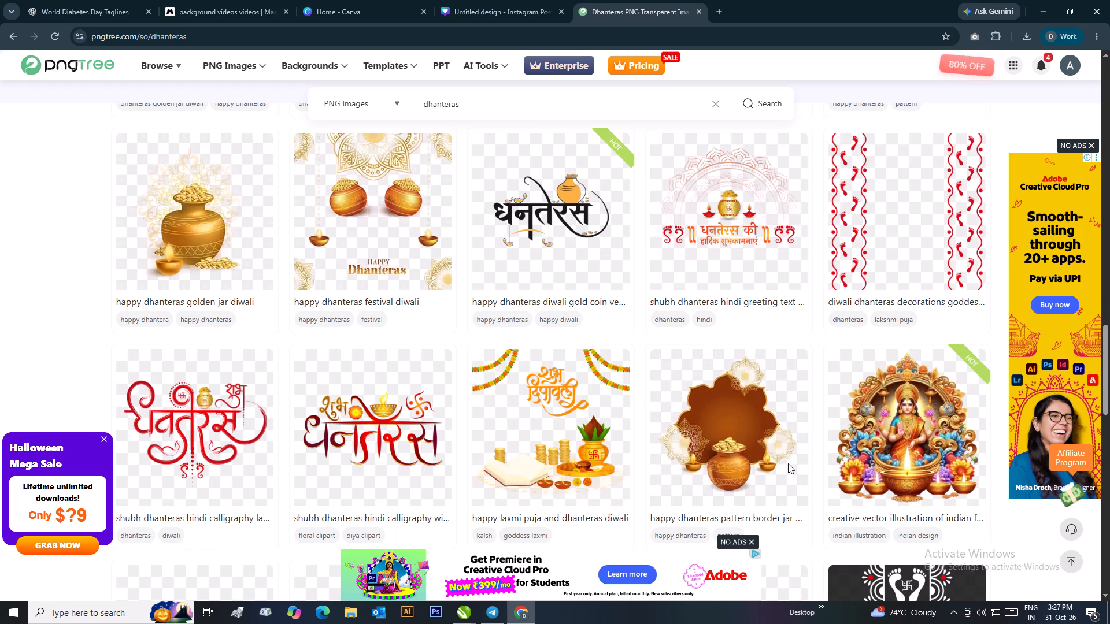
click(676, 448)
click(735, 272)
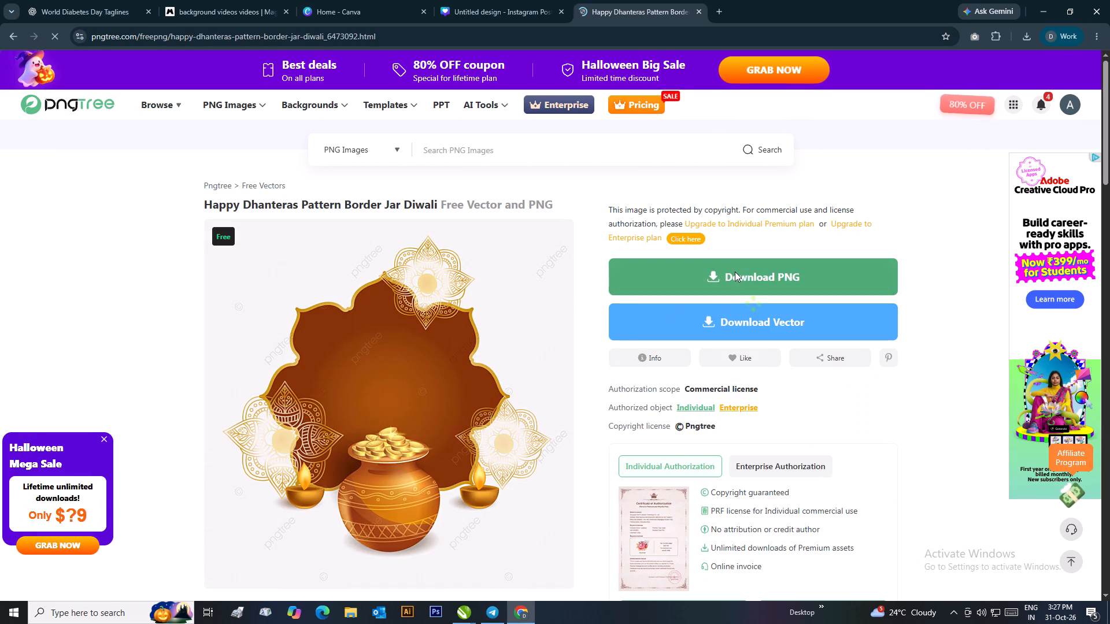
click(515, 320)
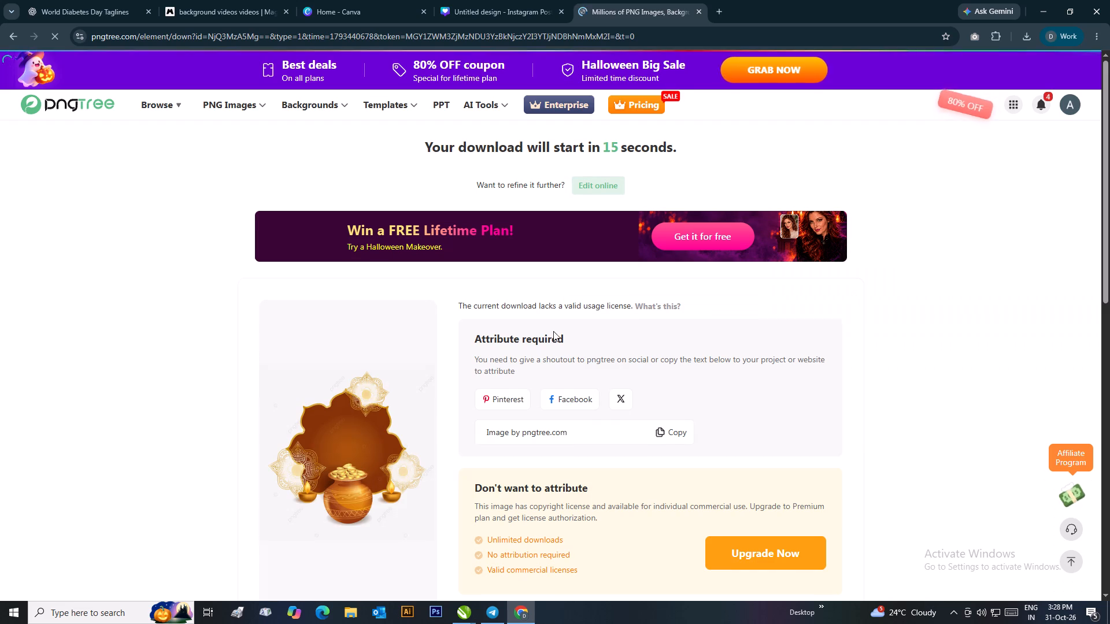
scroll(523, 350, down, 8)
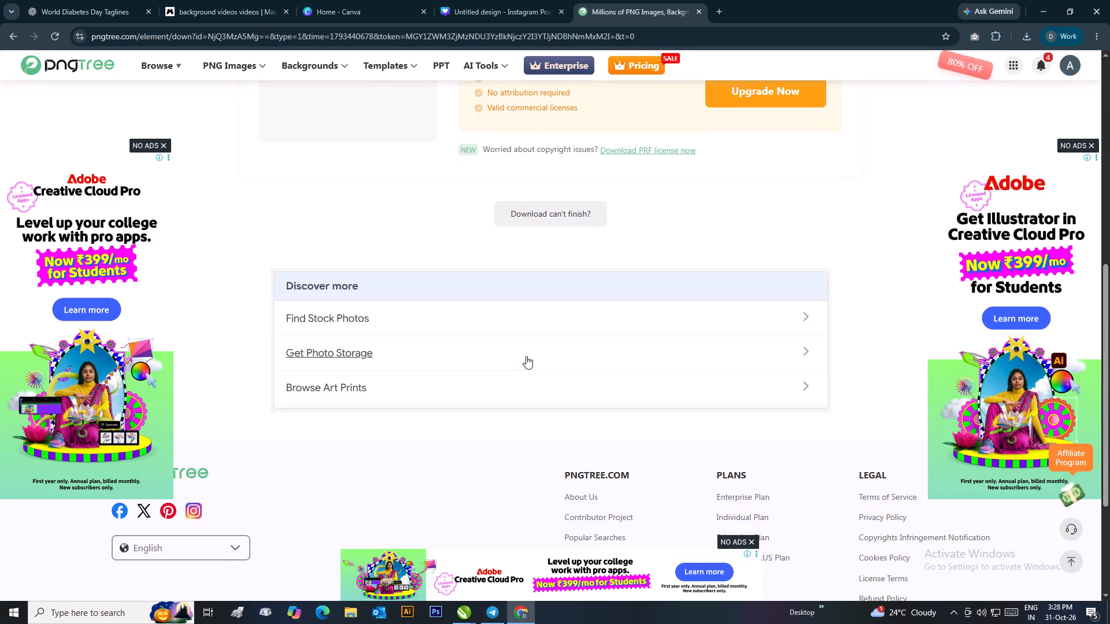
scroll(534, 361, up, 5)
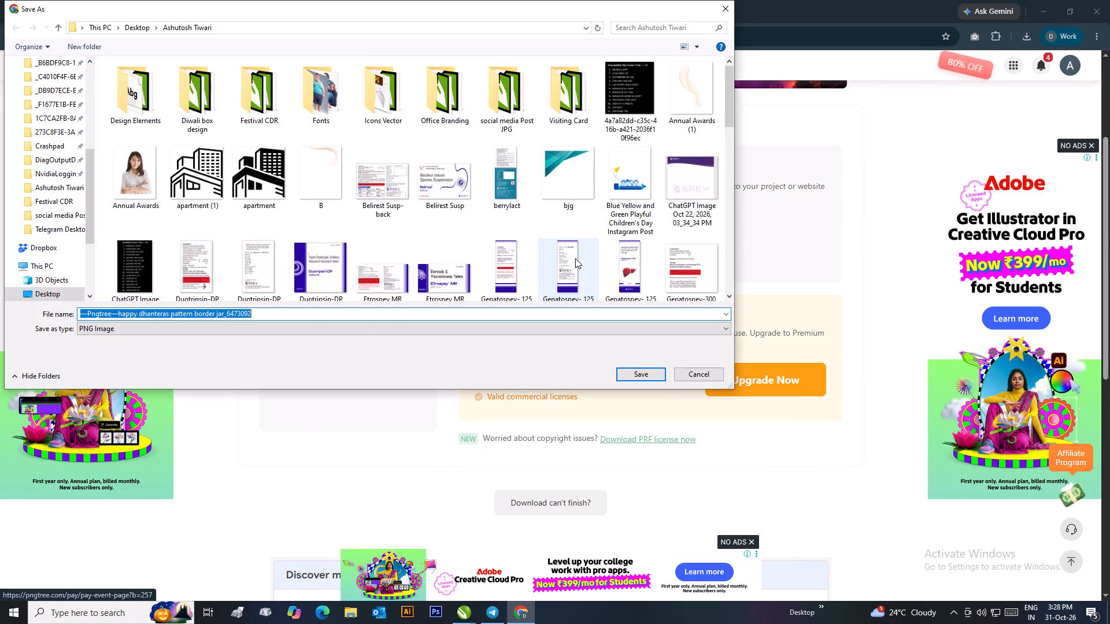
click(630, 372)
Bring the downloaded Dhanteras PNG into the World Diabetes day document in CorelDRAW and place it well left of the page.
drag(897, 68, 620, 432)
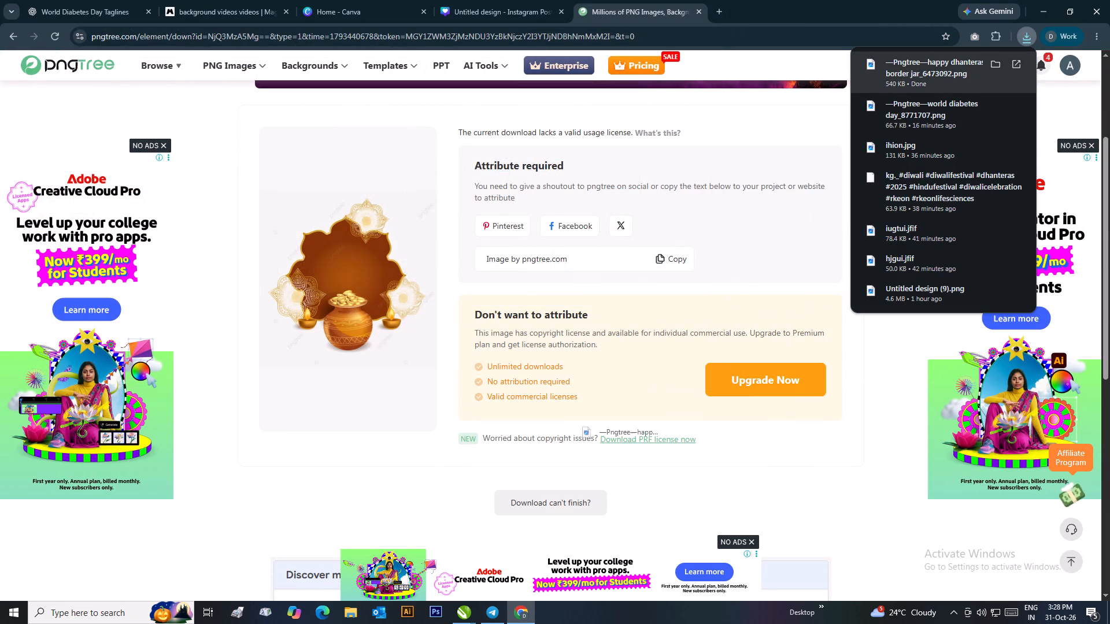
drag(620, 432, 761, 333)
scroll(761, 332, down, 2)
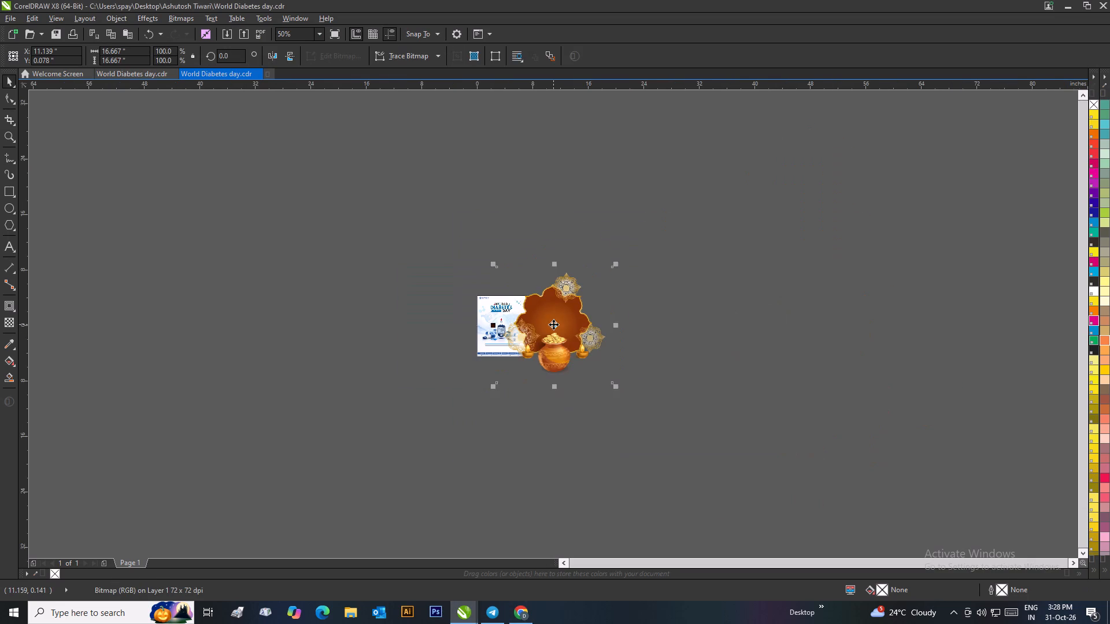
drag(553, 324, 284, 319)
click(10, 192)
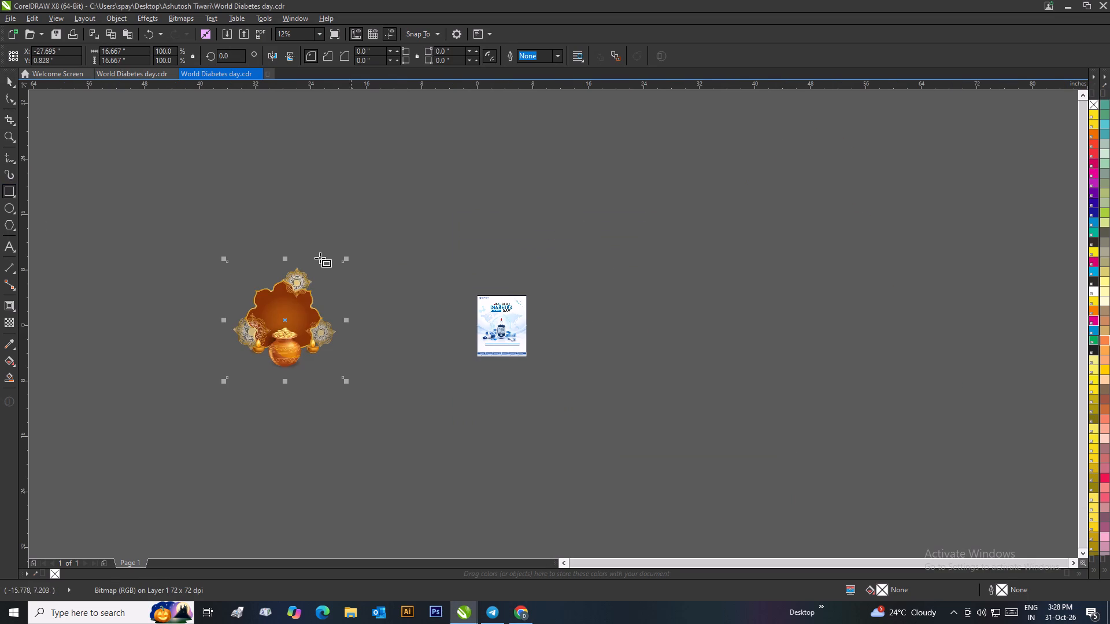
double_click(0, 79)
Duplicate the World Diabetes Day poster just left of the original and align the two posters by their top edges.
scroll(508, 326, up, 1)
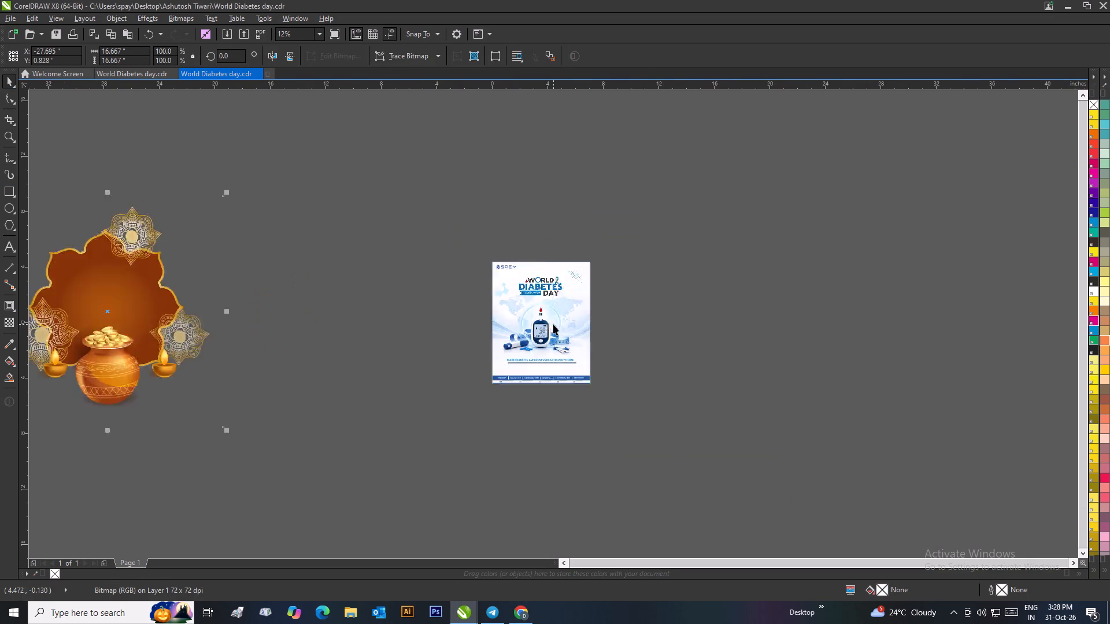
scroll(553, 324, up, 1)
click(569, 321)
scroll(569, 314, down, 1)
drag(546, 326, 438, 329)
right_click(438, 329)
shift+click(490, 321)
key(t)
click(629, 321)
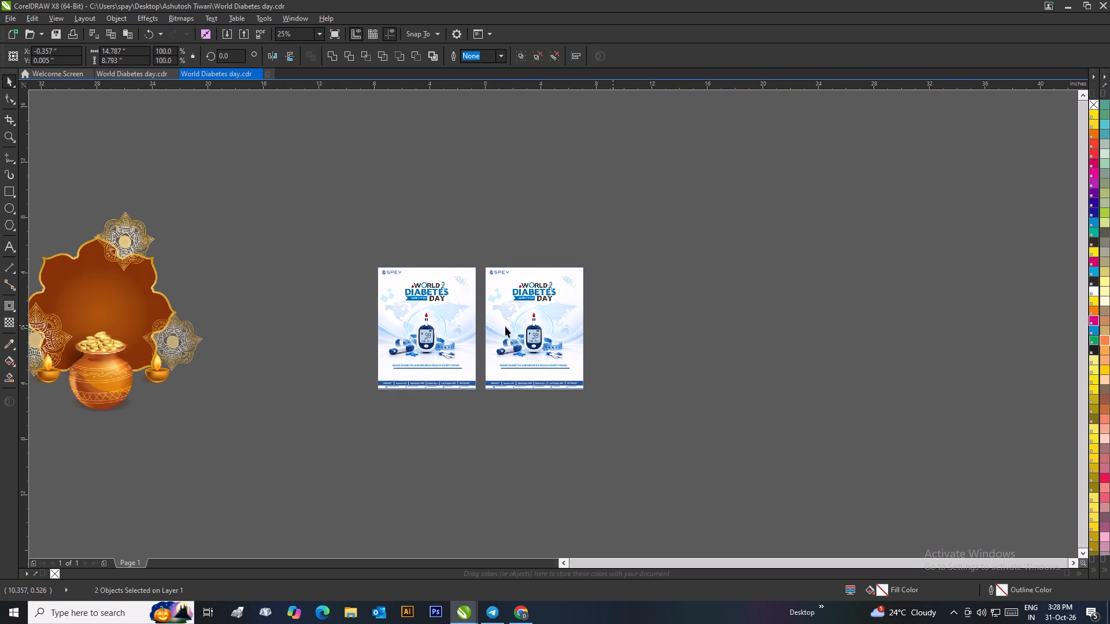
Scale the Dhanteras image down to about 5.99 inches square and place it left of the copied poster.
drag(132, 289, 253, 280)
drag(343, 188, 340, 198)
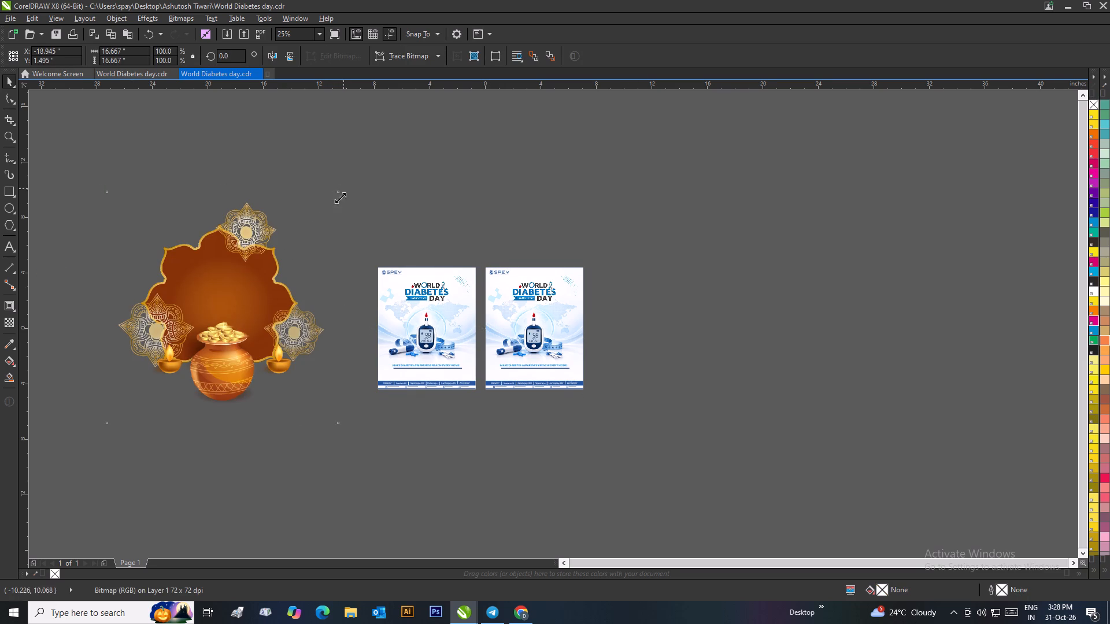
drag(340, 198, 251, 336)
drag(153, 385, 305, 317)
scroll(394, 337, up, 2)
scroll(553, 324, down, 1)
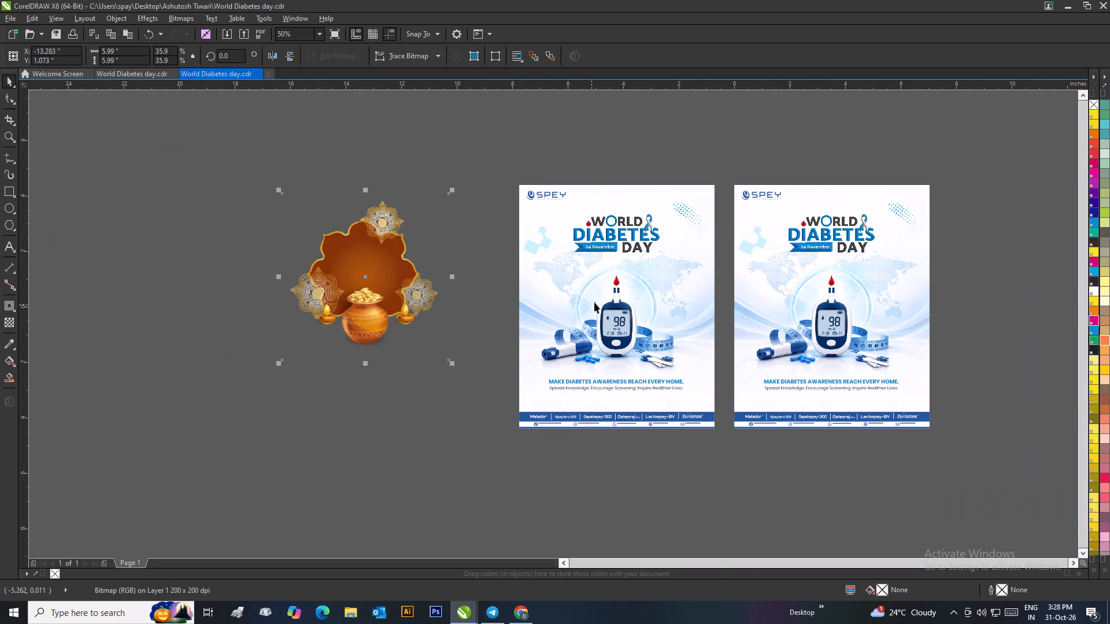
Ungroup the copied poster and delete its World Diabetes Day title graphic.
right_click(595, 296)
click(631, 359)
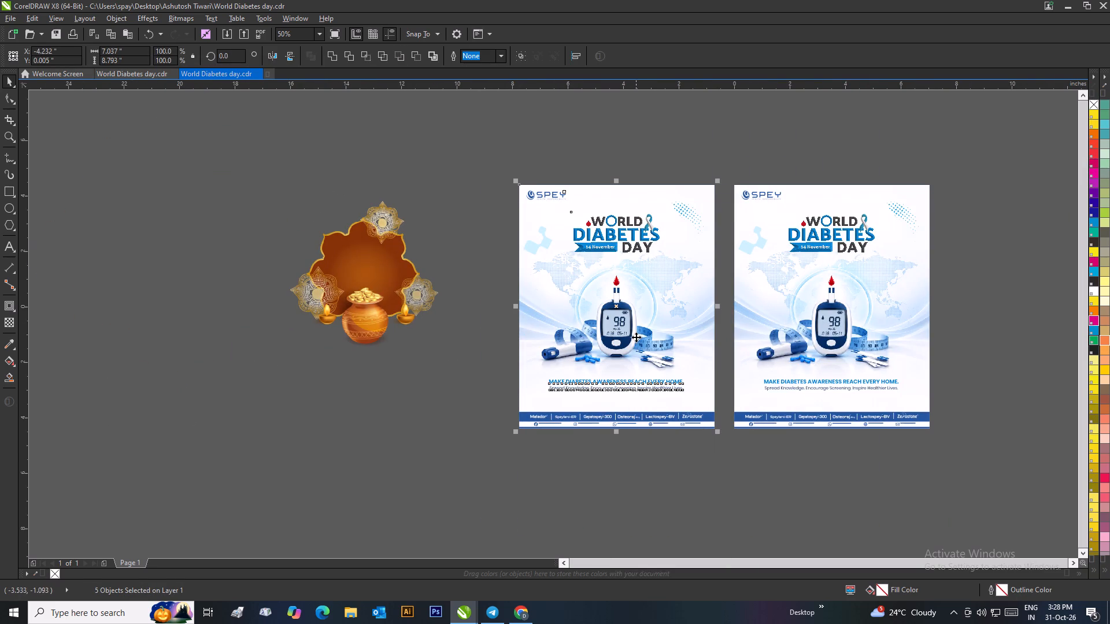
click(636, 337)
click(657, 138)
click(647, 224)
right_click(647, 224)
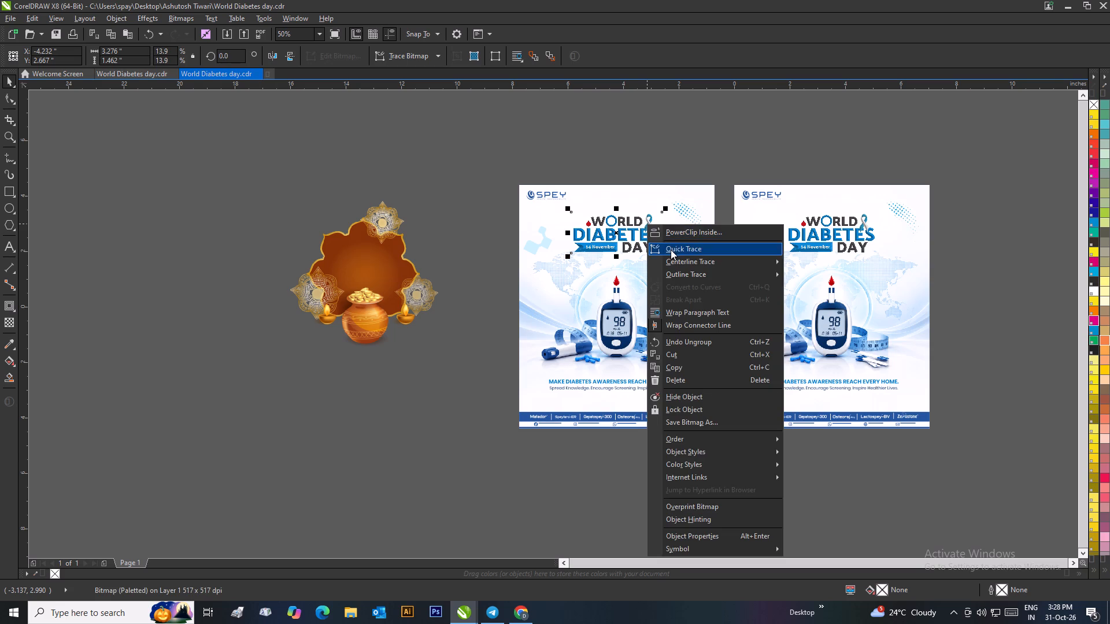
click(664, 169)
click(638, 234)
key(Delete)
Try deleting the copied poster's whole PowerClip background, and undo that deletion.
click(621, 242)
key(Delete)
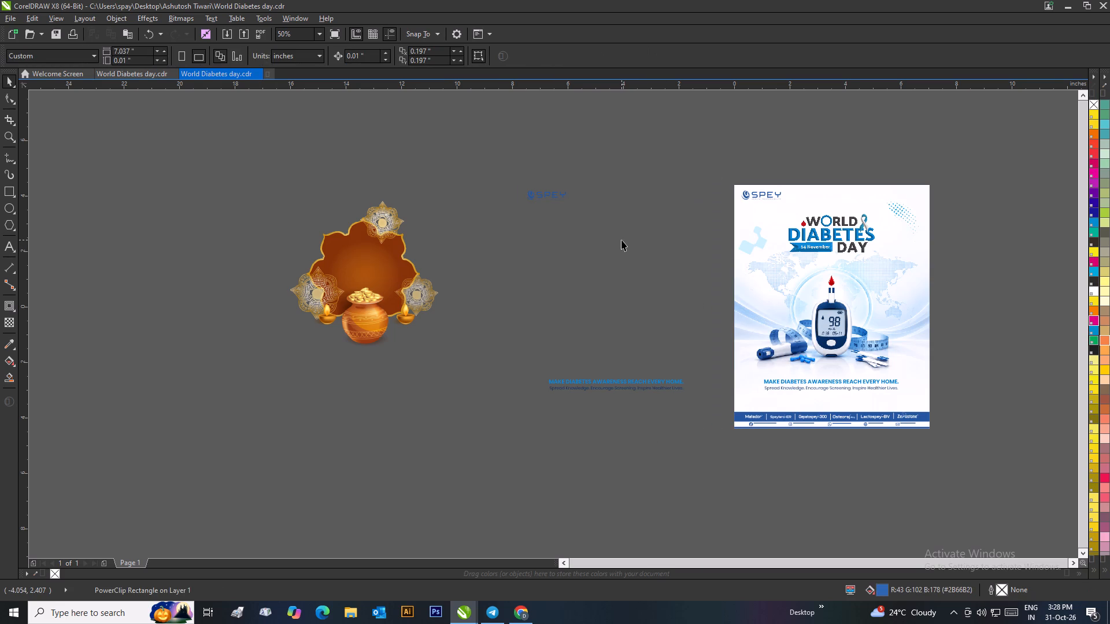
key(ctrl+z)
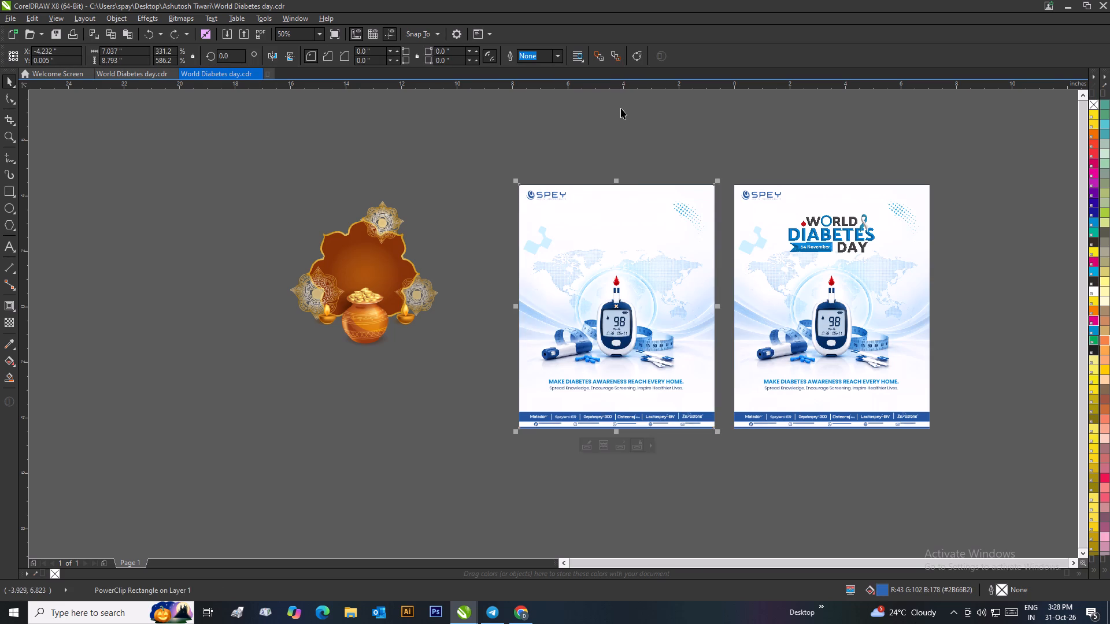
Open the copied poster's PowerClip contents for editing and delete the glucometer background, blue wave graphics and molecule shapes.
click(619, 144)
right_click(632, 224)
click(661, 277)
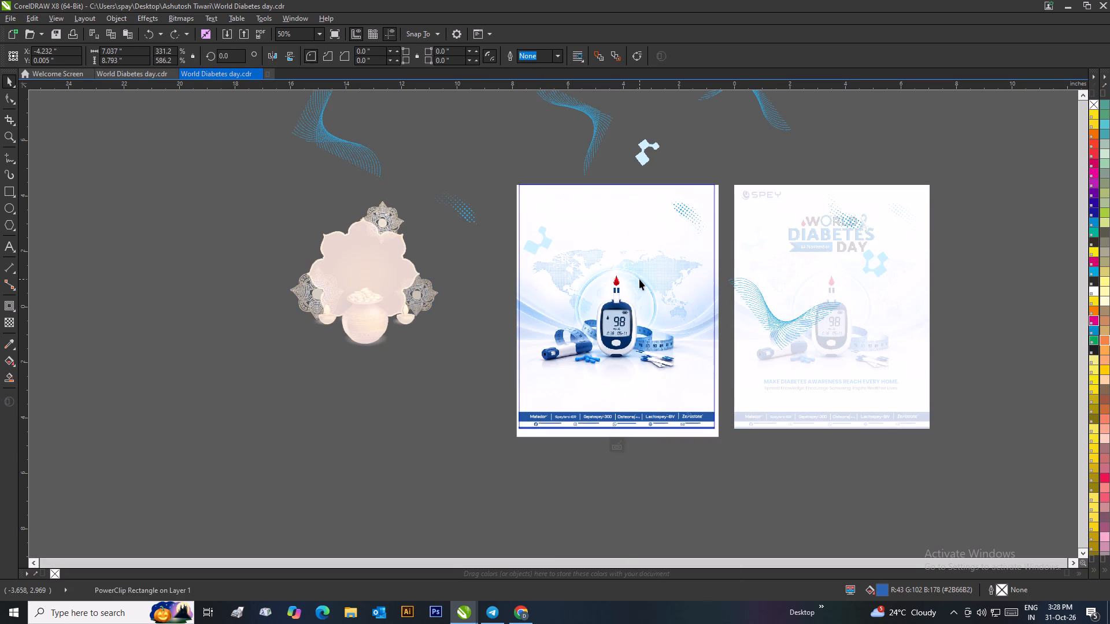
click(639, 279)
key(Delete)
click(589, 135)
key(Delete)
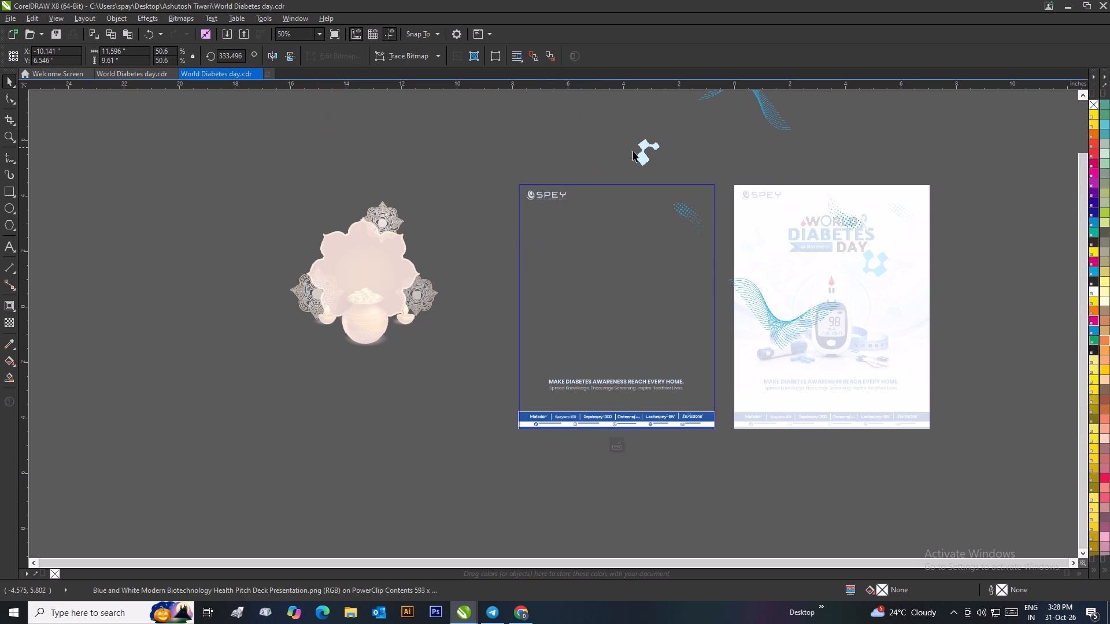
click(641, 151)
key(Delete)
click(387, 305)
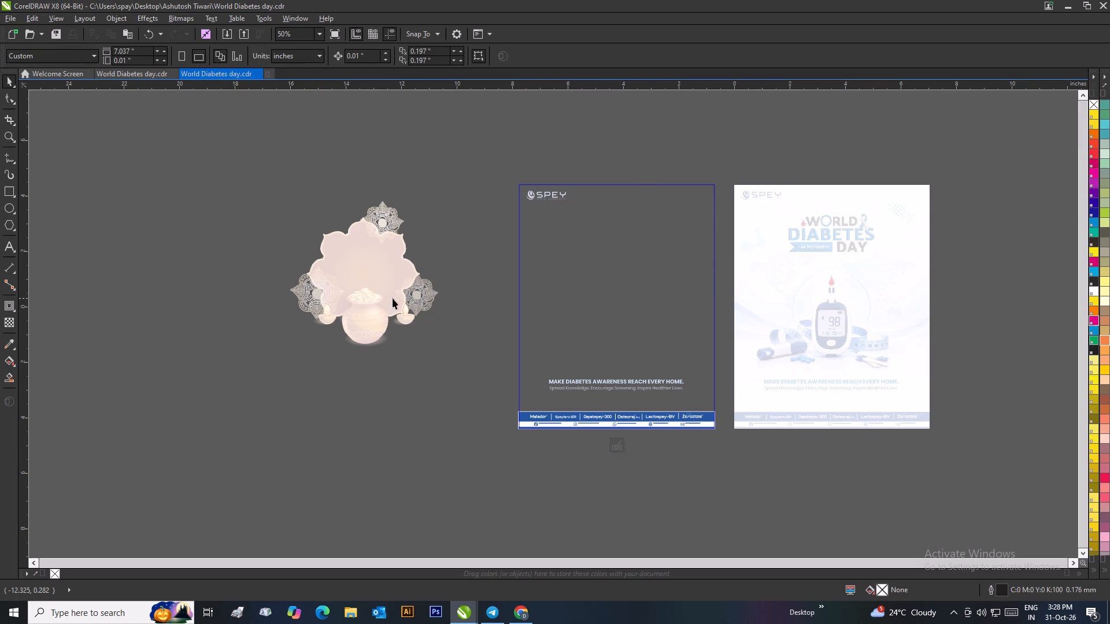
Finish editing the copied poster's PowerClip contents and return to the page.
click(580, 387)
click(615, 441)
click(656, 459)
Delete the diabetes awareness tagline and the Spey logo from the copied poster.
drag(487, 363, 630, 396)
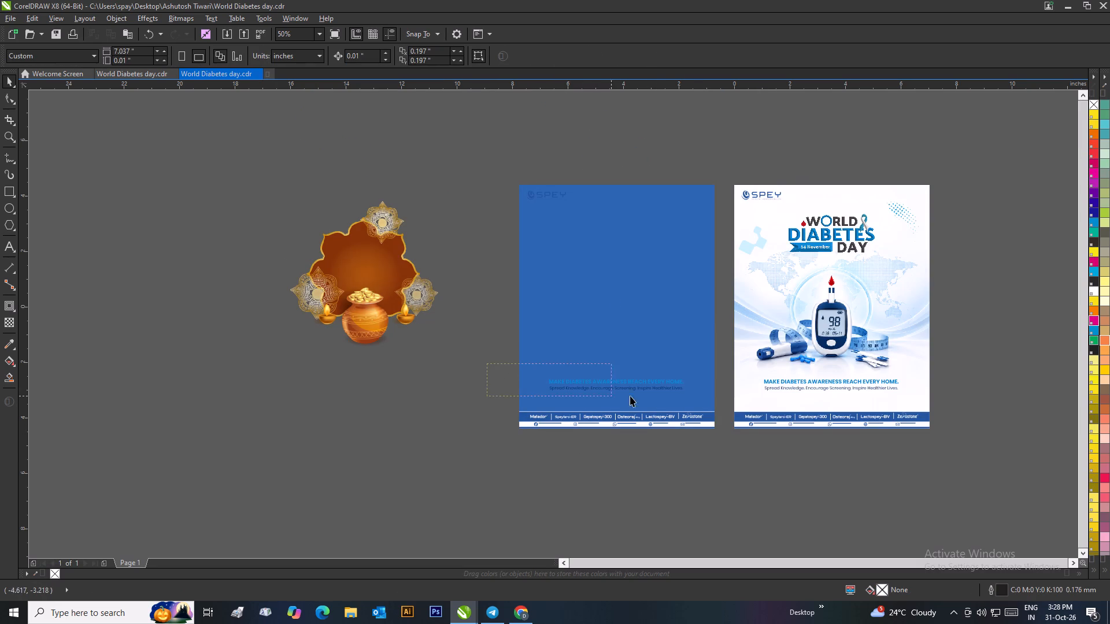
drag(630, 396, 693, 393)
key(Delete)
drag(509, 179, 575, 225)
key(Delete)
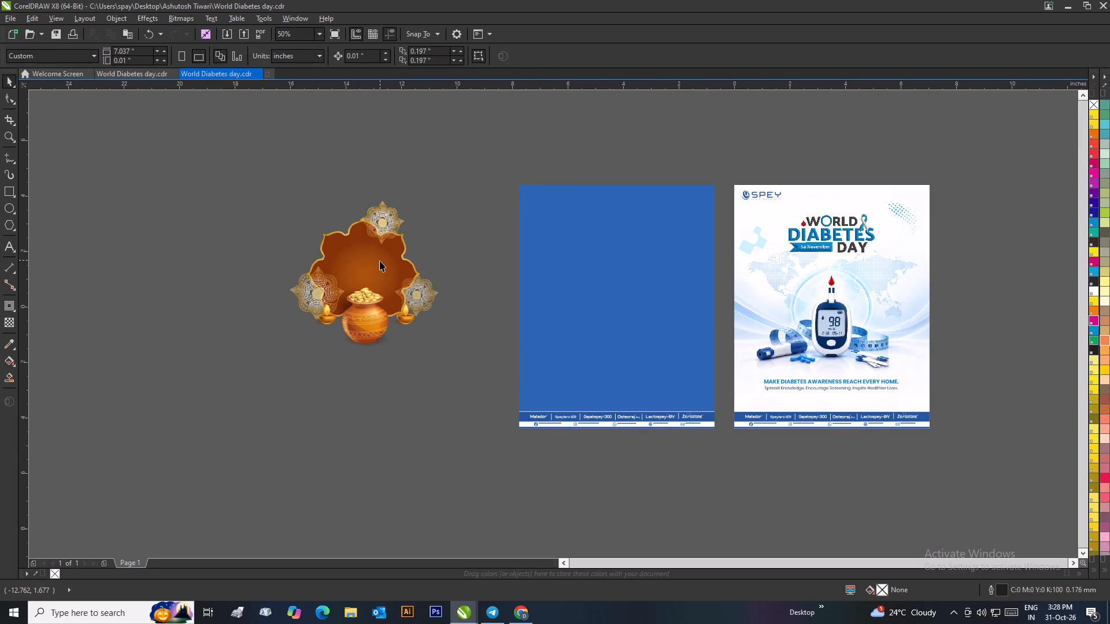
Place a duplicate of the Dhanteras image in front of the copied poster and delete the original image beside it.
click(380, 261)
drag(361, 278, 588, 285)
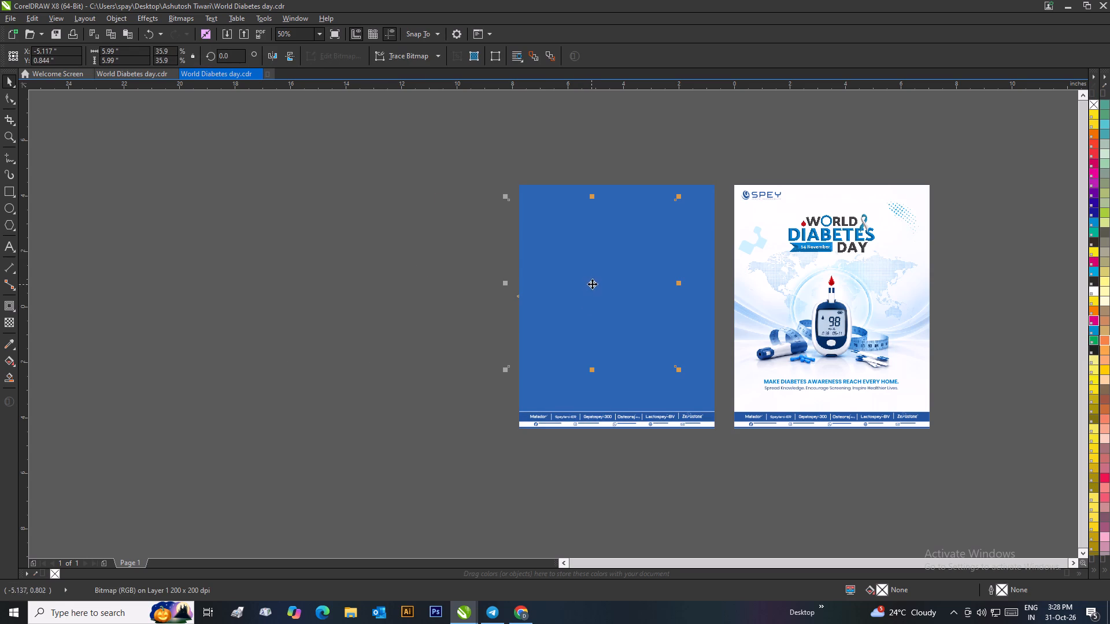
drag(590, 281, 259, 293)
drag(286, 281, 658, 298)
right_drag(658, 298, 643, 298)
click(327, 277)
click(299, 291)
key(Delete)
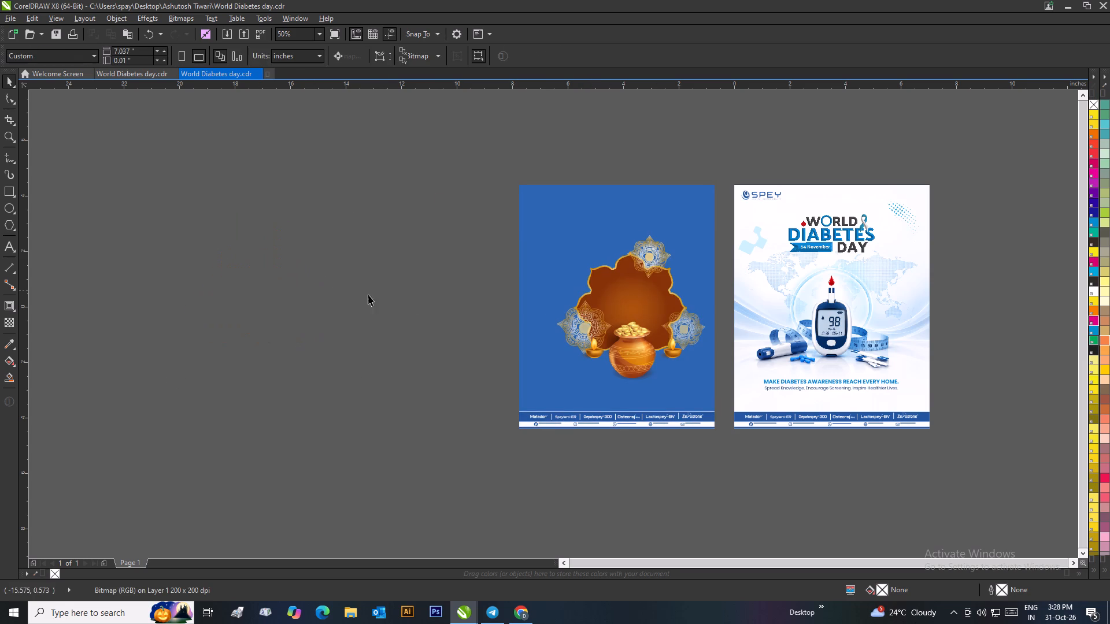
Fill the copied poster's PowerClip background rectangle with white.
click(632, 305)
click(631, 200)
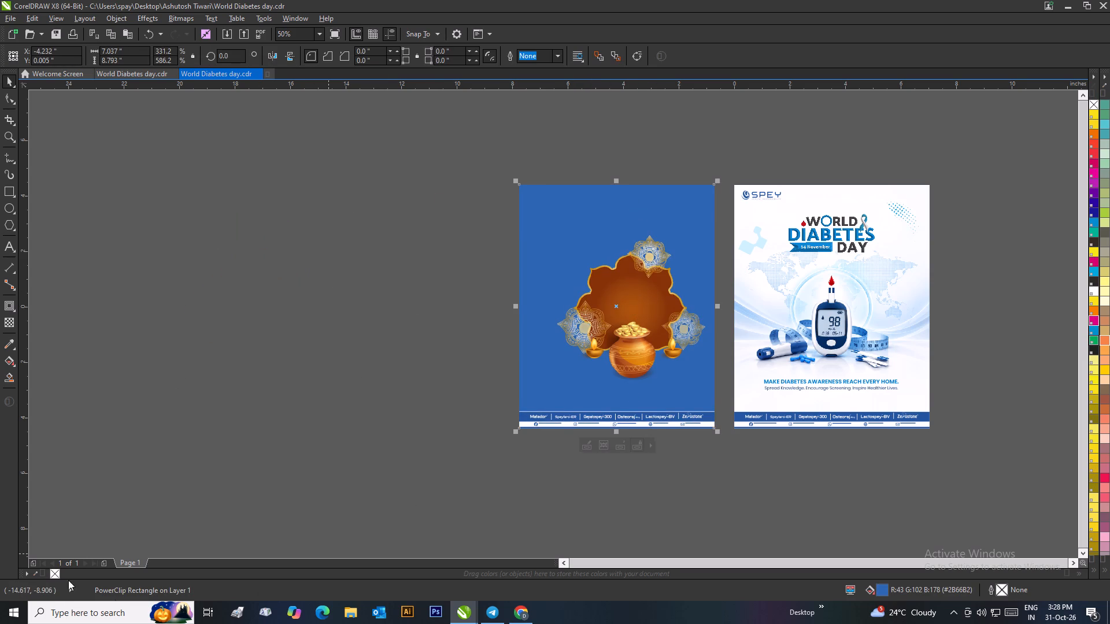
click(1104, 155)
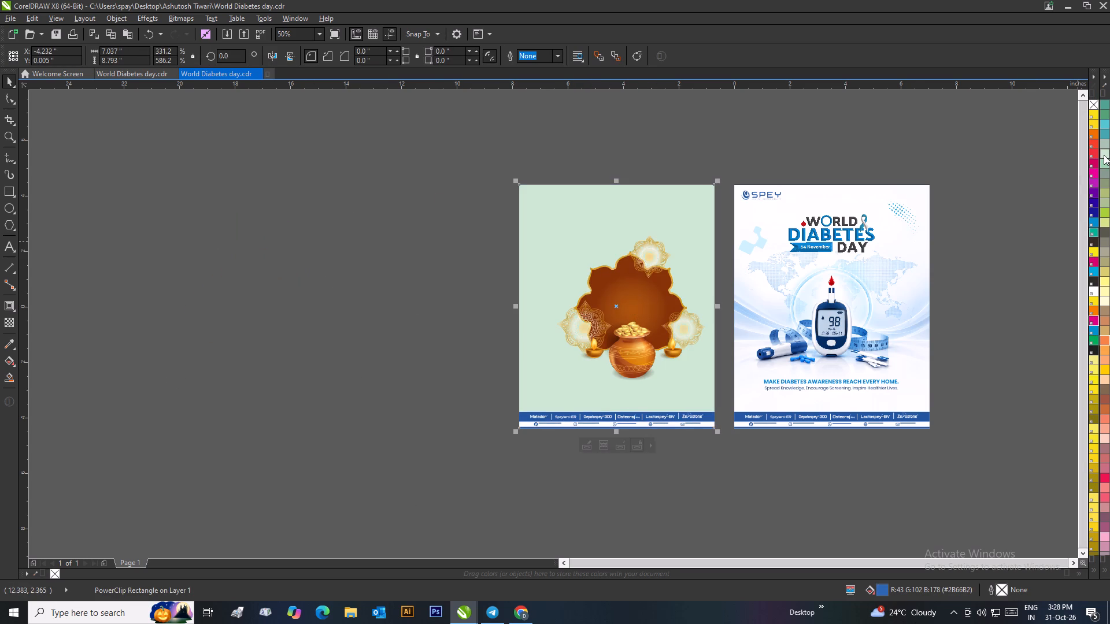
scroll(1101, 154, up, 5)
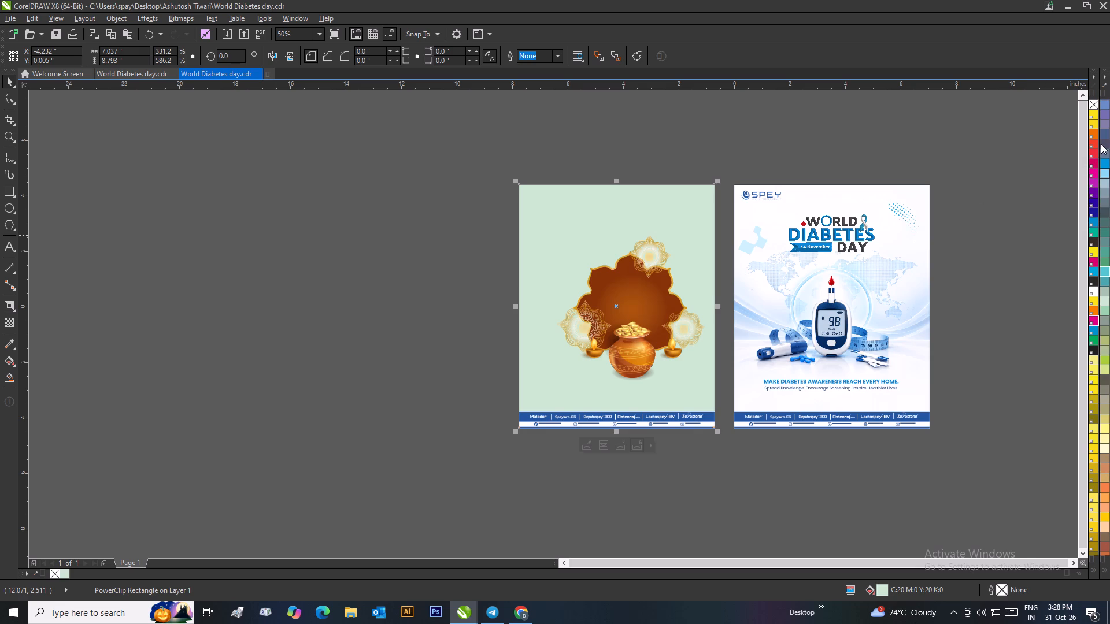
scroll(1103, 135, up, 7)
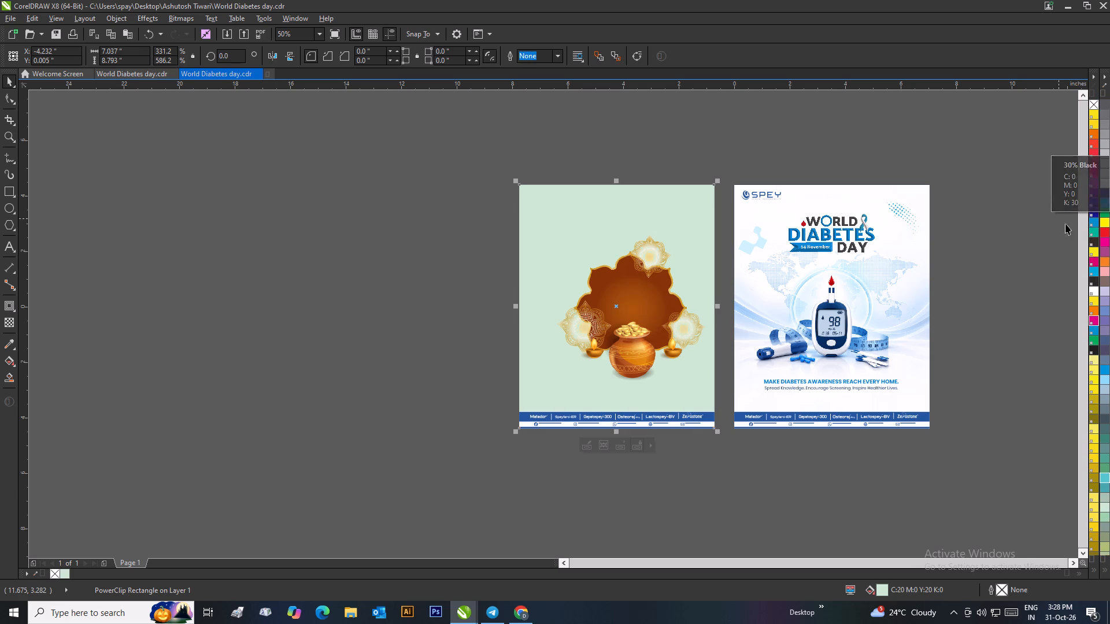
click(1105, 172)
click(1104, 181)
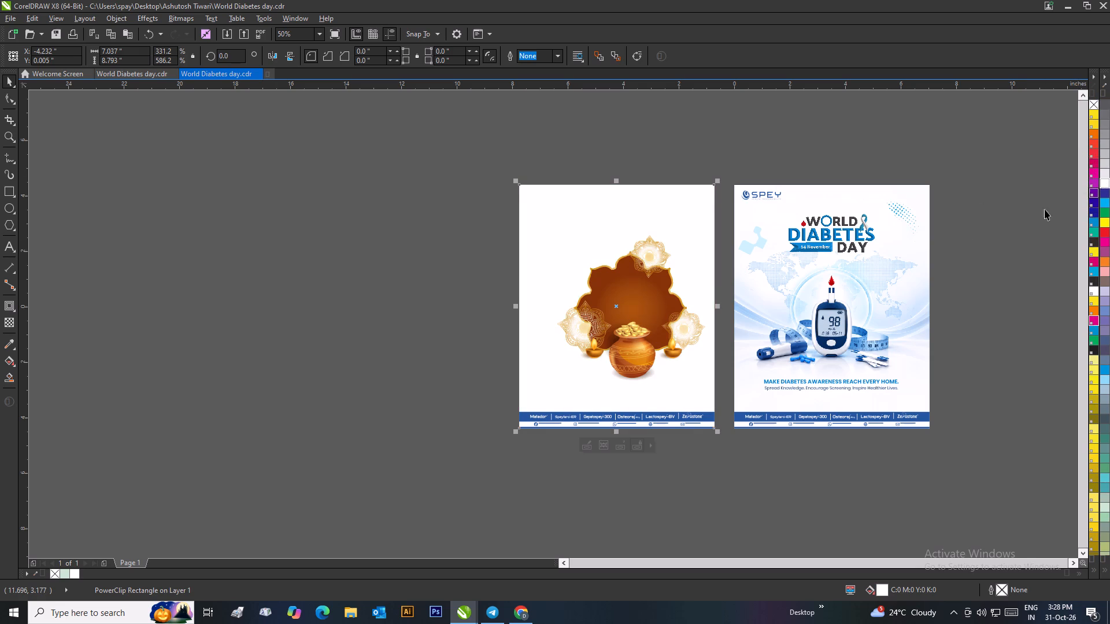
click(967, 244)
Align the Dhanteras image to the horizontal and vertical centre of the copied poster's background.
click(619, 296)
shift+click(664, 185)
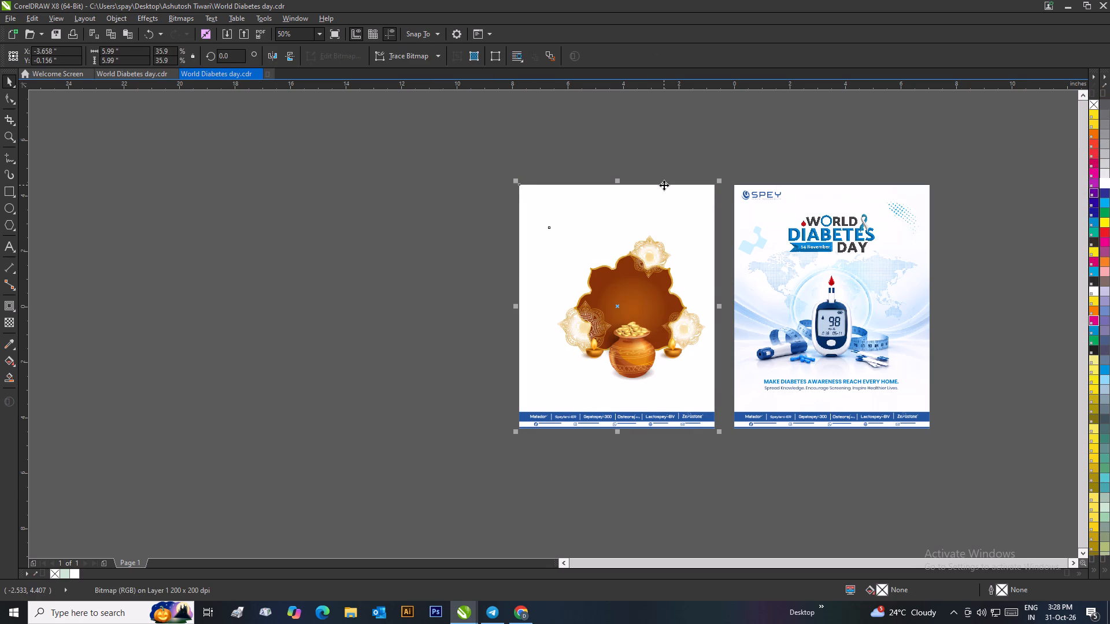
key(c)
key(e)
click(656, 146)
scroll(619, 324, up, 1)
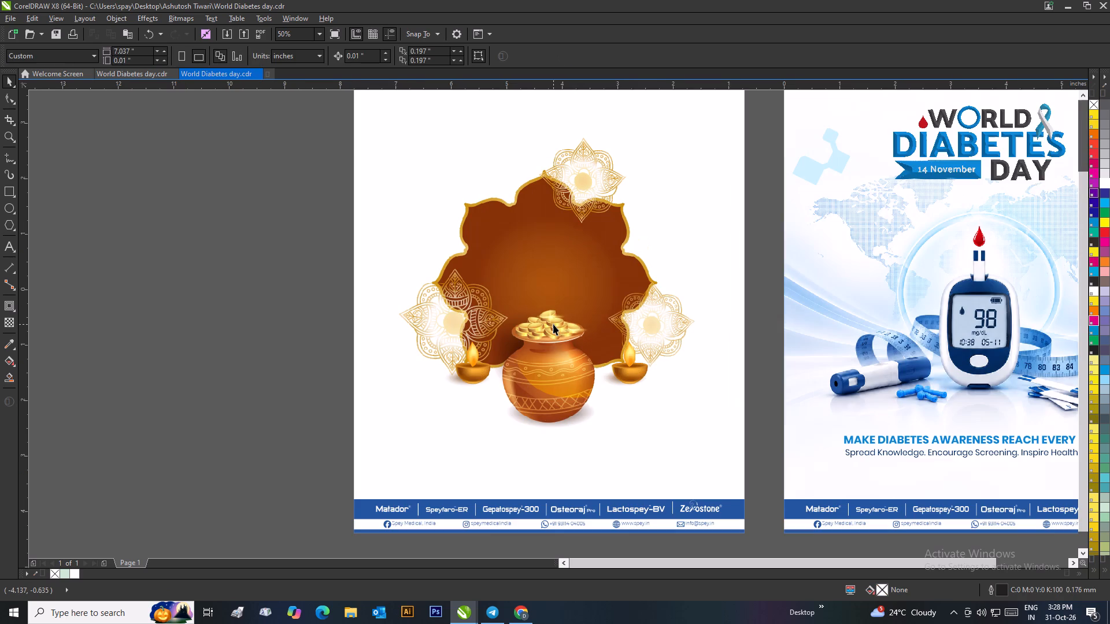
scroll(611, 277, down, 1)
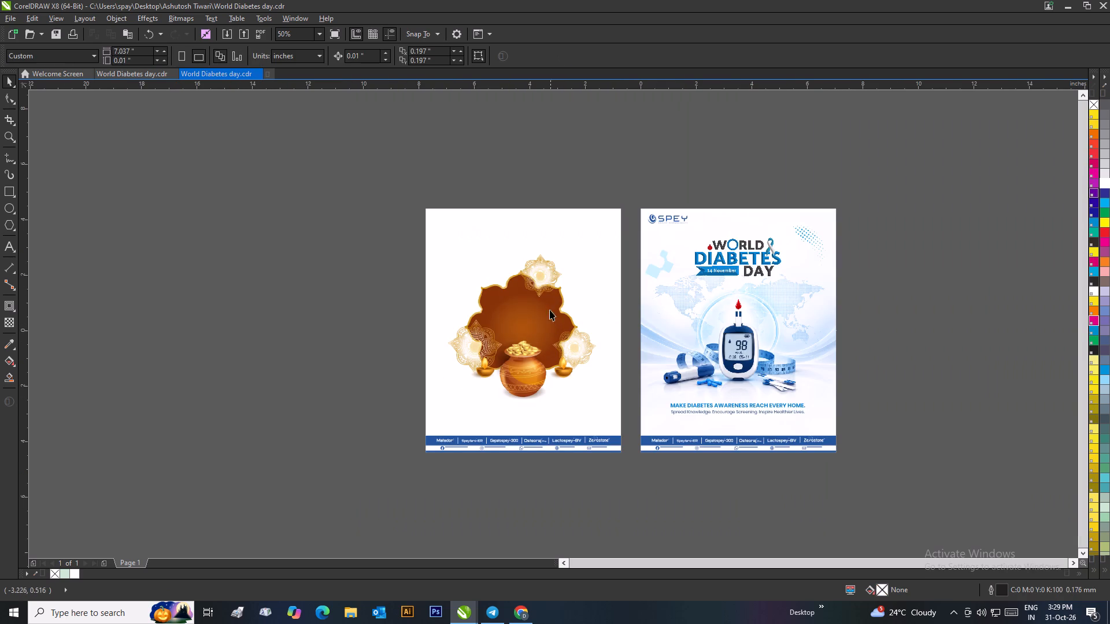
Ungroup all objects of the original World Diabetes Day poster.
drag(495, 186, 373, 234)
drag(414, 179, 543, 274)
click(679, 214)
right_click(671, 220)
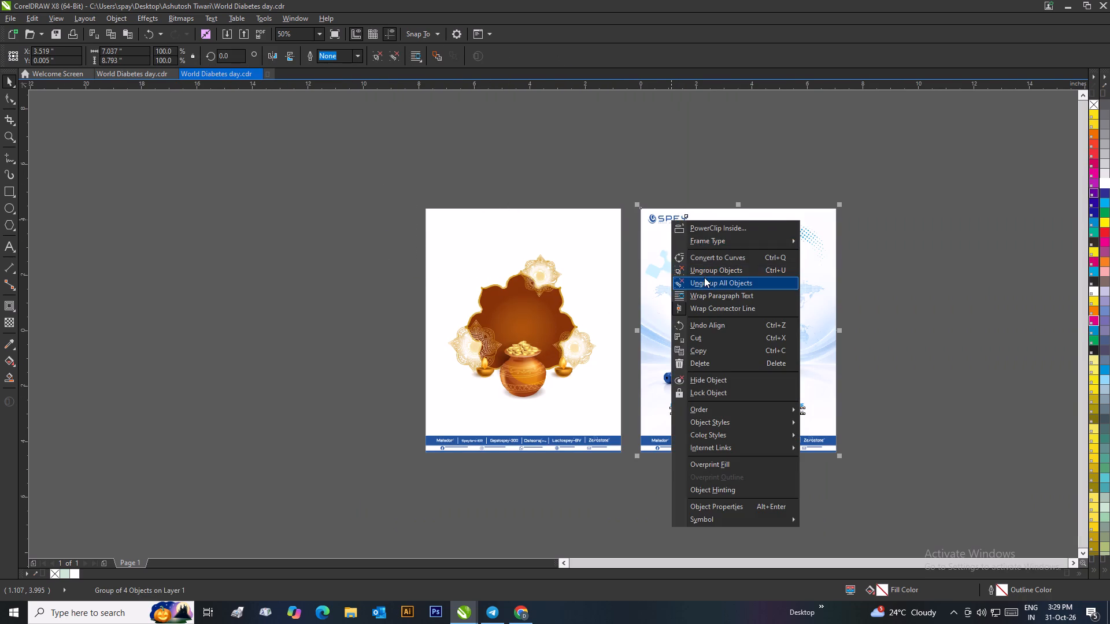
click(704, 278)
click(698, 177)
Copy the Spey logo from the World Diabetes Day poster into the top-left corner of the Dhanteras poster.
click(664, 218)
drag(667, 218, 468, 219)
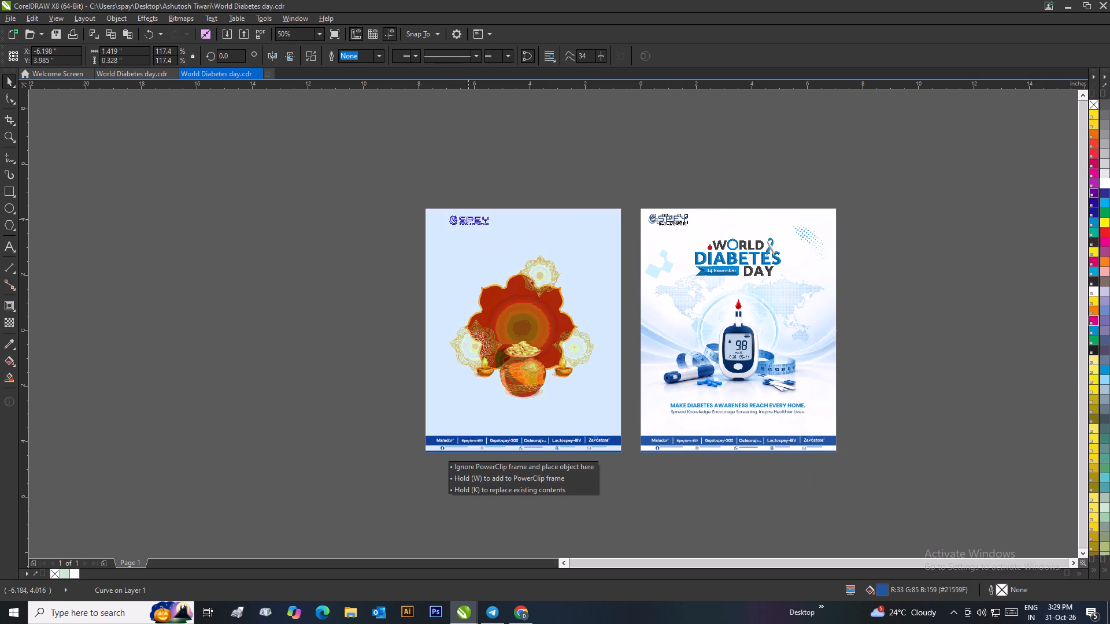
drag(468, 219, 452, 219)
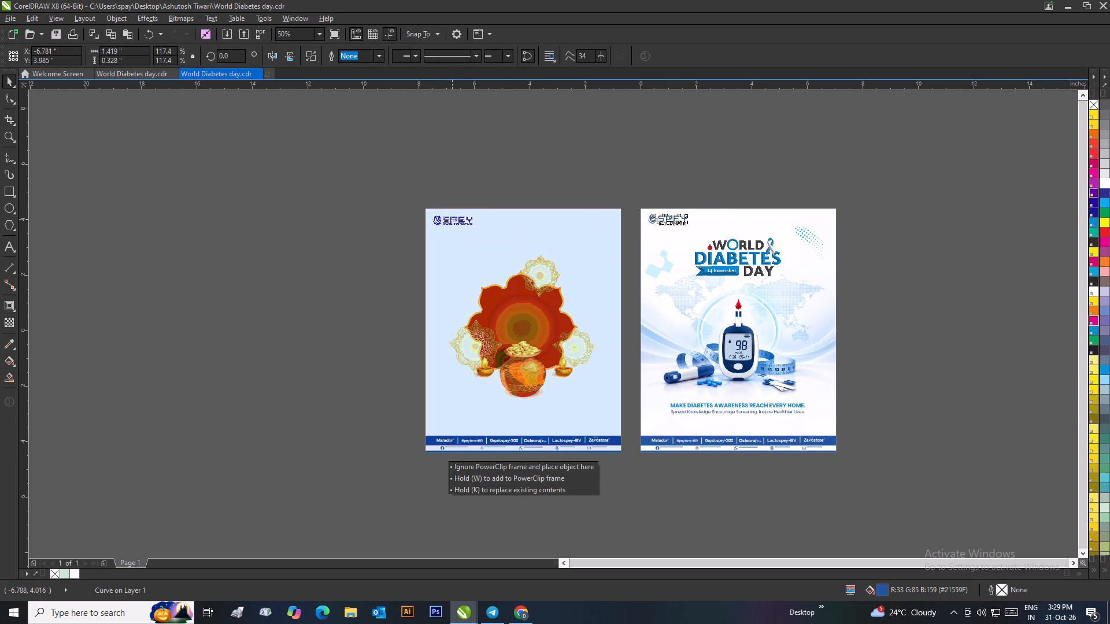
drag(452, 219, 453, 219)
right_click(453, 219)
click(468, 177)
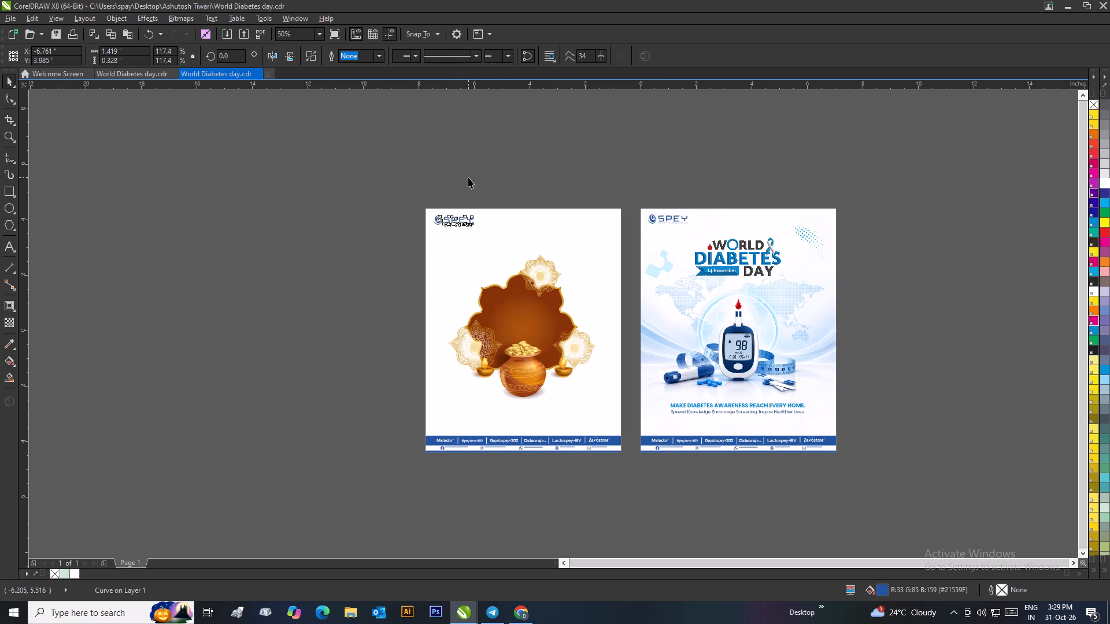
Sample the brown #A24C0B from the Dhanteras image's frame and apply it to the copied Spey logo.
drag(486, 194, 403, 262)
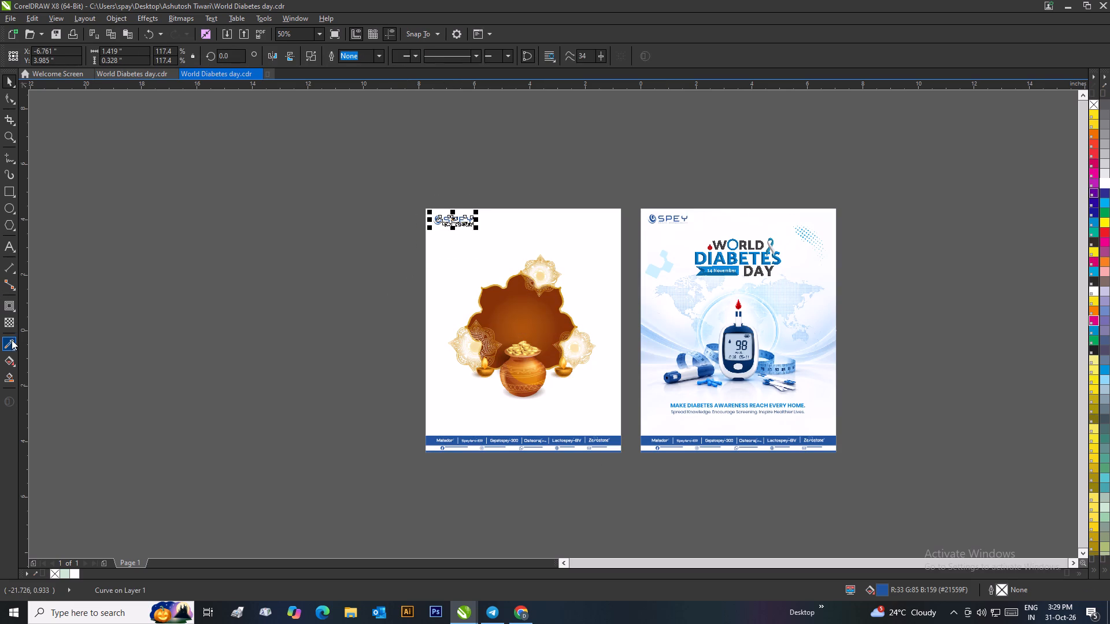
click(12, 340)
click(520, 315)
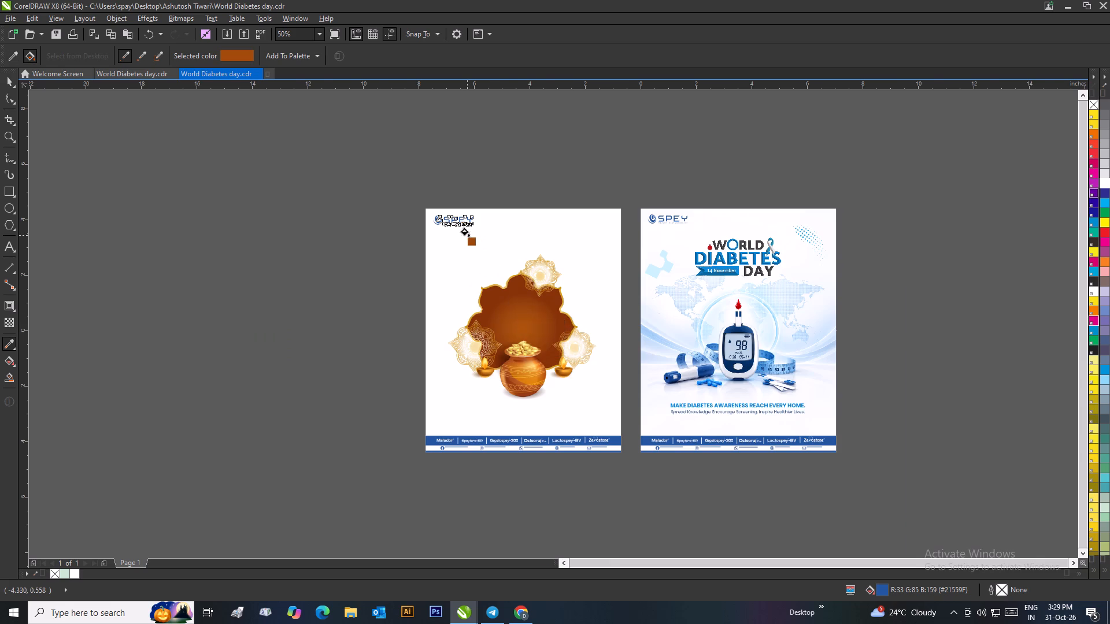
scroll(464, 228, up, 4)
scroll(520, 248, down, 1)
click(550, 320)
scroll(536, 333, down, 3)
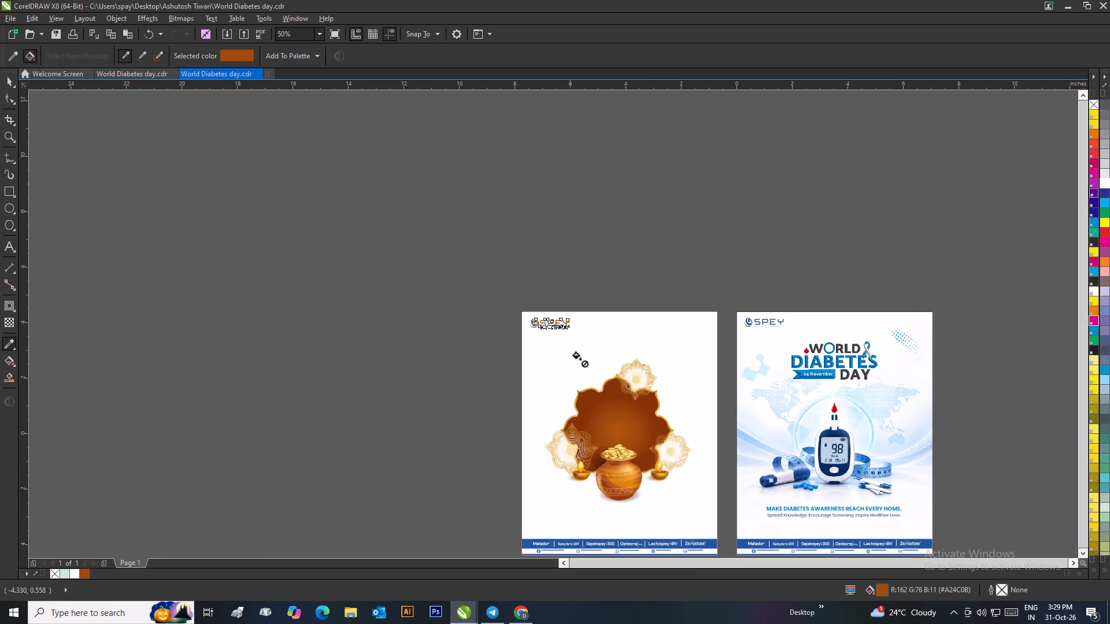
click(13, 81)
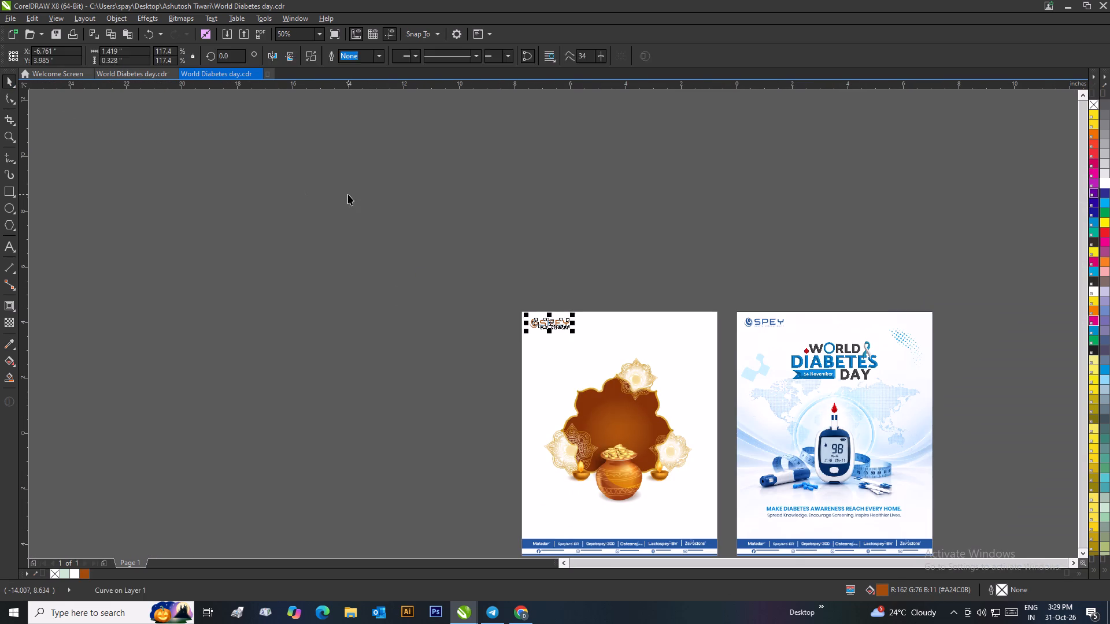
click(348, 194)
Open the Dhanteras poster's PowerClip contents for editing and fill the footer band with the brown #A24C0B.
scroll(572, 348, down, 2)
scroll(577, 363, up, 2)
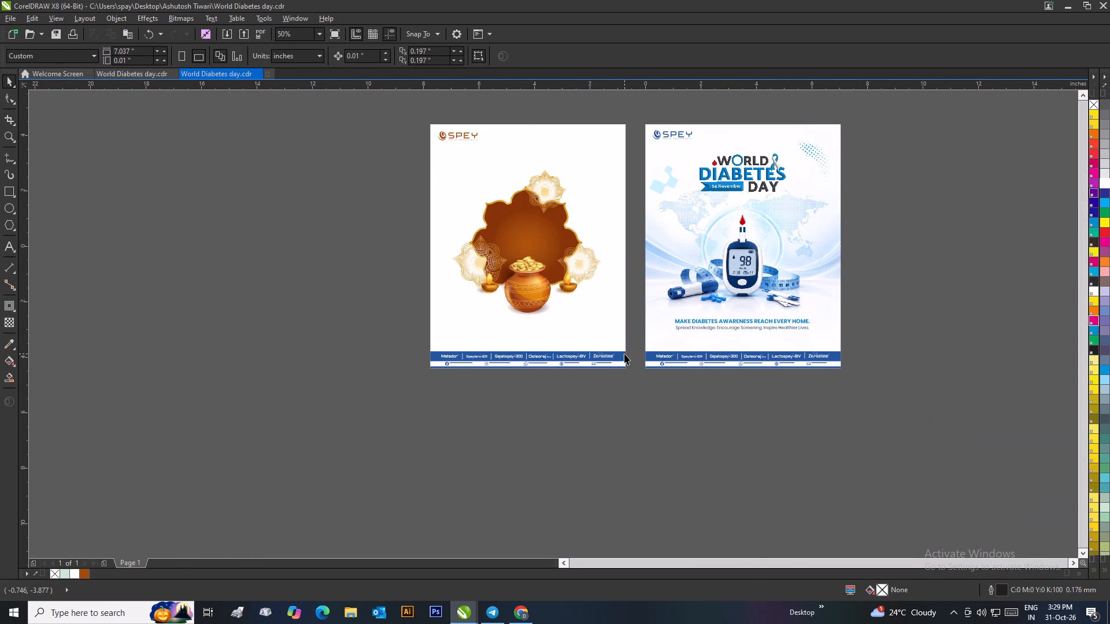
click(624, 354)
right_click(624, 353)
click(665, 285)
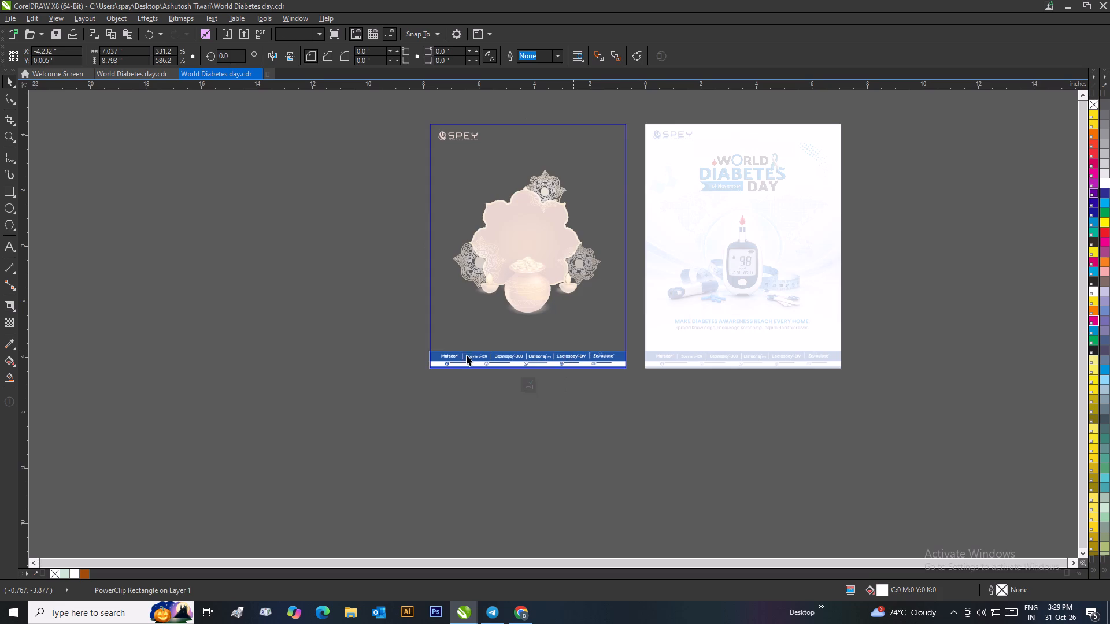
scroll(458, 356, up, 1)
click(524, 328)
click(450, 322)
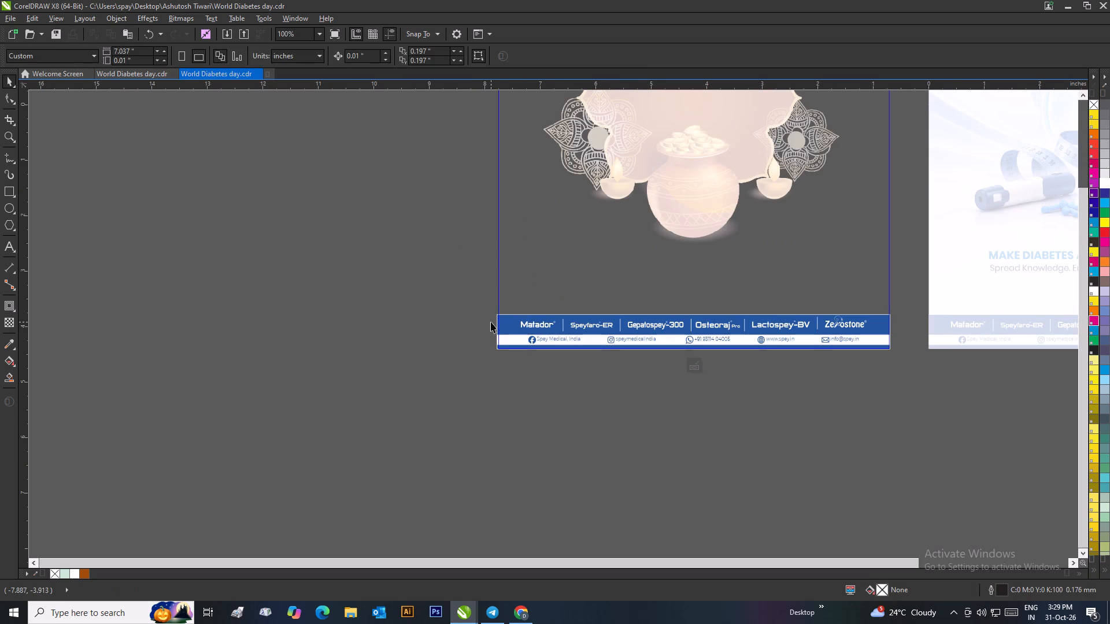
click(509, 326)
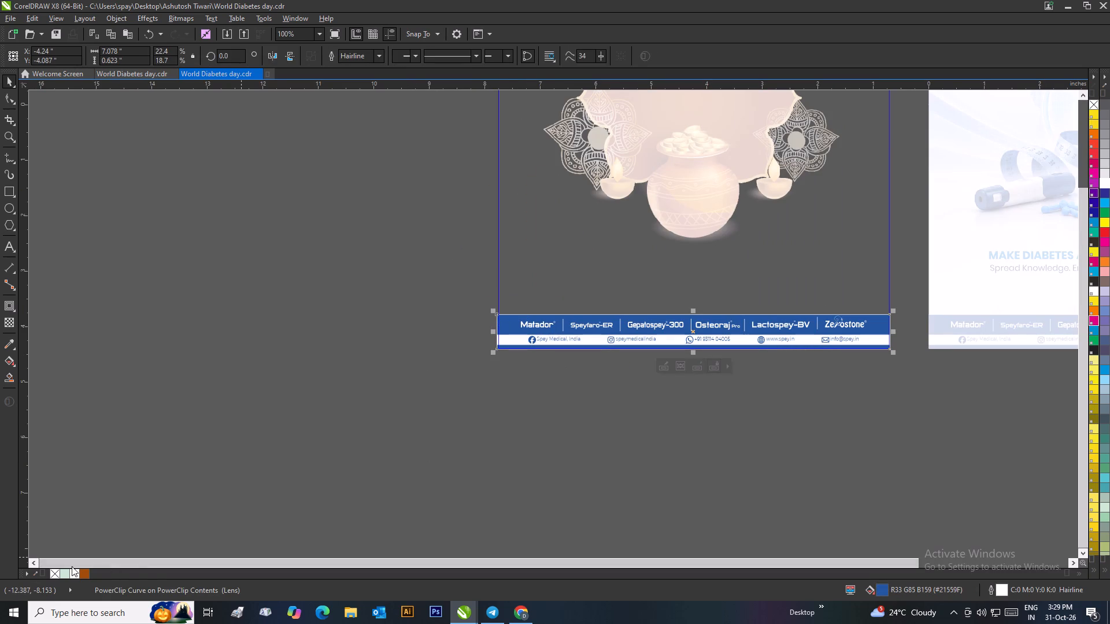
click(80, 573)
drag(285, 445, 294, 444)
Recolour the contact details inside the footer's nested PowerClip to the brown #A24C0B and finish editing both PowerClips.
right_click(664, 337)
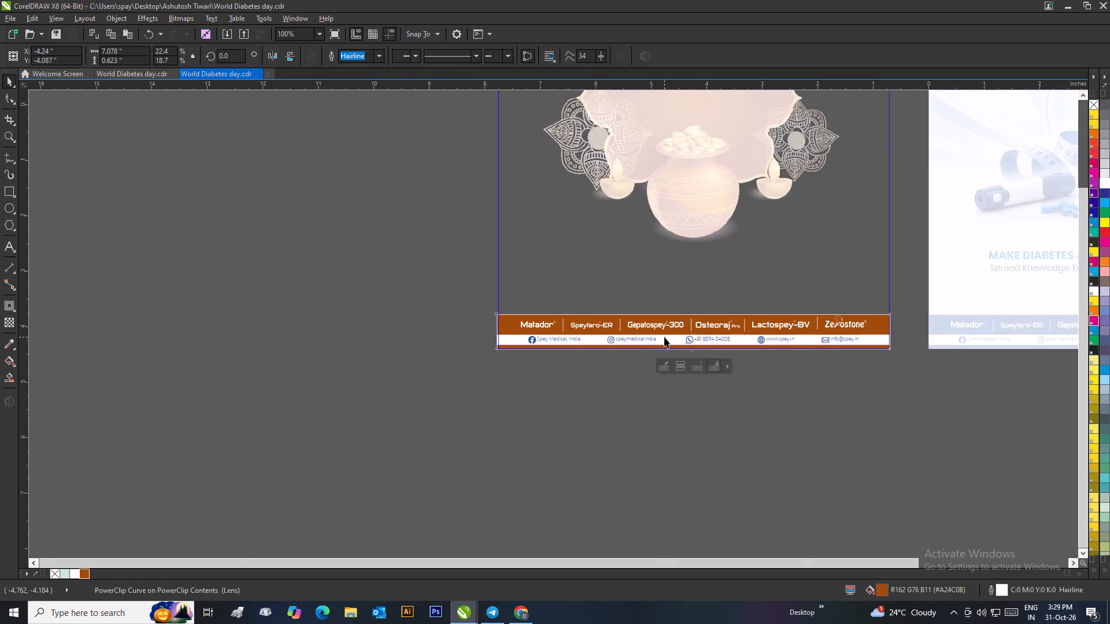
click(706, 272)
drag(515, 358, 719, 307)
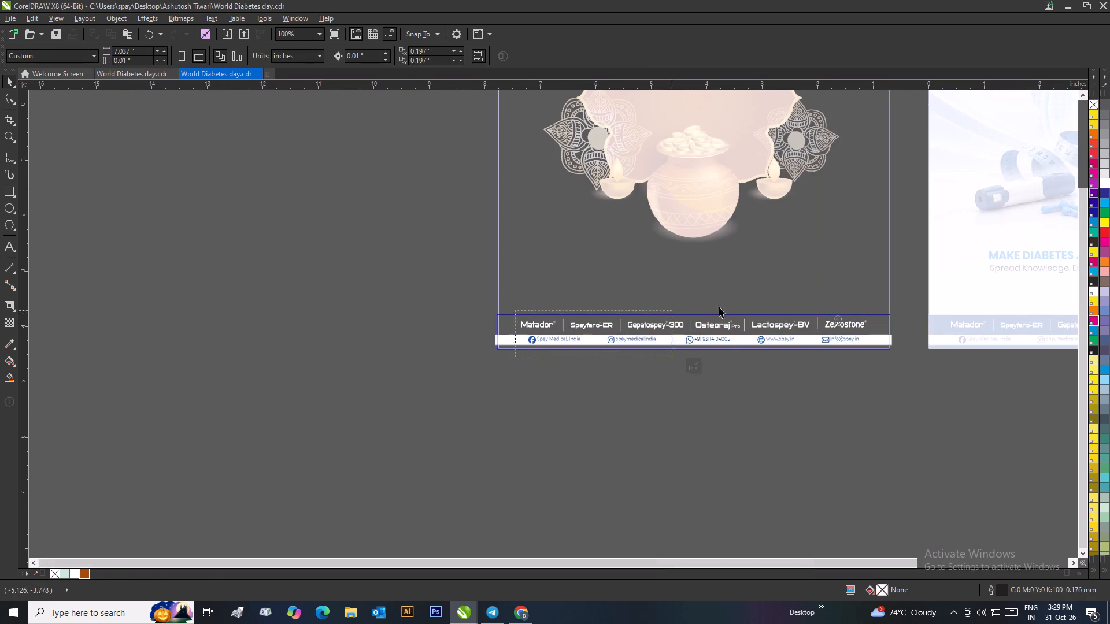
drag(719, 307, 878, 303)
click(84, 573)
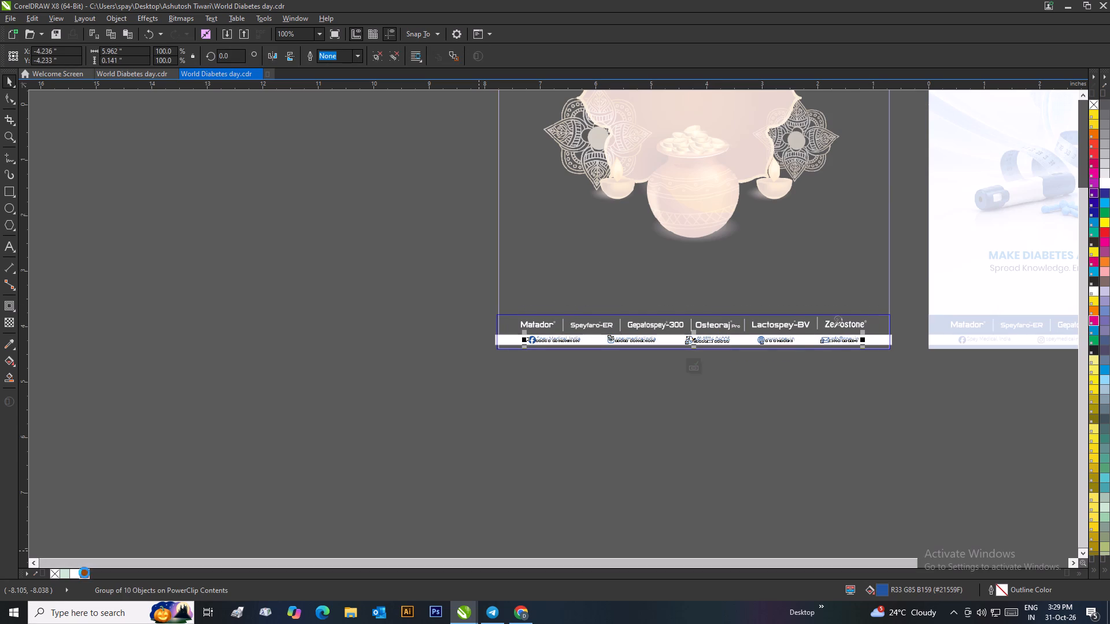
drag(360, 506, 369, 504)
click(694, 362)
click(675, 420)
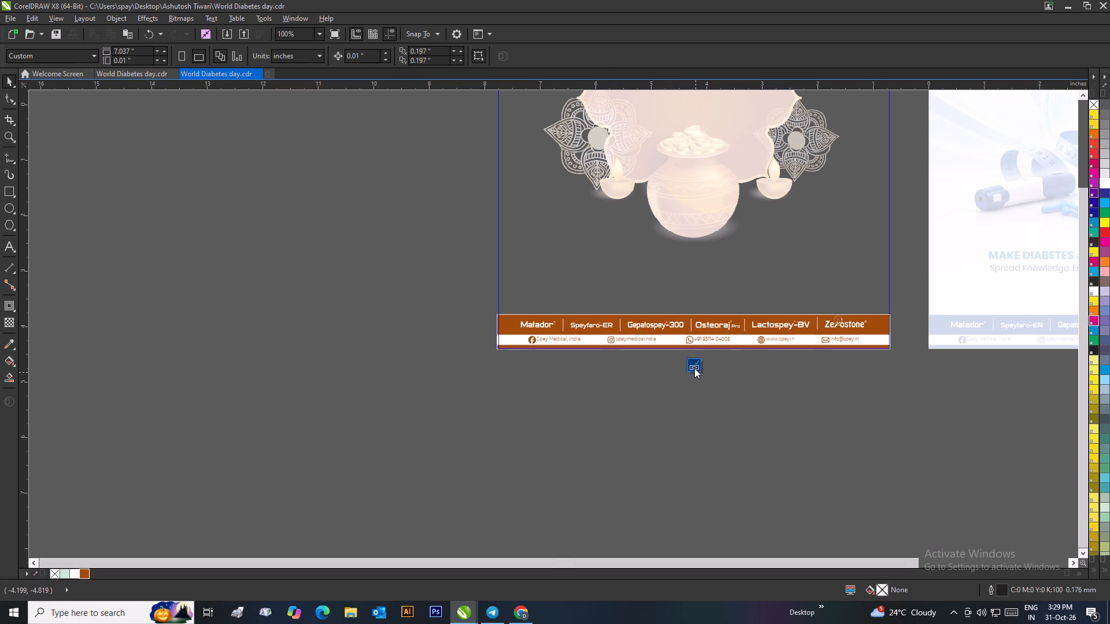
click(695, 362)
click(748, 376)
Duplicate the Dhanteras image and place the copy over the top of the gap between the two posters.
scroll(637, 426, down, 2)
scroll(580, 243, up, 2)
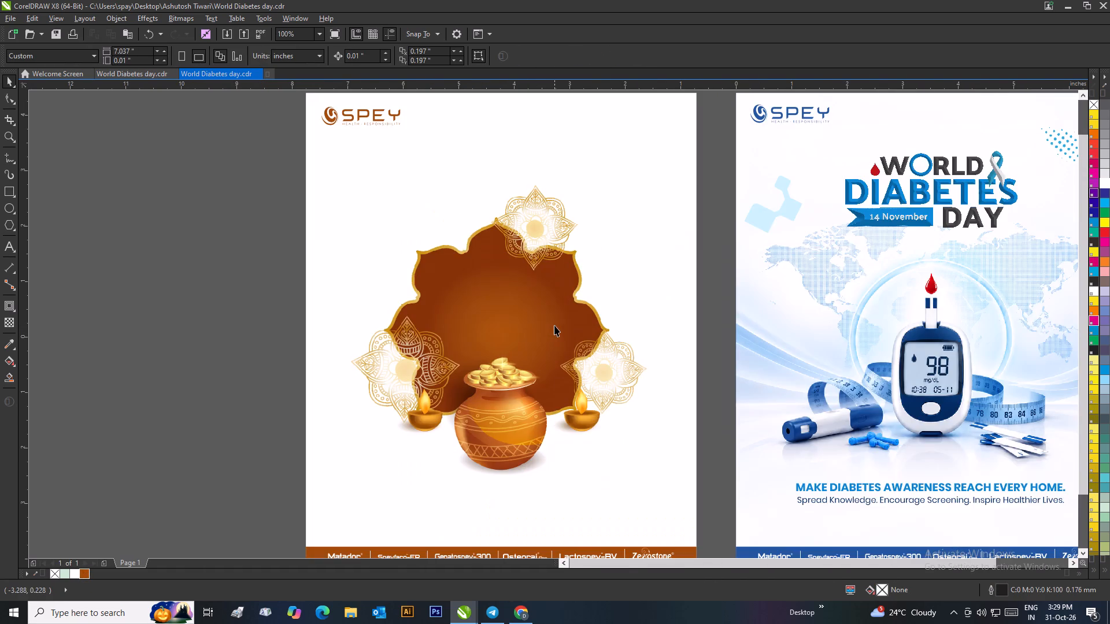
scroll(554, 327, down, 2)
scroll(569, 303, up, 1)
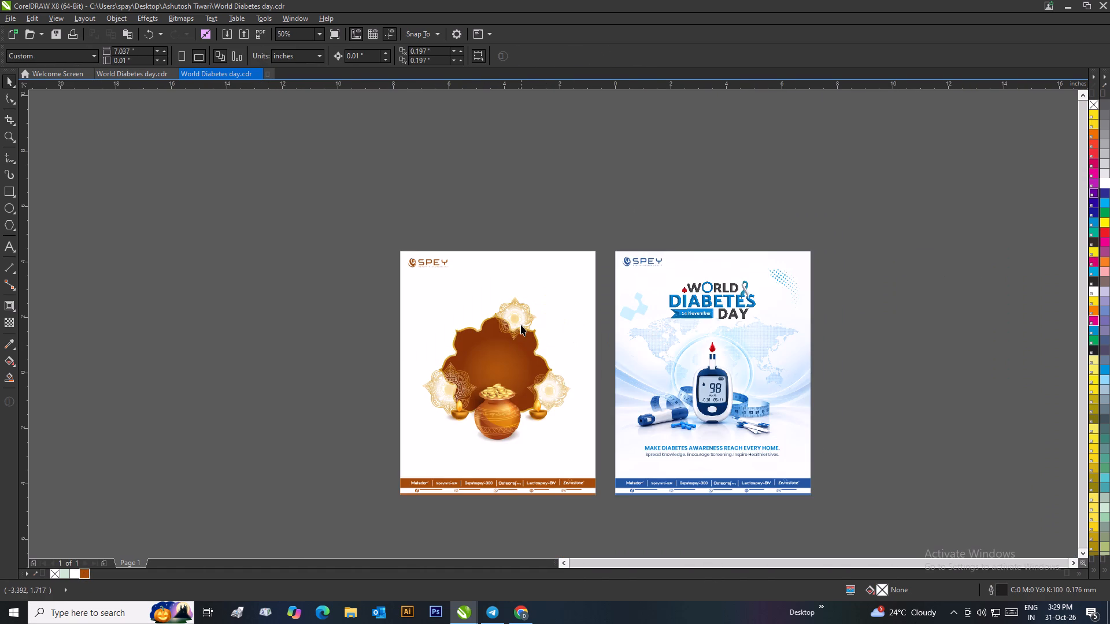
click(521, 325)
drag(501, 416, 610, 314)
right_click(610, 314)
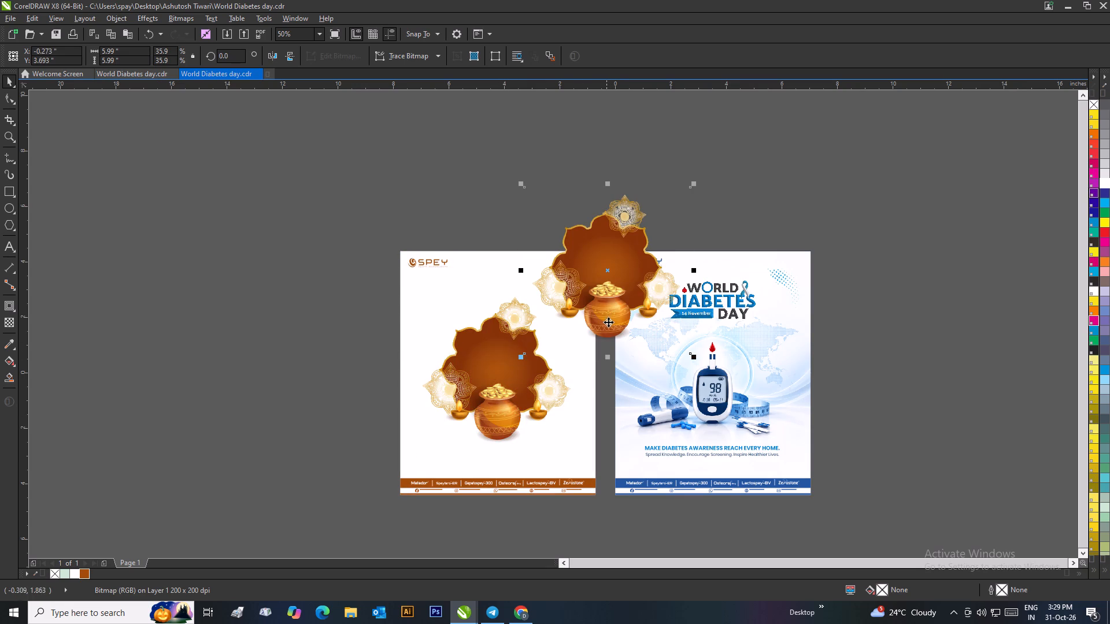
Rotate the duplicated Dhanteras image anticlockwise by about 30.8° and move it higher above the posters.
click(609, 322)
click(637, 287)
drag(698, 359, 716, 303)
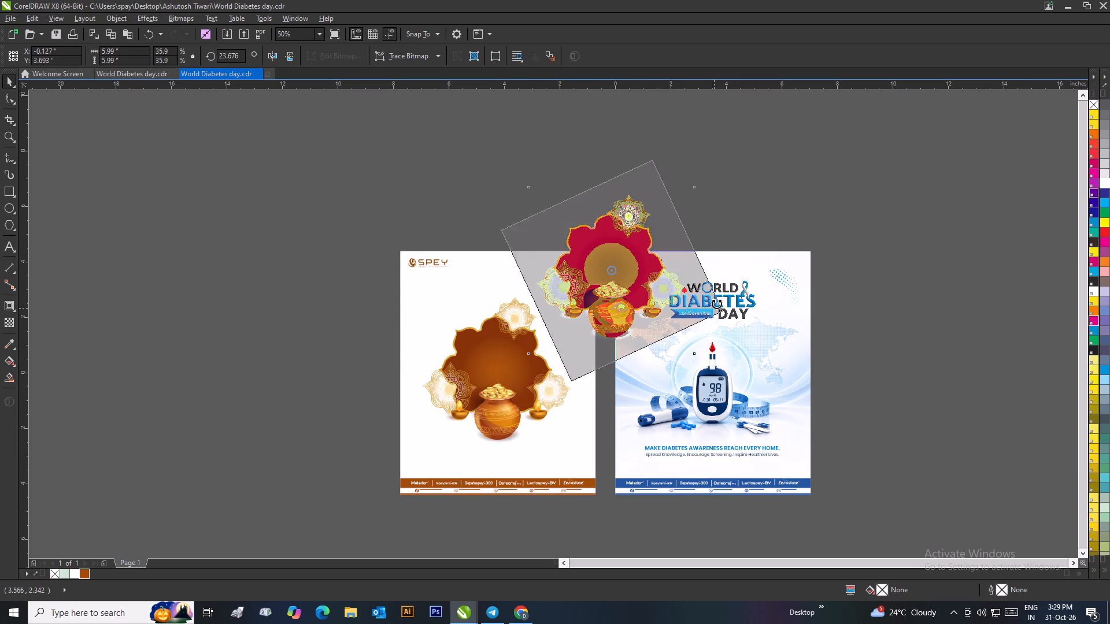
drag(716, 303, 719, 298)
click(721, 245)
drag(572, 319, 580, 271)
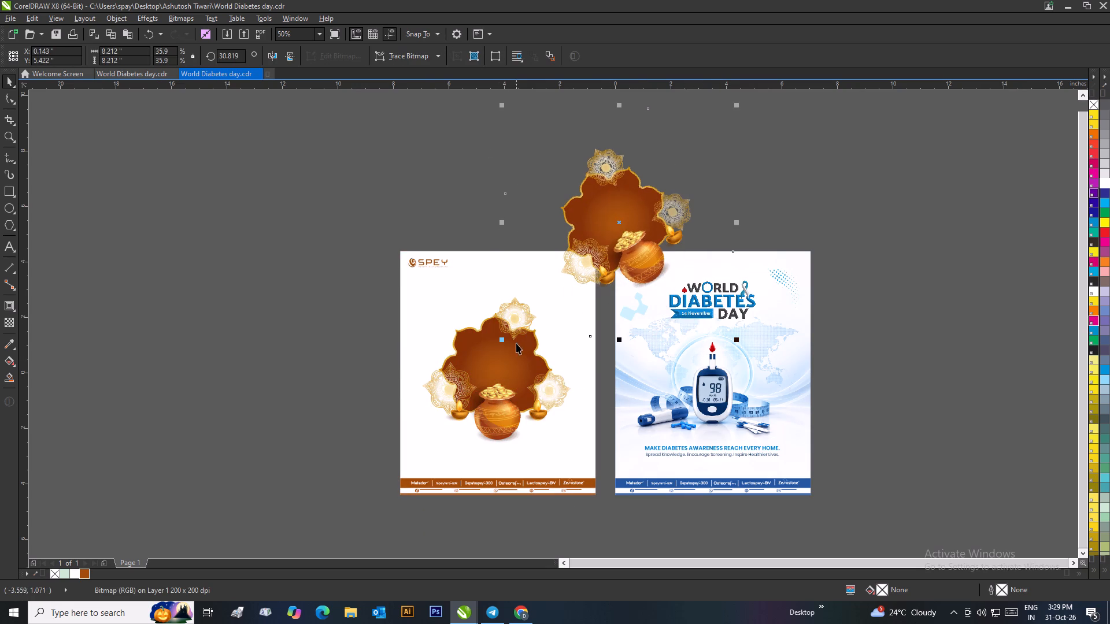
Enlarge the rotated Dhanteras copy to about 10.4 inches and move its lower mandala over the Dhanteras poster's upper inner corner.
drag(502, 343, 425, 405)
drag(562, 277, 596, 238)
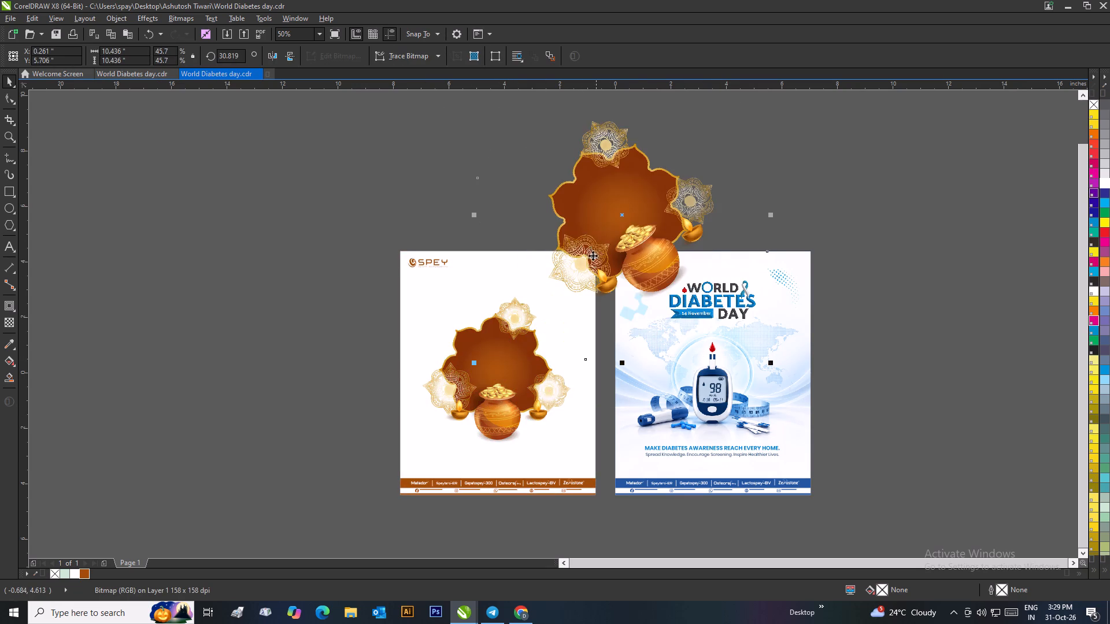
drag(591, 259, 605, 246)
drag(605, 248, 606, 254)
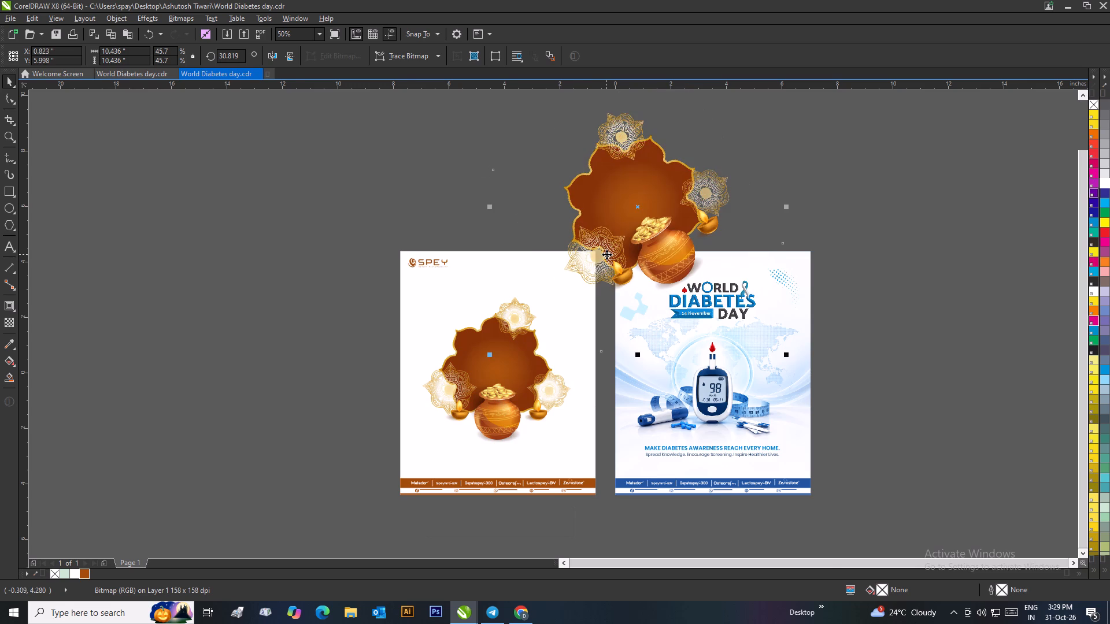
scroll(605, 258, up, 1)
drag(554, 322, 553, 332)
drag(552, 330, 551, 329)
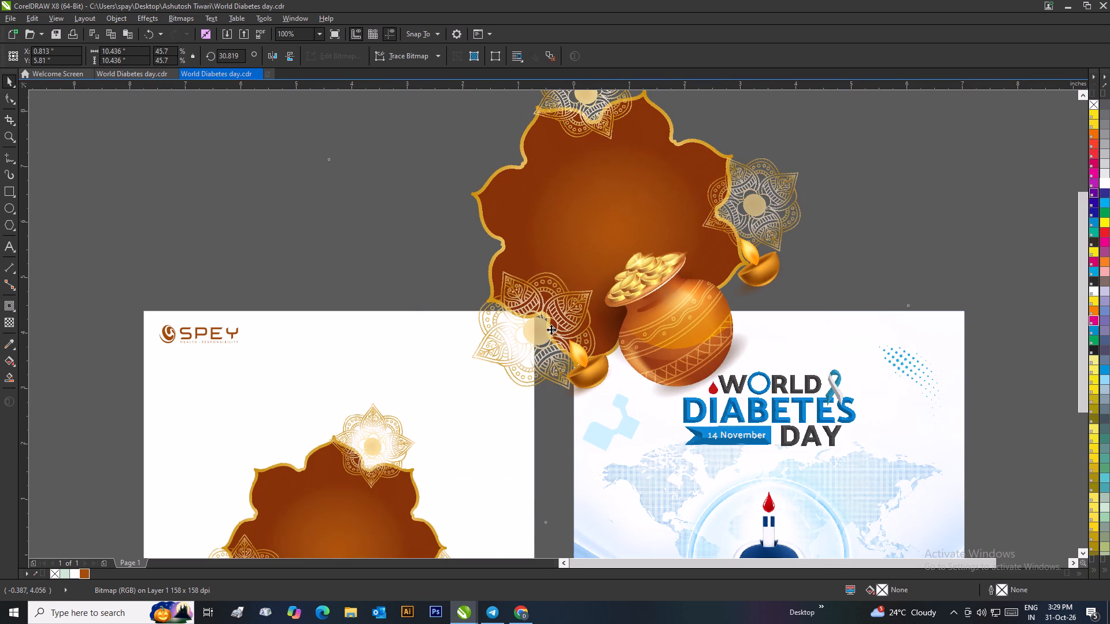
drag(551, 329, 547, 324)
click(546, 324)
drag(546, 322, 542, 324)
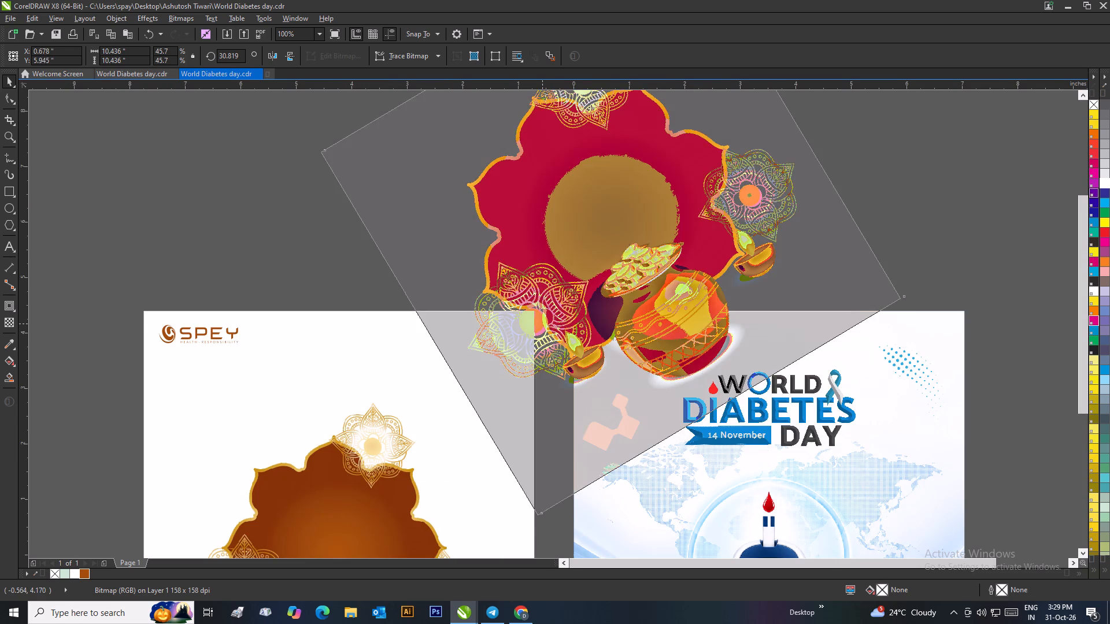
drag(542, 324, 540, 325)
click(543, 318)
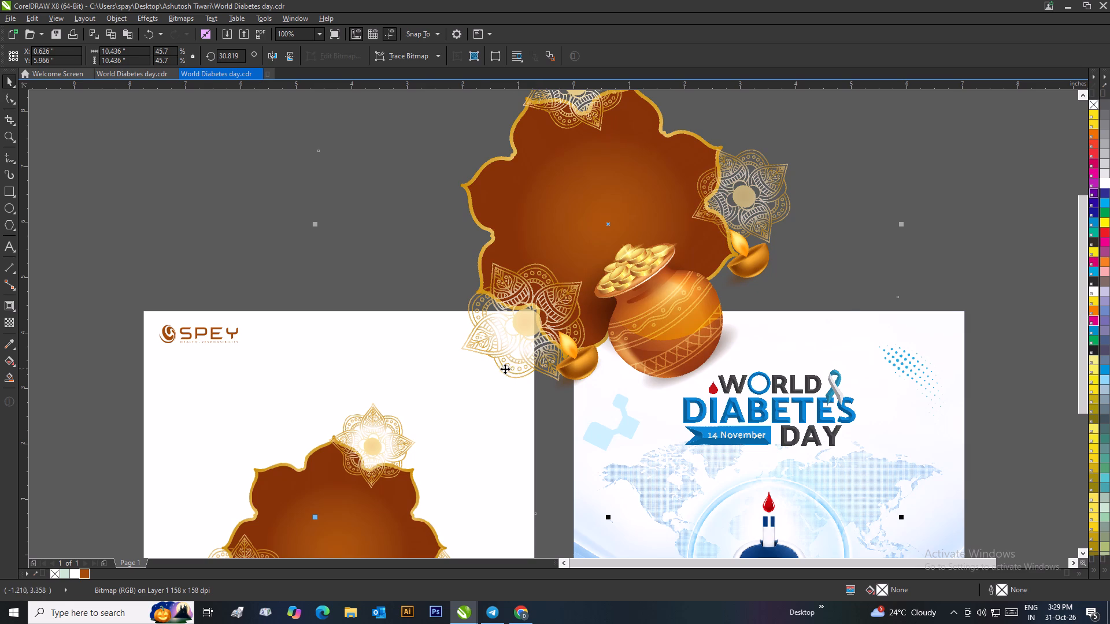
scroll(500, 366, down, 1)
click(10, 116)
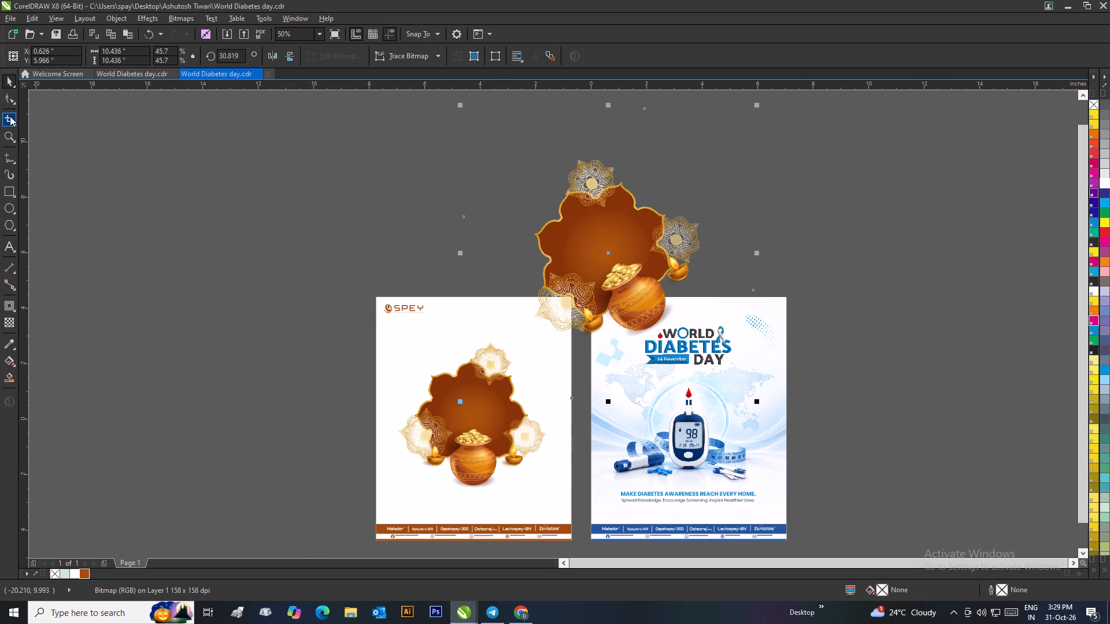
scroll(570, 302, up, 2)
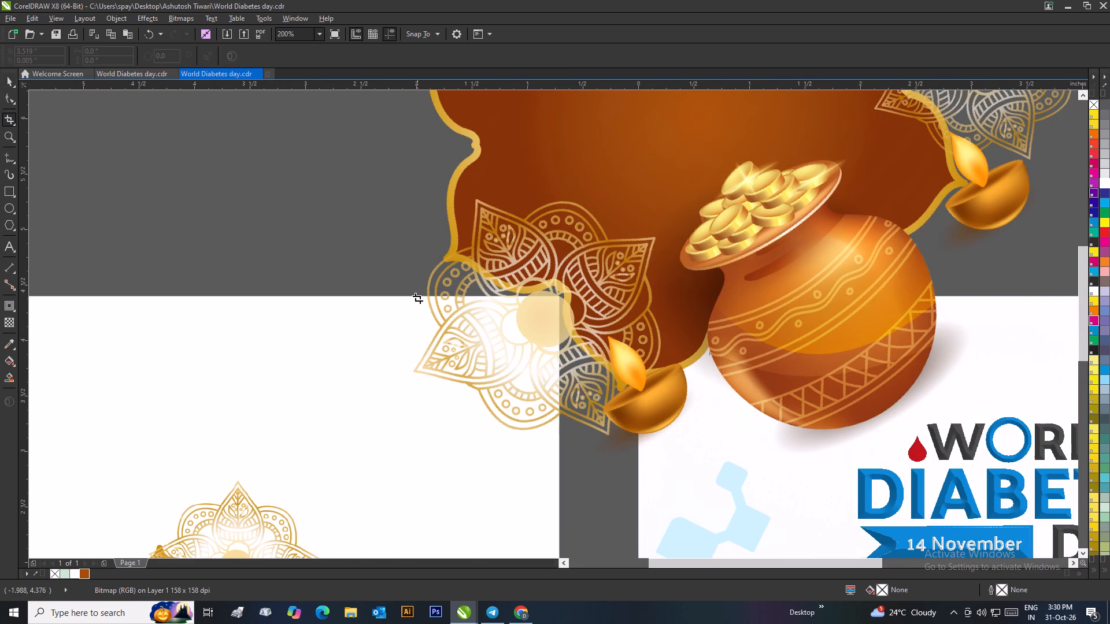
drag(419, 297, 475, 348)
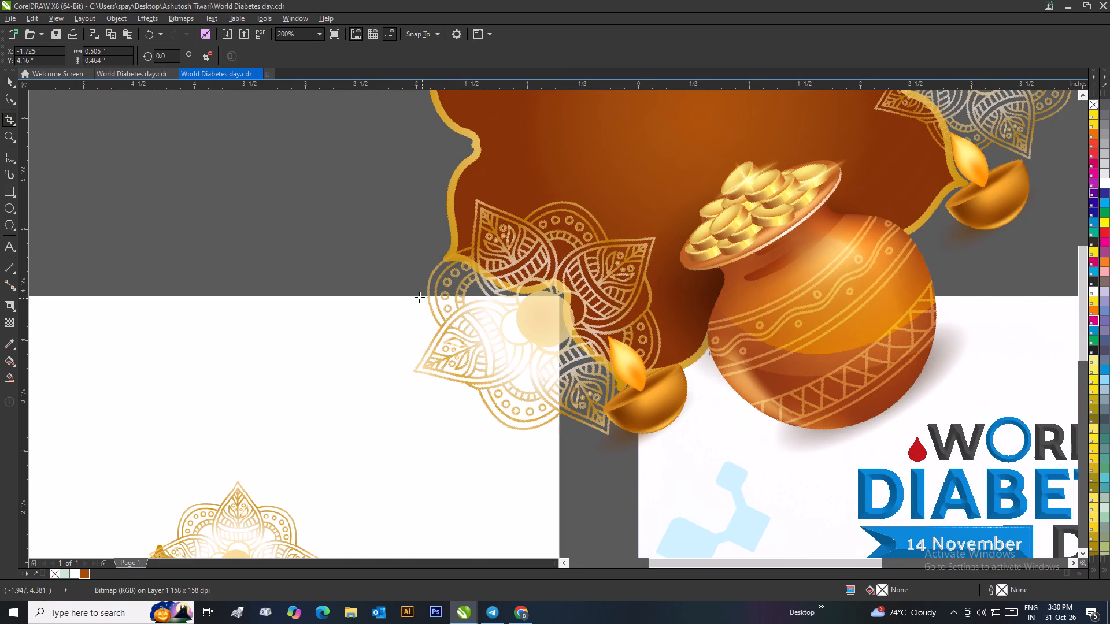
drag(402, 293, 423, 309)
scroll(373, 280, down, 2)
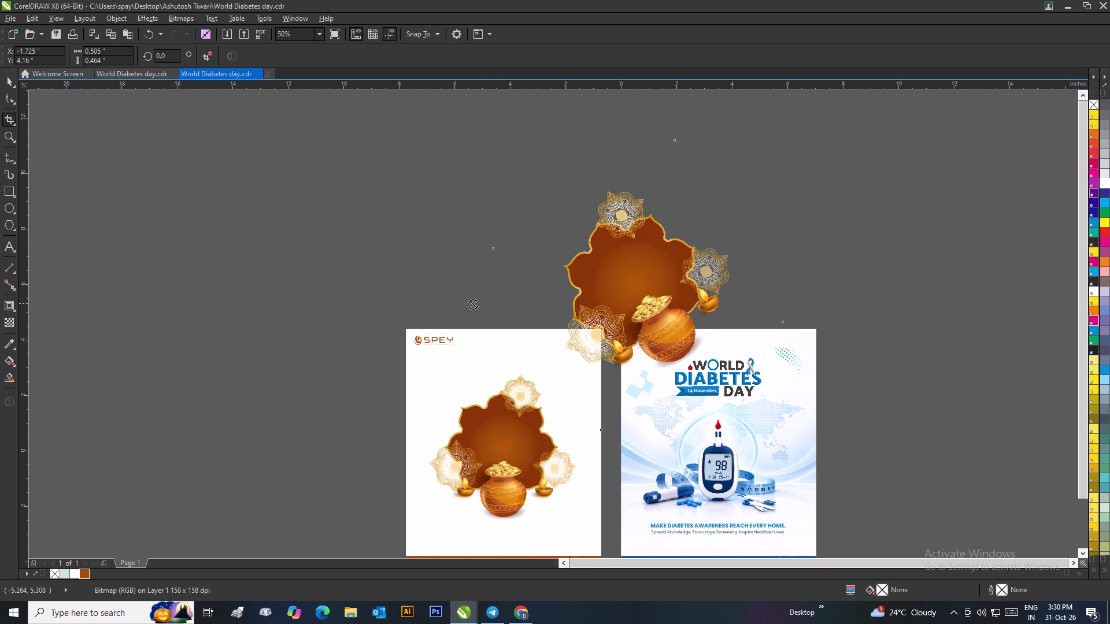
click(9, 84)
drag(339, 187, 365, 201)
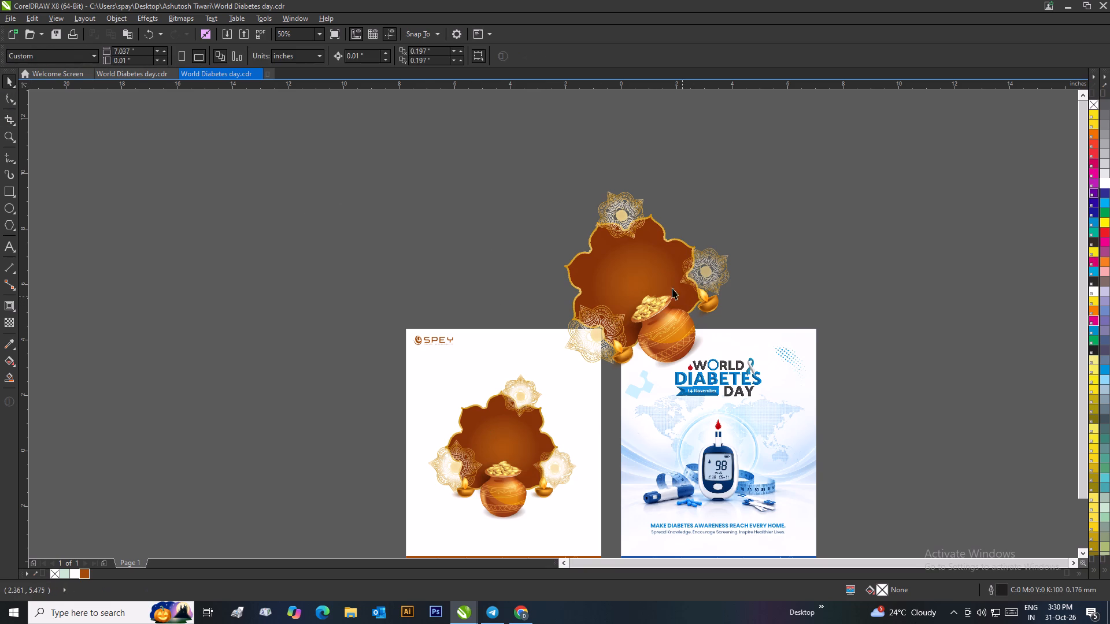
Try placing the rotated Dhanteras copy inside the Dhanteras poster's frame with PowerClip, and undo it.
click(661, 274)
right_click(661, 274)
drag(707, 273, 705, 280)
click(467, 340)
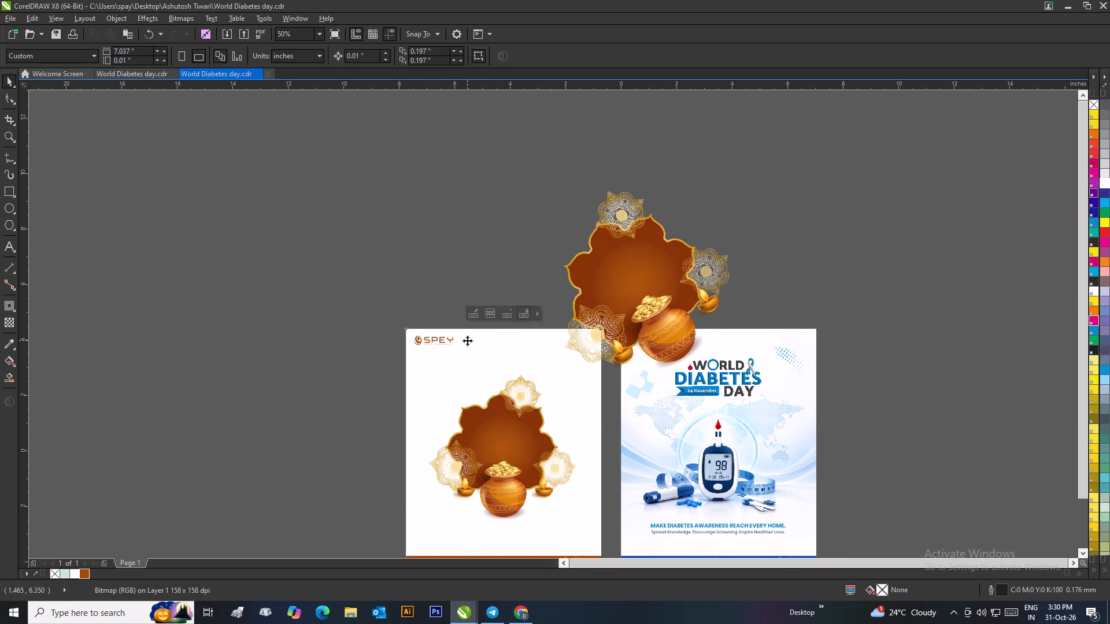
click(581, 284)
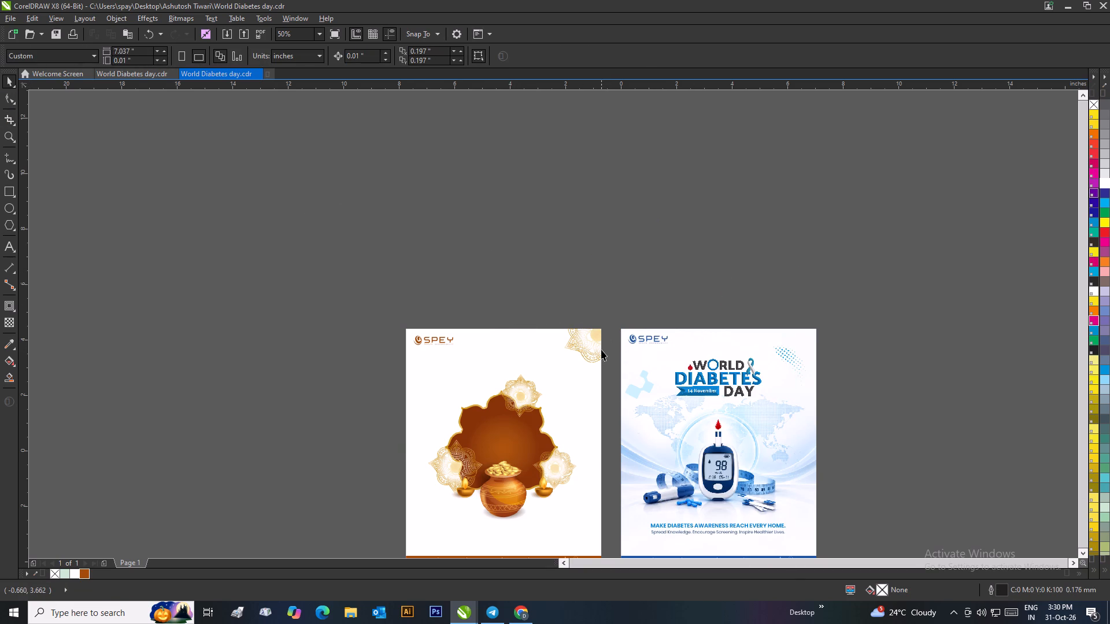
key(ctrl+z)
Delete the rotated Dhanteras copy above the two posters.
click(621, 240)
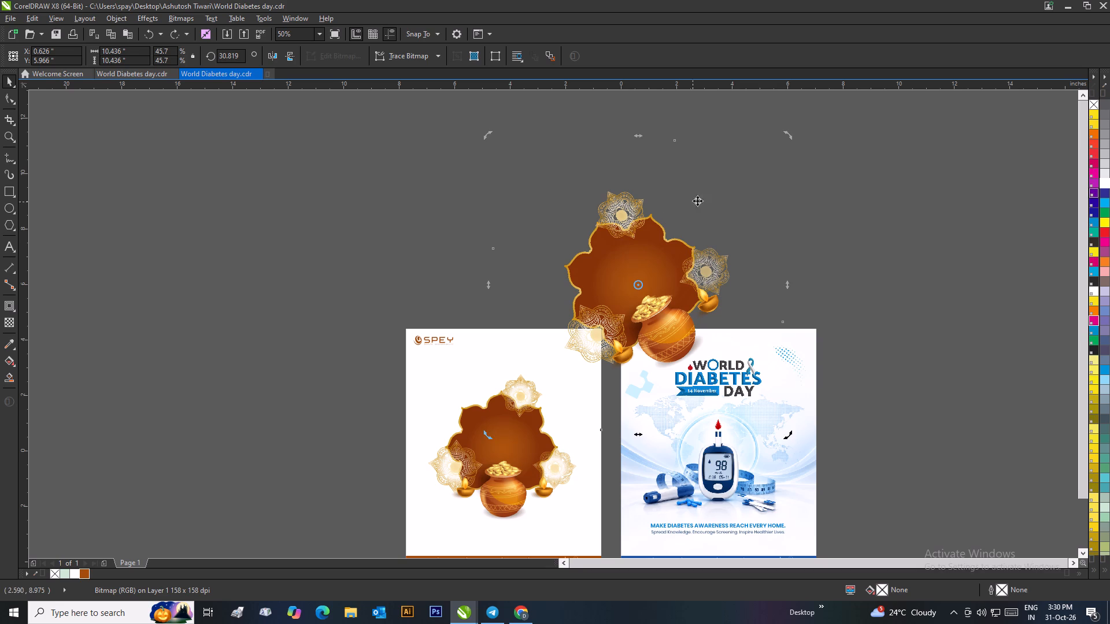
click(705, 195)
click(761, 200)
key(Delete)
click(654, 285)
key(Delete)
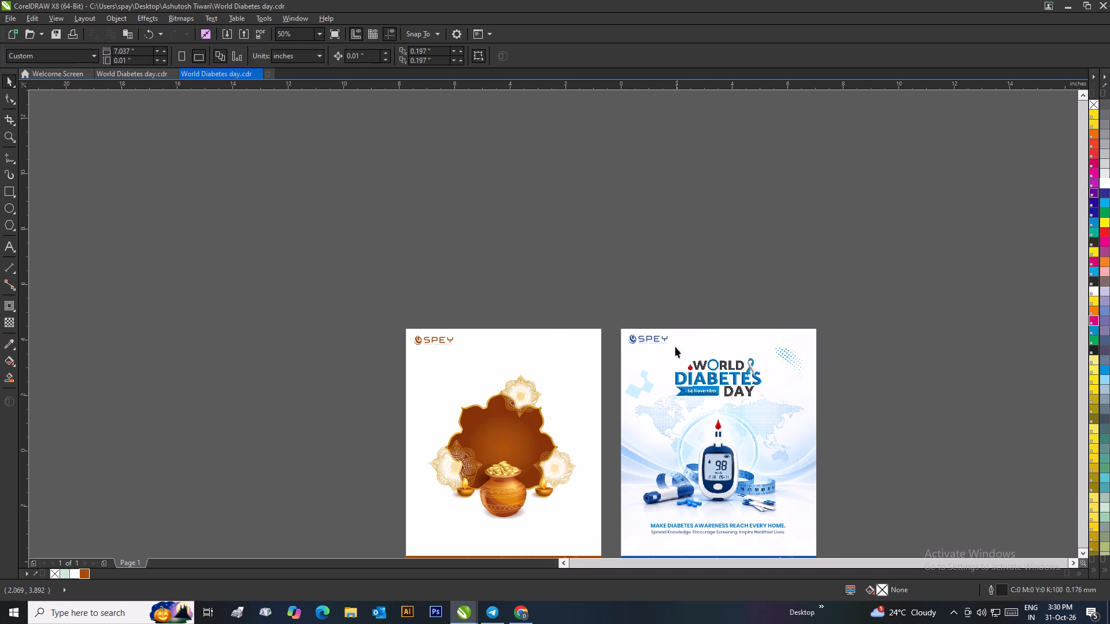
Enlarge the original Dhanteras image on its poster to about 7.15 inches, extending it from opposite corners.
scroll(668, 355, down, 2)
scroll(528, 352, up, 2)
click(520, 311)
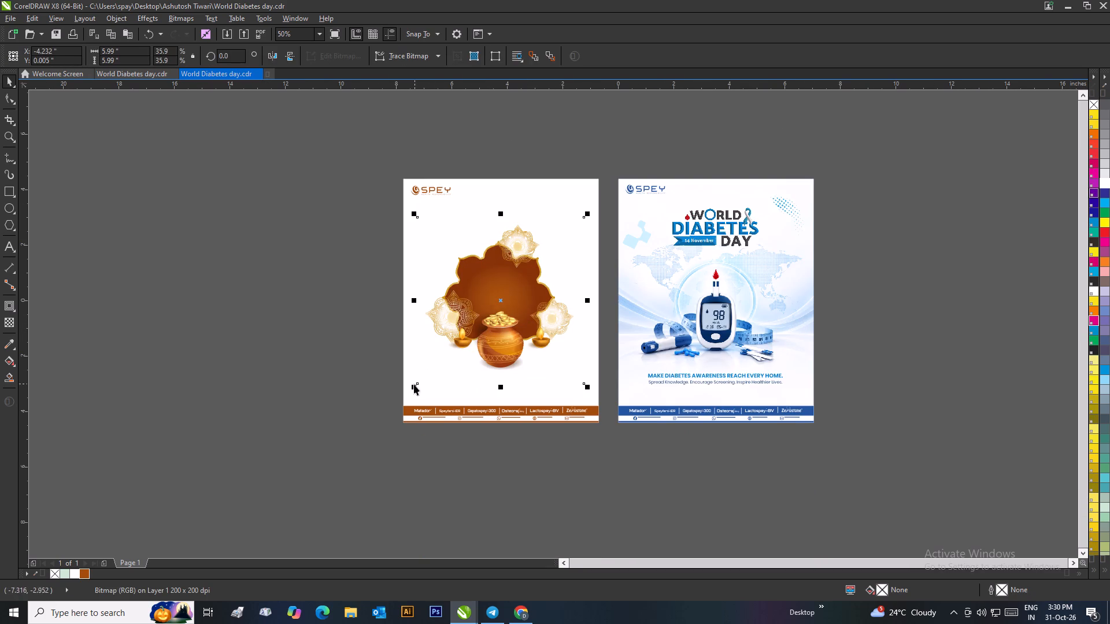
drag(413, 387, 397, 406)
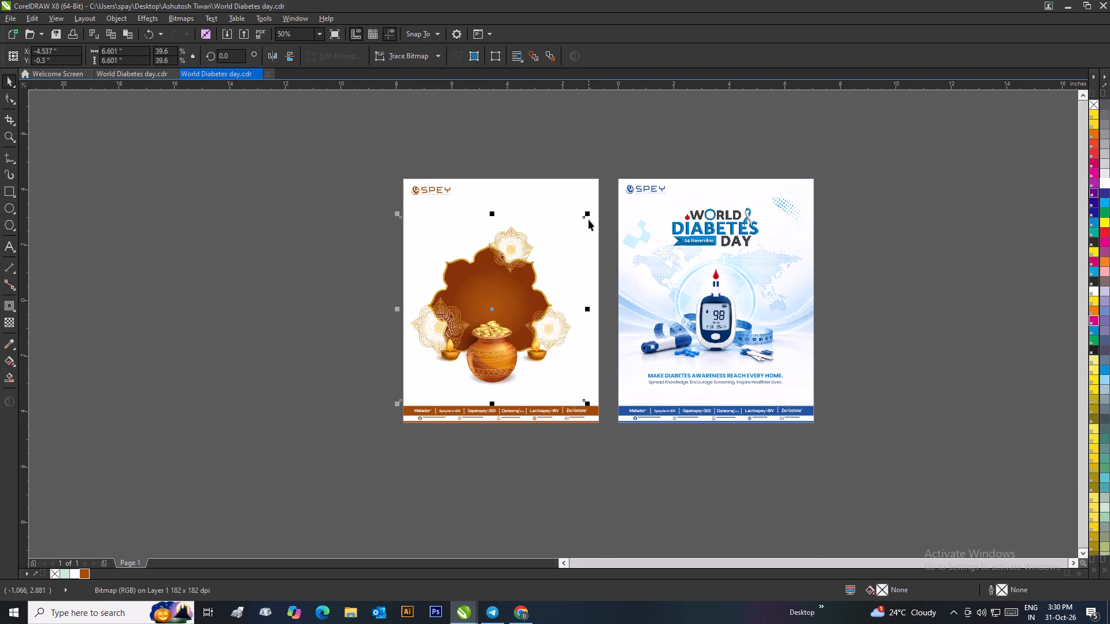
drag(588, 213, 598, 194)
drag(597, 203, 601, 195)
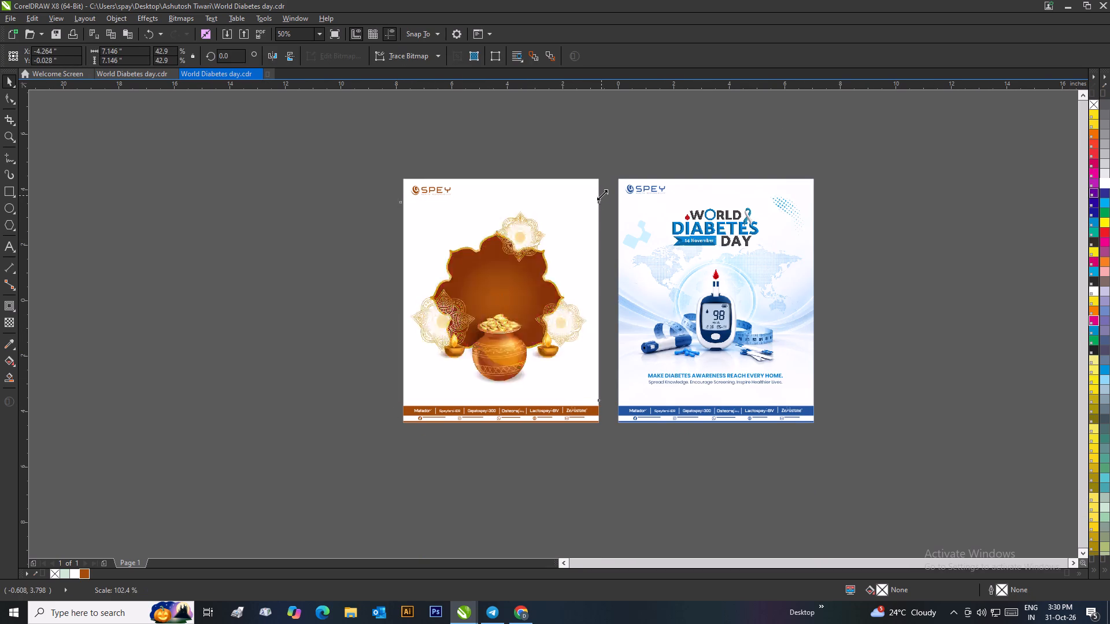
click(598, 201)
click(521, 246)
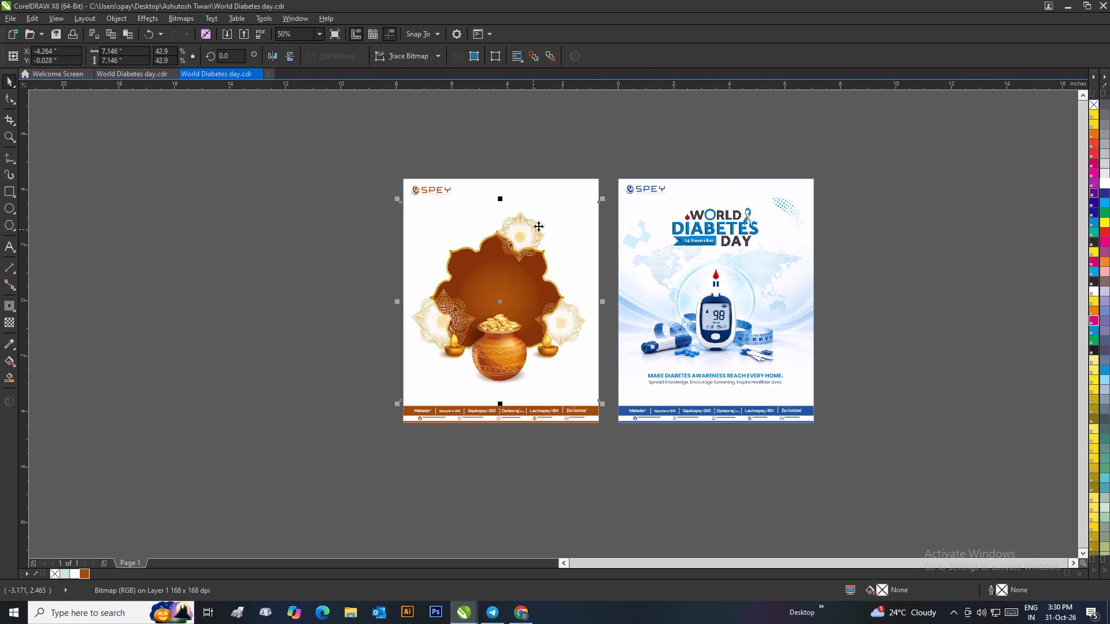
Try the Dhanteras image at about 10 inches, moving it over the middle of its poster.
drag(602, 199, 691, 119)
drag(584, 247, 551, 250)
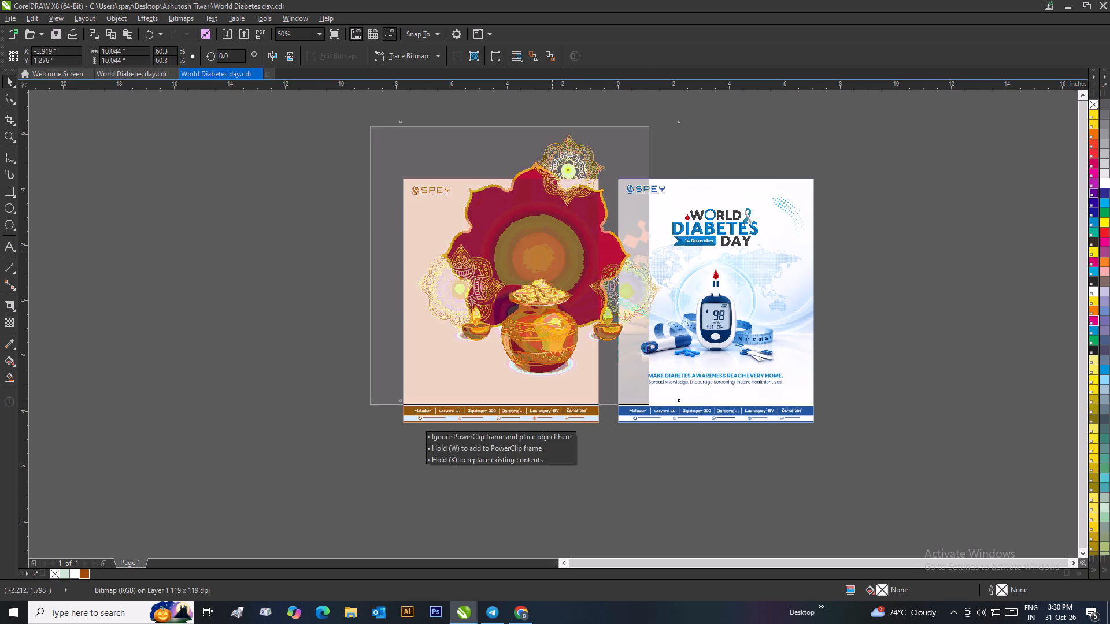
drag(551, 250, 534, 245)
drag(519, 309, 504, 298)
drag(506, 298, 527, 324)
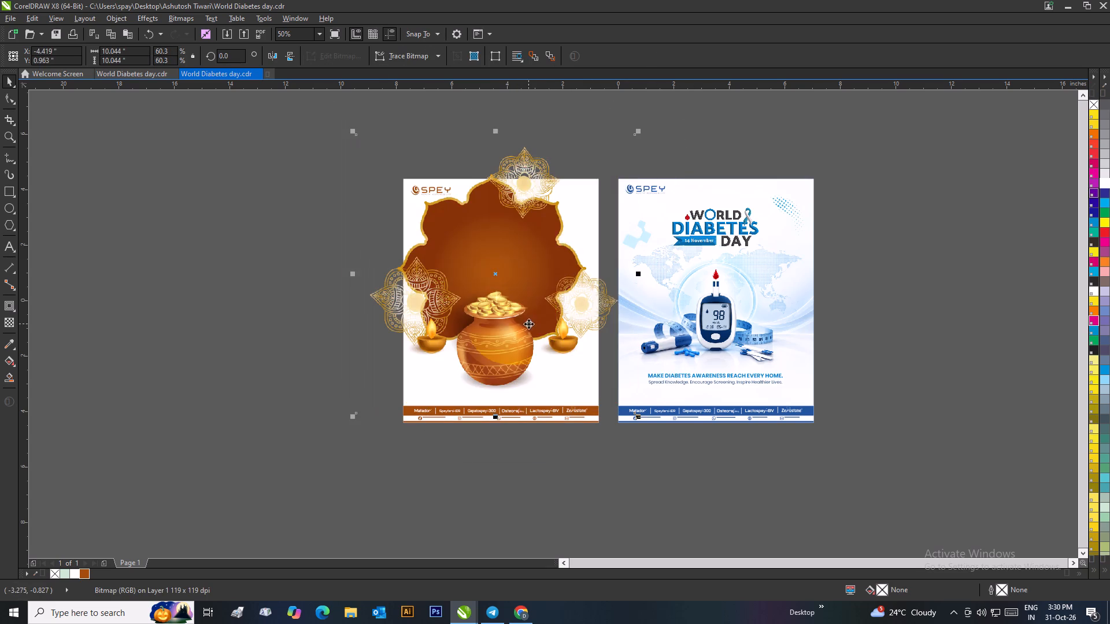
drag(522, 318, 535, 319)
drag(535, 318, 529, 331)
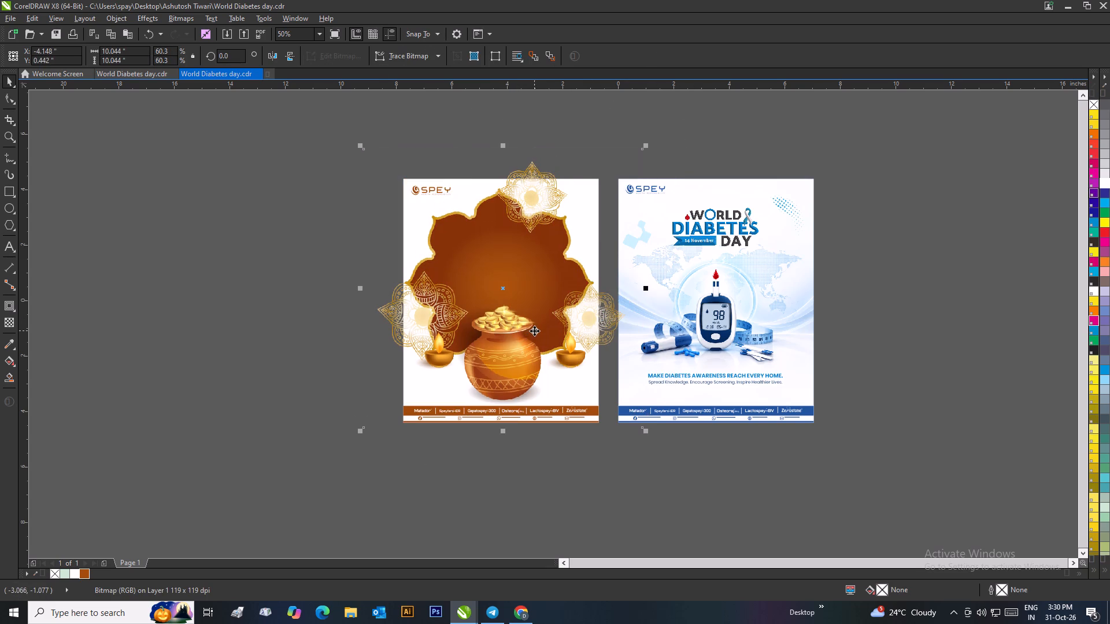
Resize the Dhanteras image to about 7.5 inches and centre it horizontally and vertically on its poster.
drag(646, 435, 565, 463)
drag(473, 292, 478, 298)
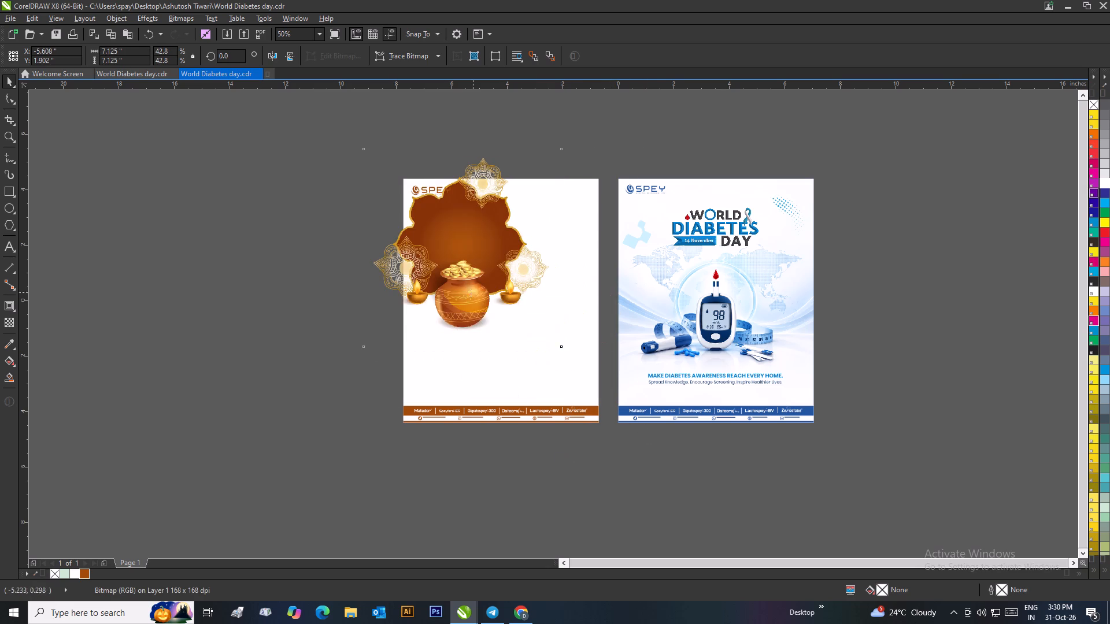
drag(478, 298, 526, 344)
drag(527, 339, 512, 339)
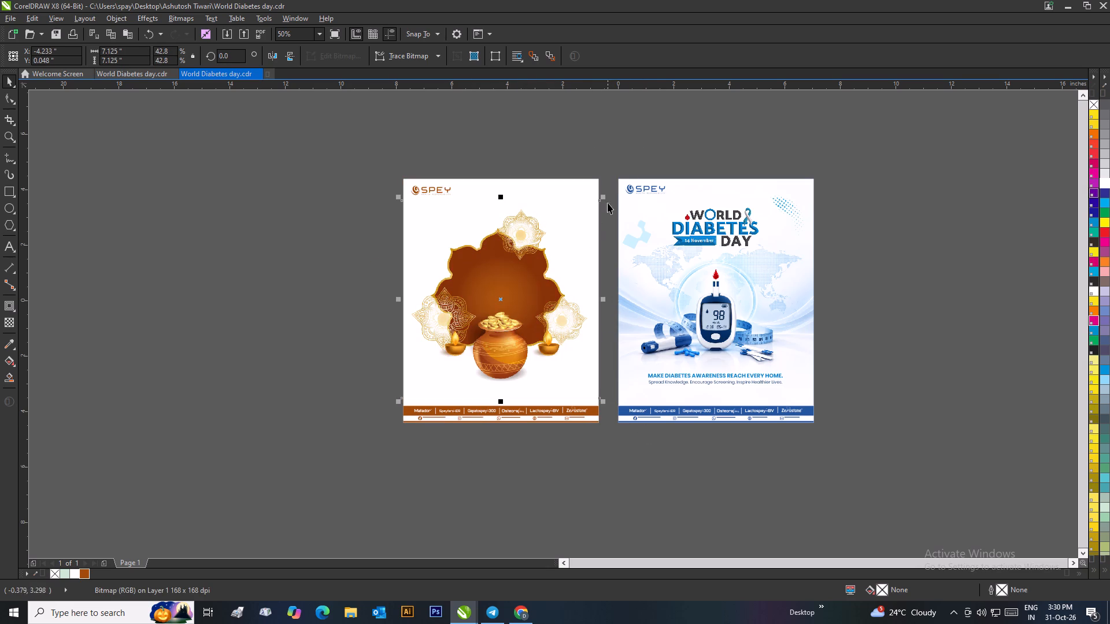
drag(603, 194, 614, 180)
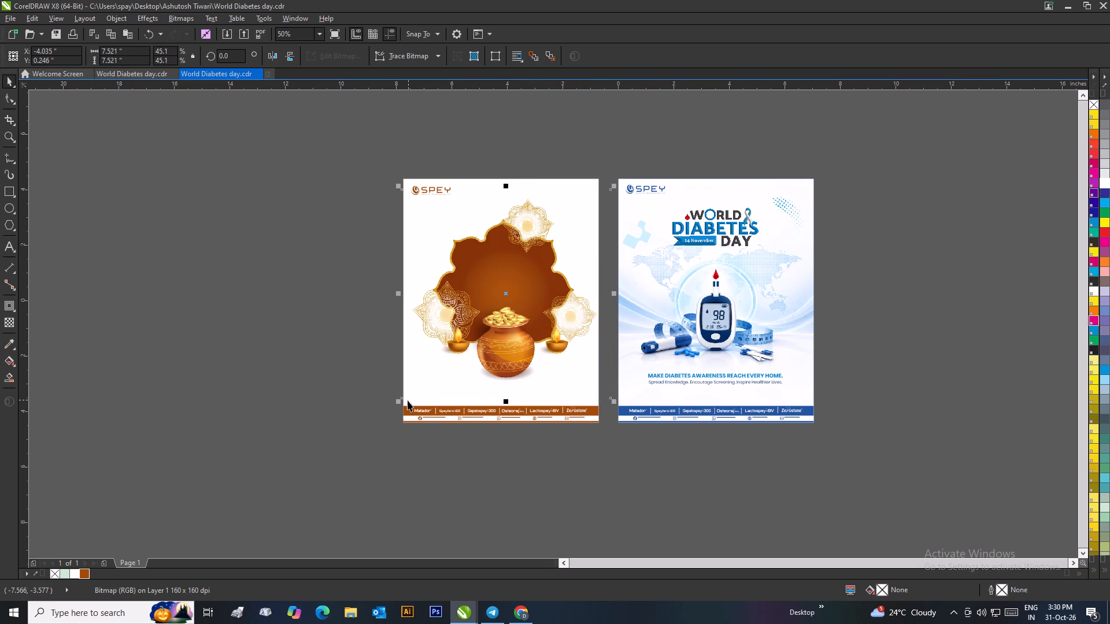
shift+click(407, 401)
key(c)
key(e)
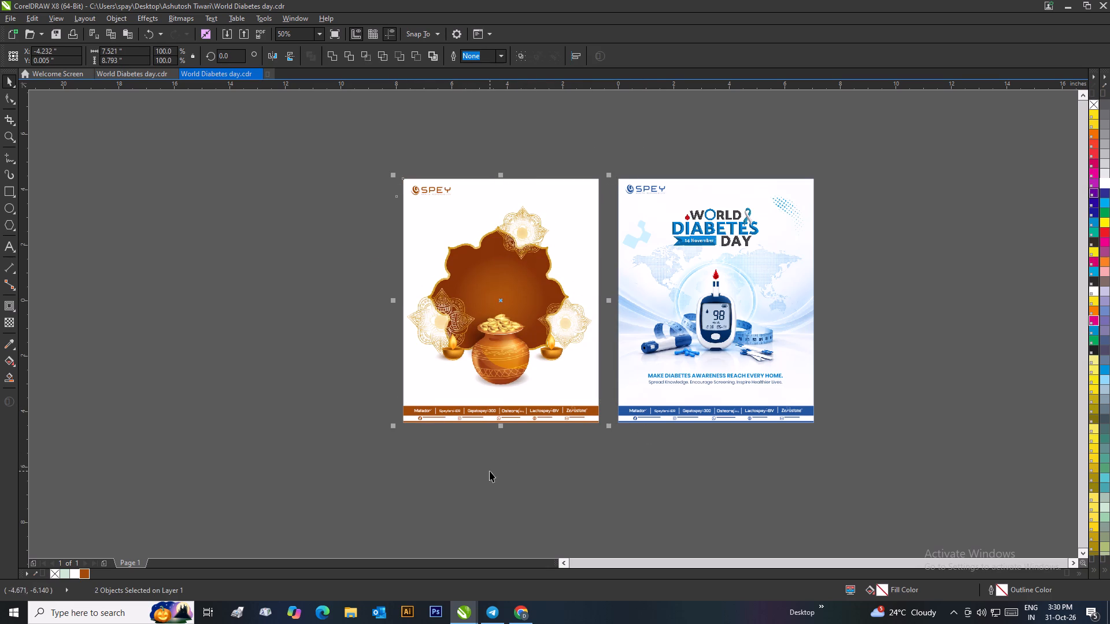
click(490, 471)
scroll(517, 352, up, 1)
scroll(553, 324, down, 1)
scroll(564, 296, up, 1)
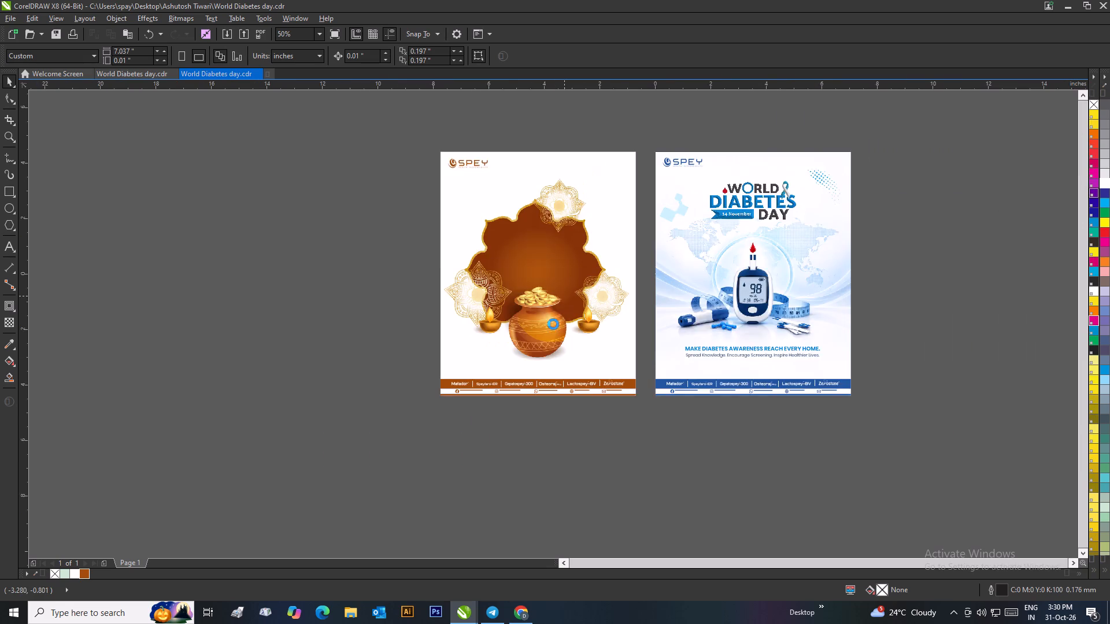
Switch to Chrome, search Google for "png egg" in a new tab, and open the PNGEgg site ready for an image search.
click(520, 605)
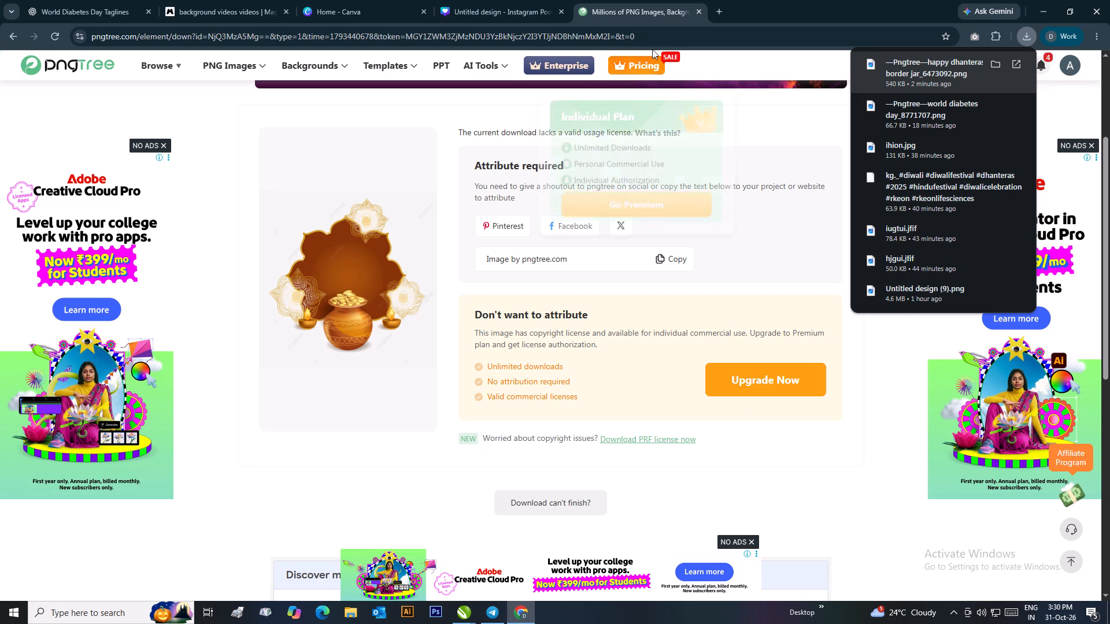
click(722, 12)
click(489, 225)
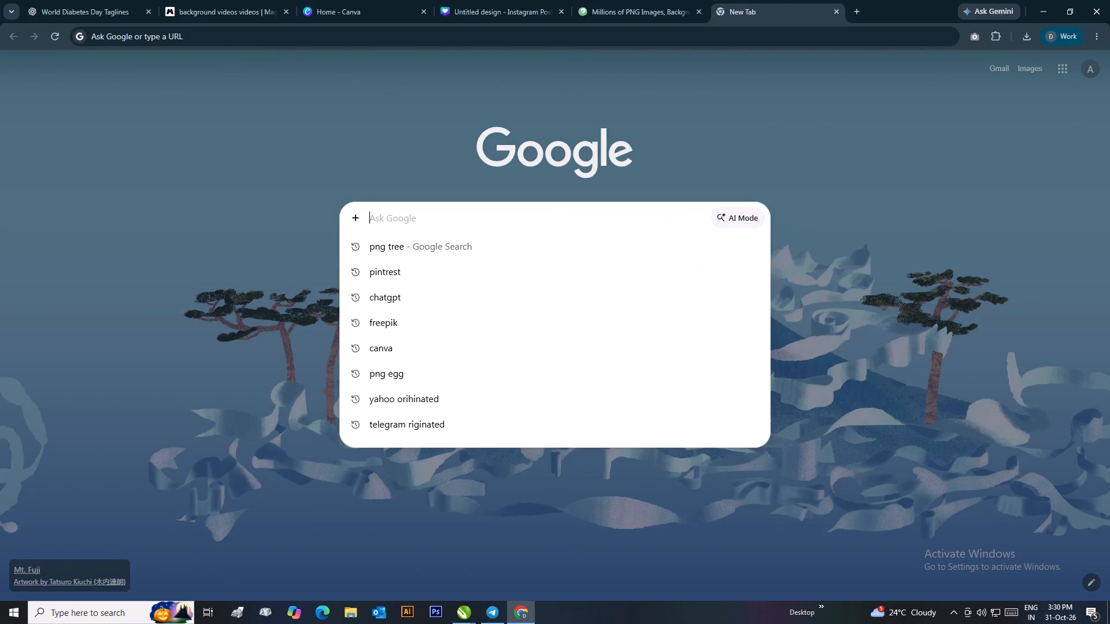
text(png egg)
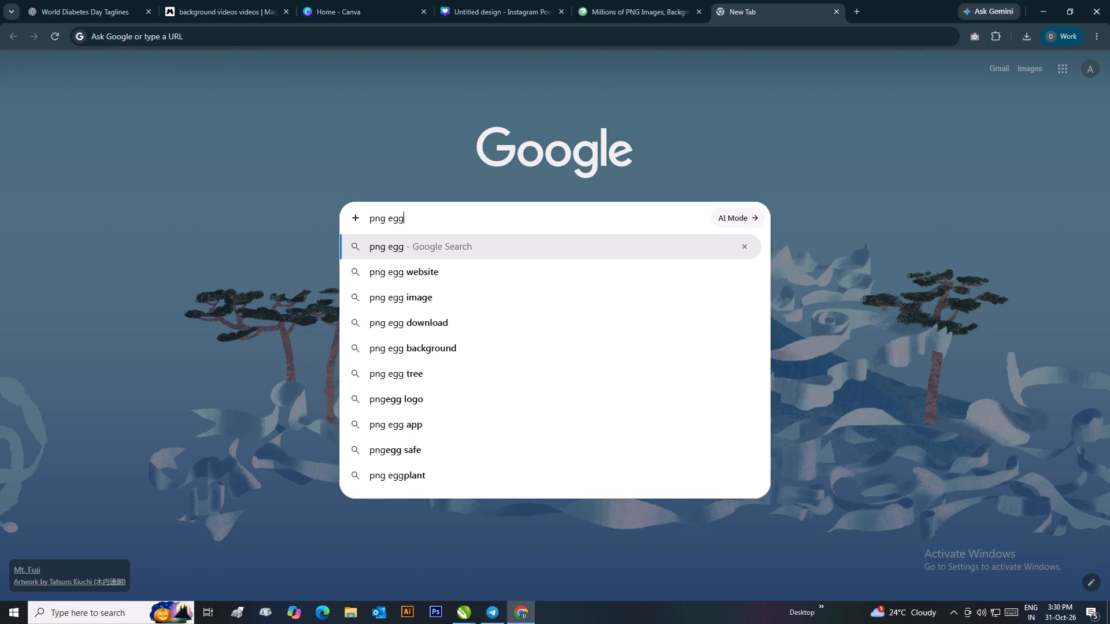
key(Return)
click(314, 177)
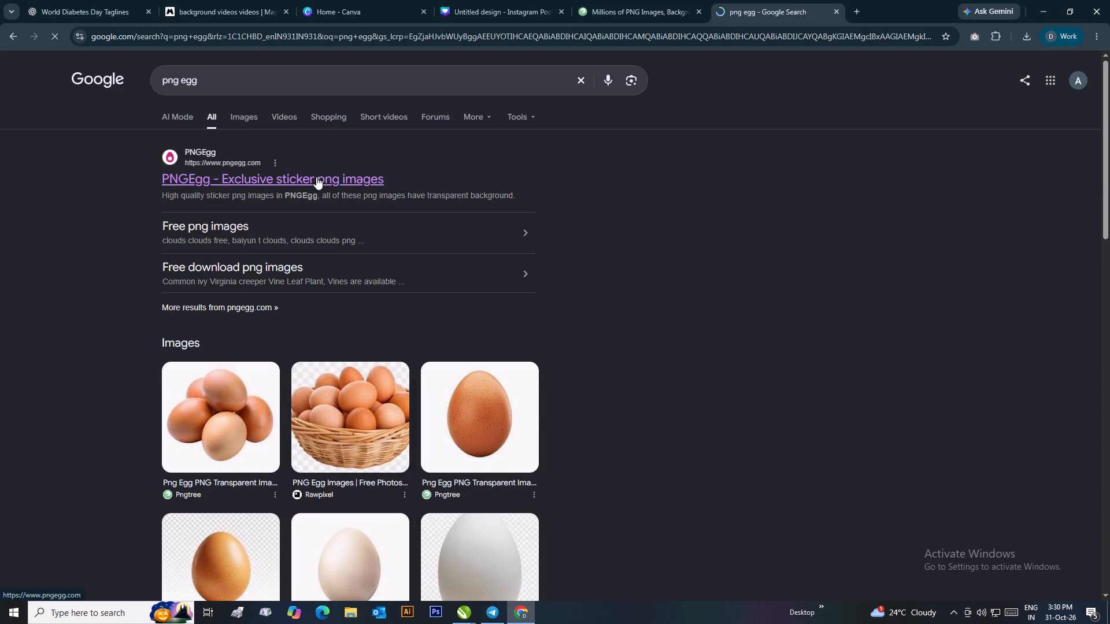
click(412, 205)
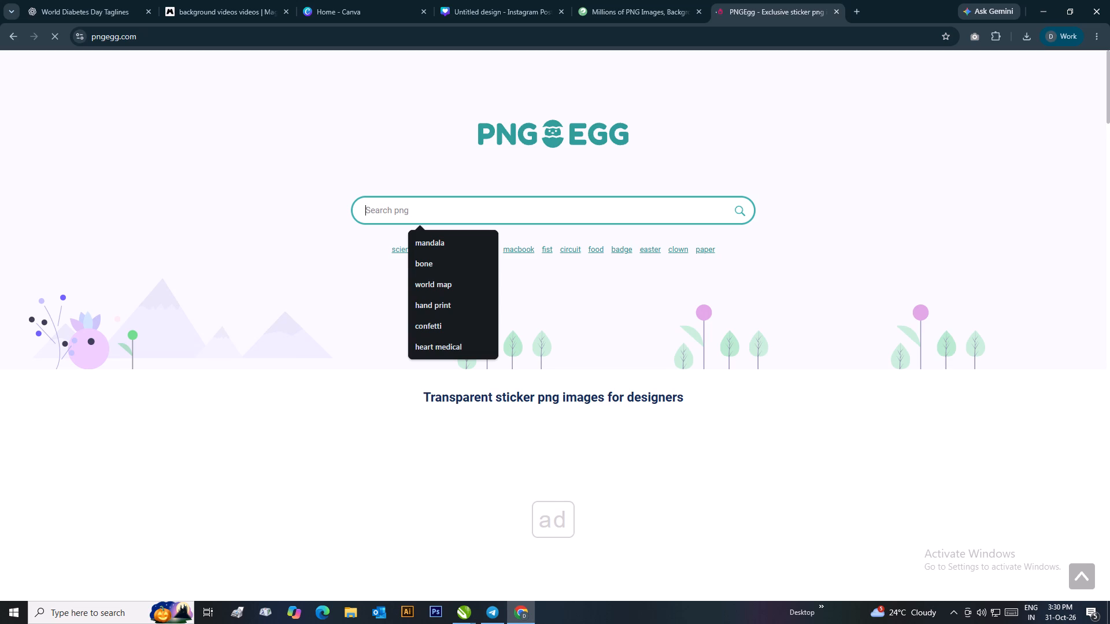
Search PNGEgg for "dhanteras" images.
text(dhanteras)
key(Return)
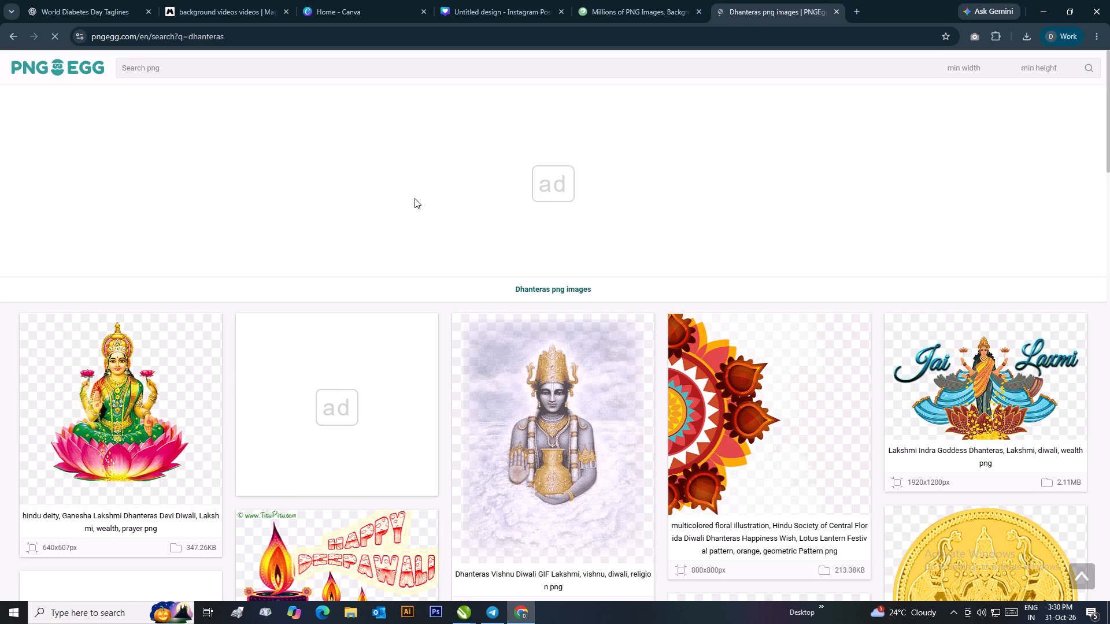
Look through the Dhanteras PNG search results from top to bottom for a suitable image for the poster.
scroll(428, 320, down, 13)
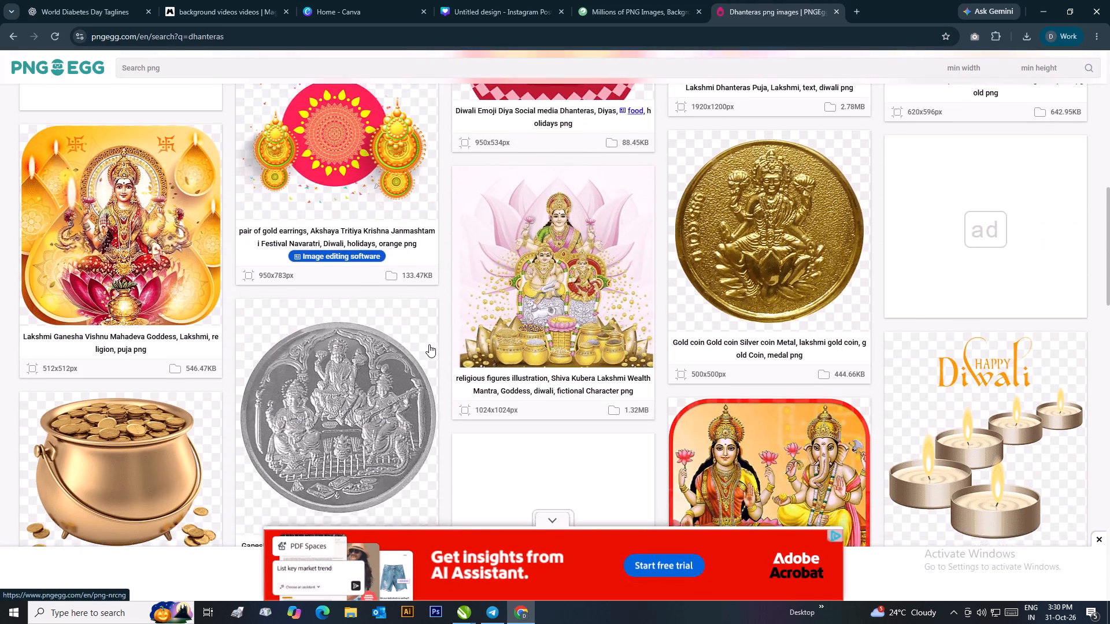
scroll(429, 344, down, 15)
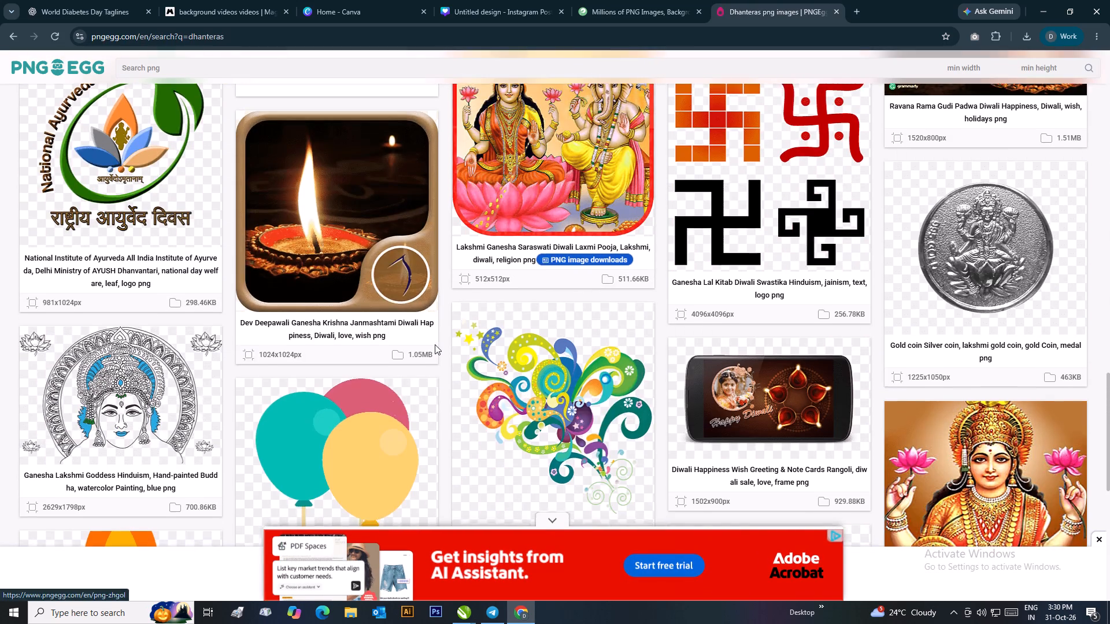
scroll(435, 344, down, 9)
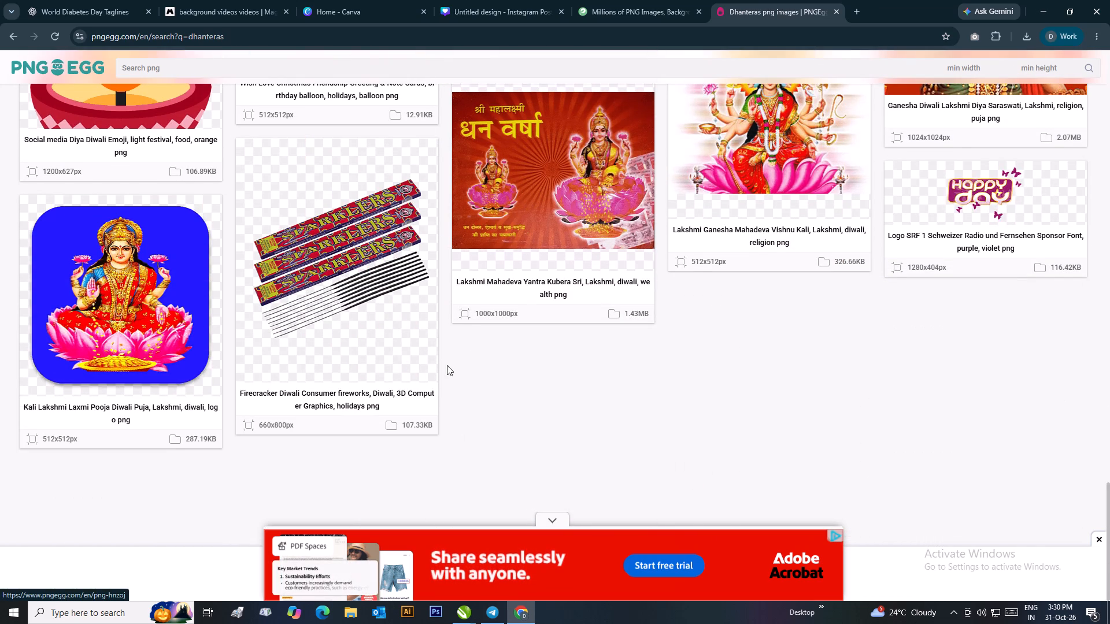
scroll(465, 385, up, 20)
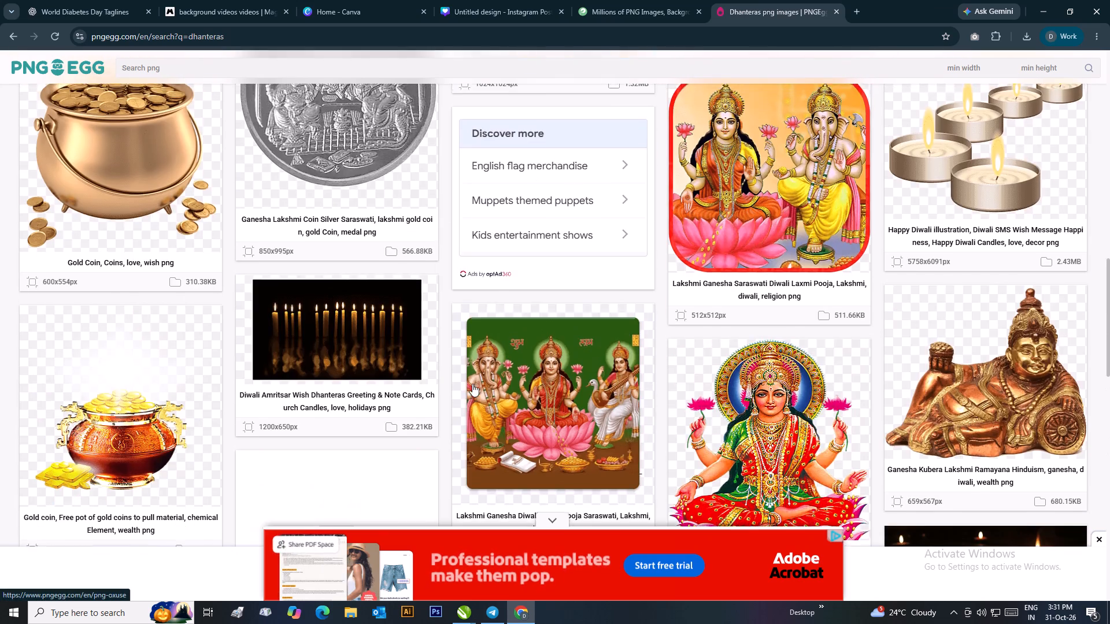
scroll(472, 384, up, 14)
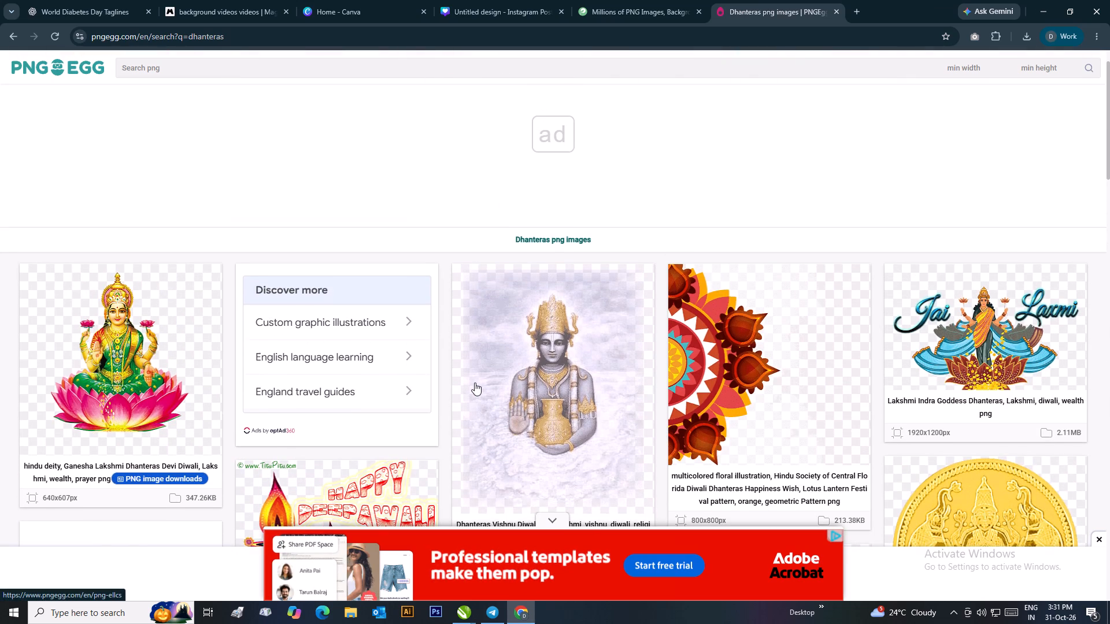
scroll(486, 378, down, 9)
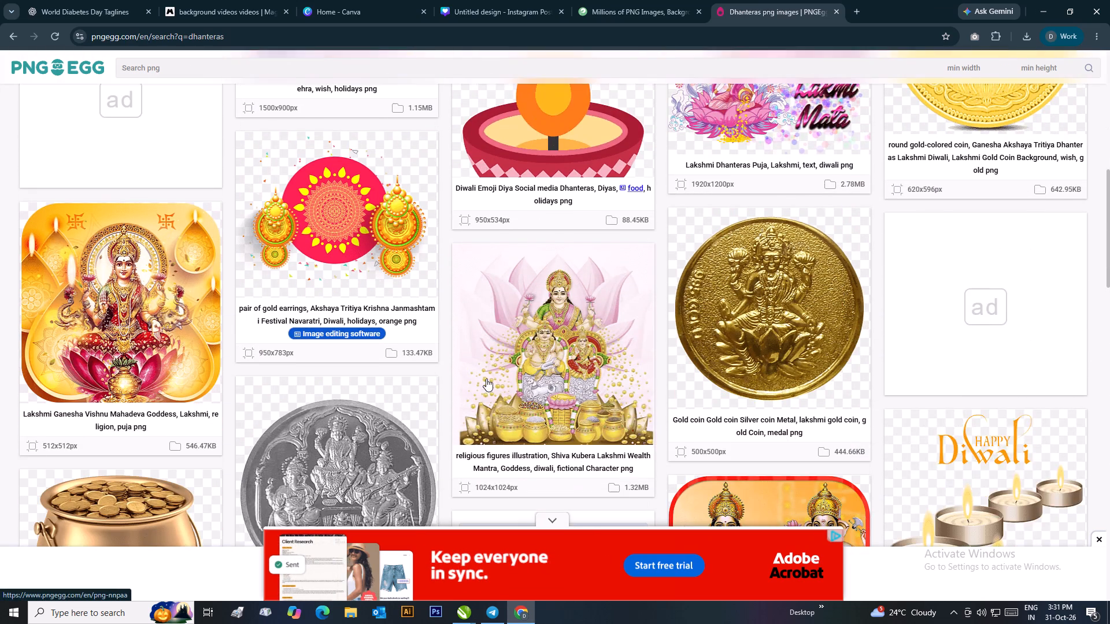
scroll(486, 378, down, 12)
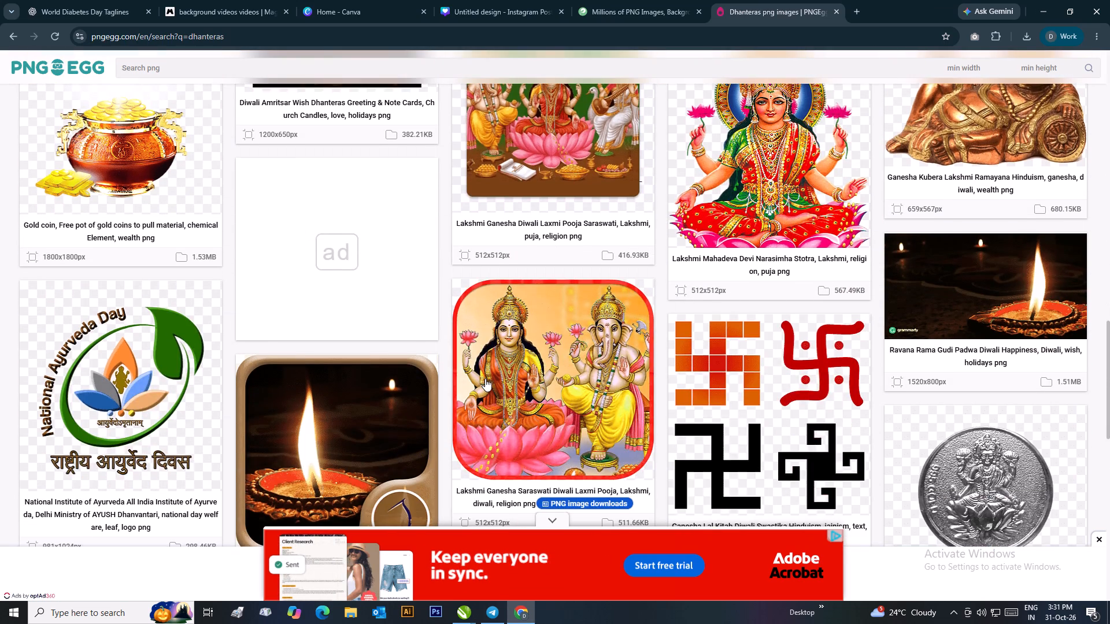
scroll(485, 378, down, 4)
scroll(413, 353, down, 8)
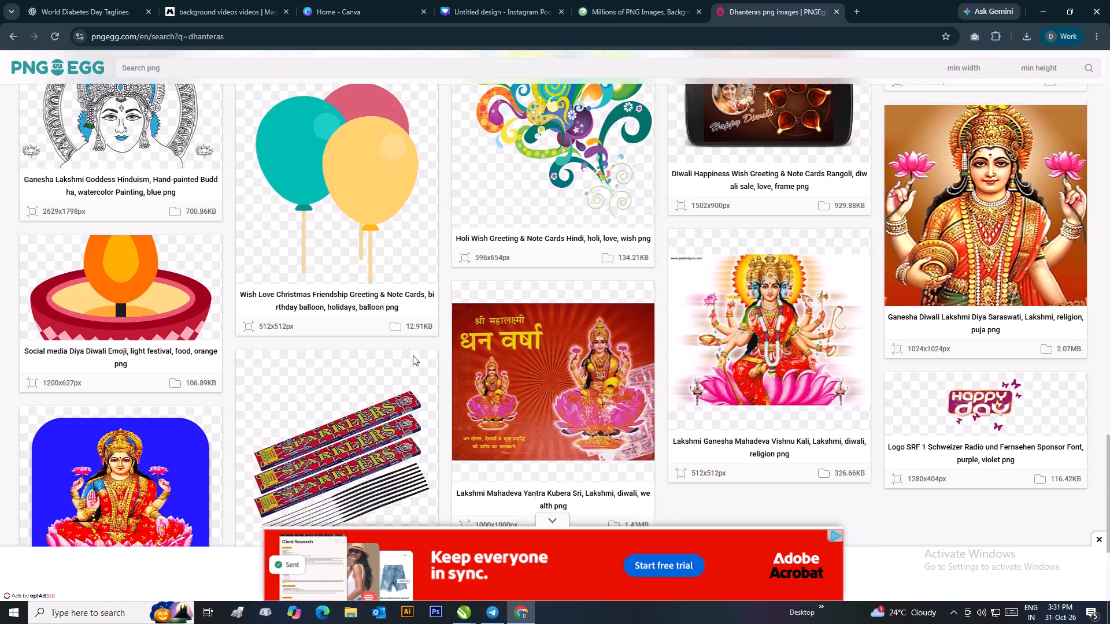
scroll(413, 355, down, 2)
scroll(564, 318, up, 5)
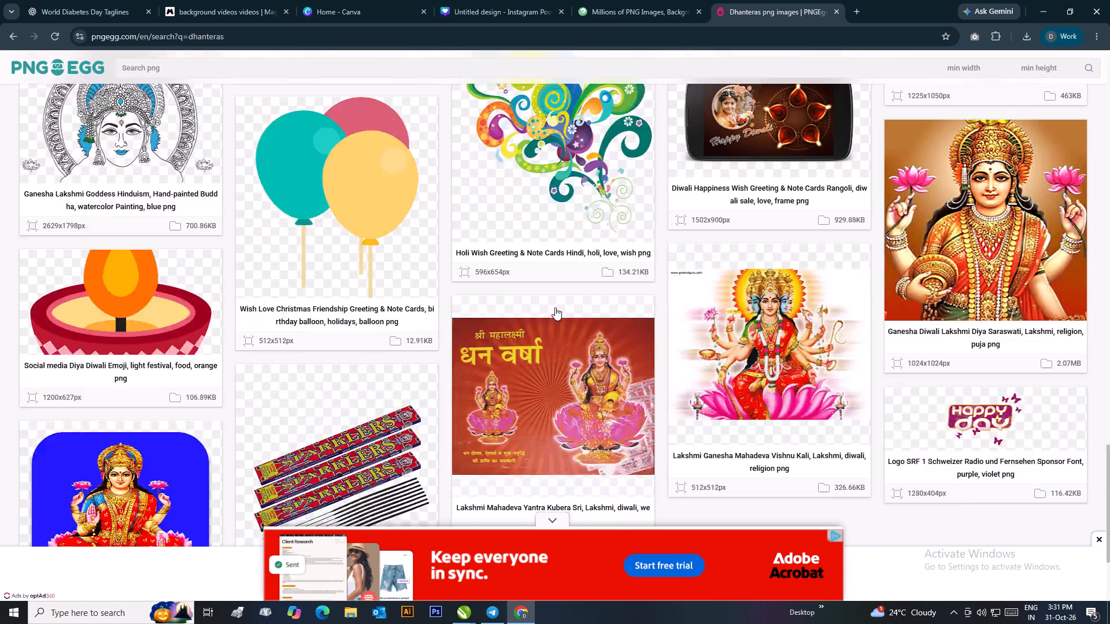
scroll(554, 307, up, 16)
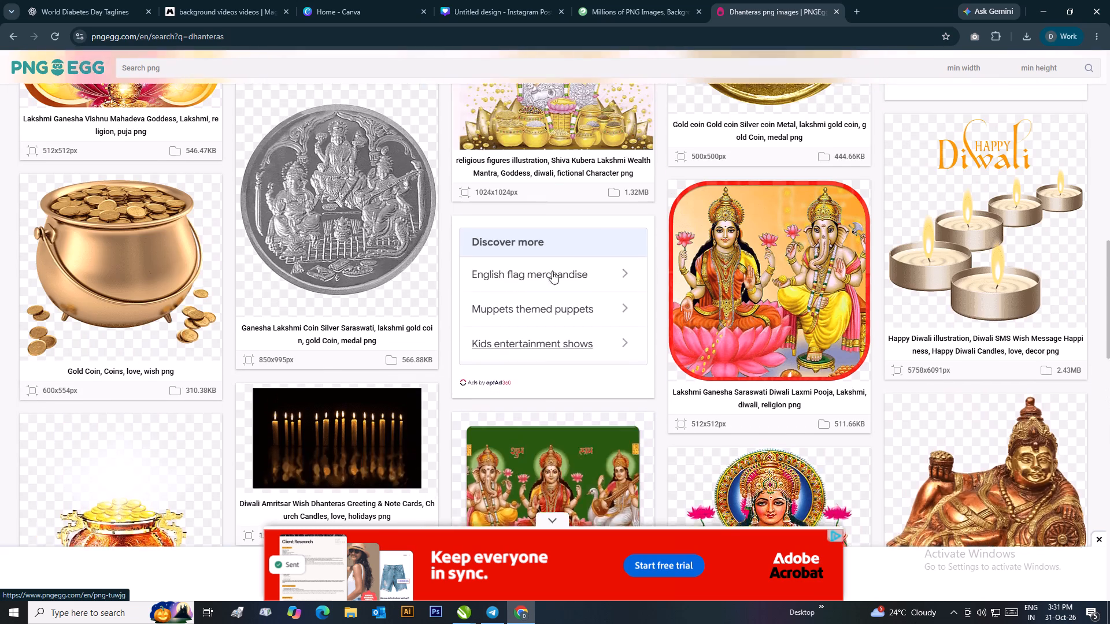
scroll(486, 179, up, 10)
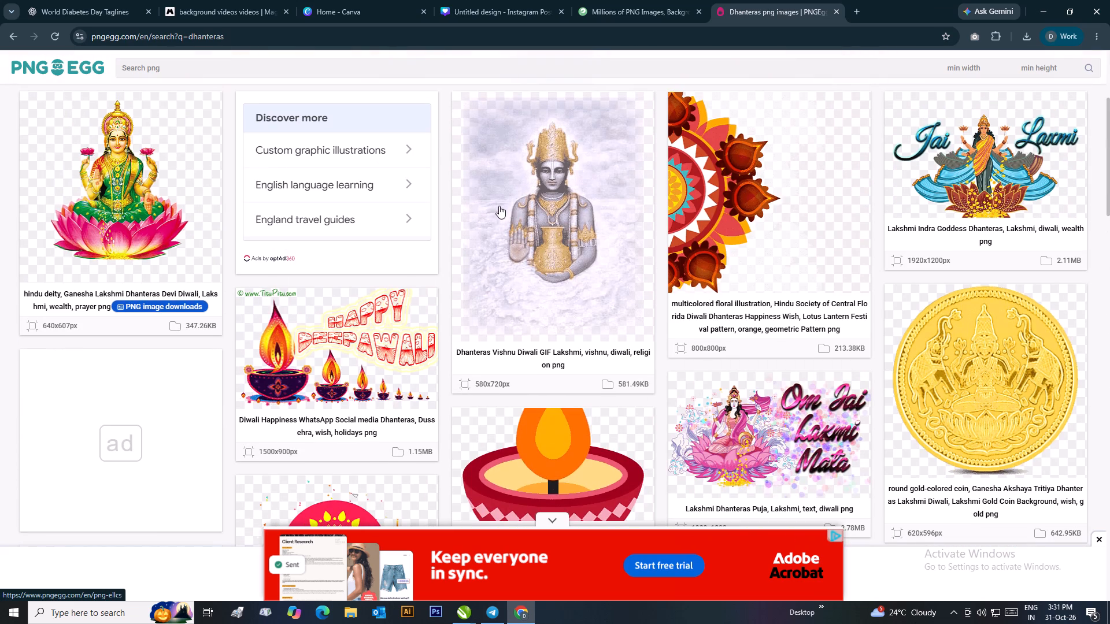
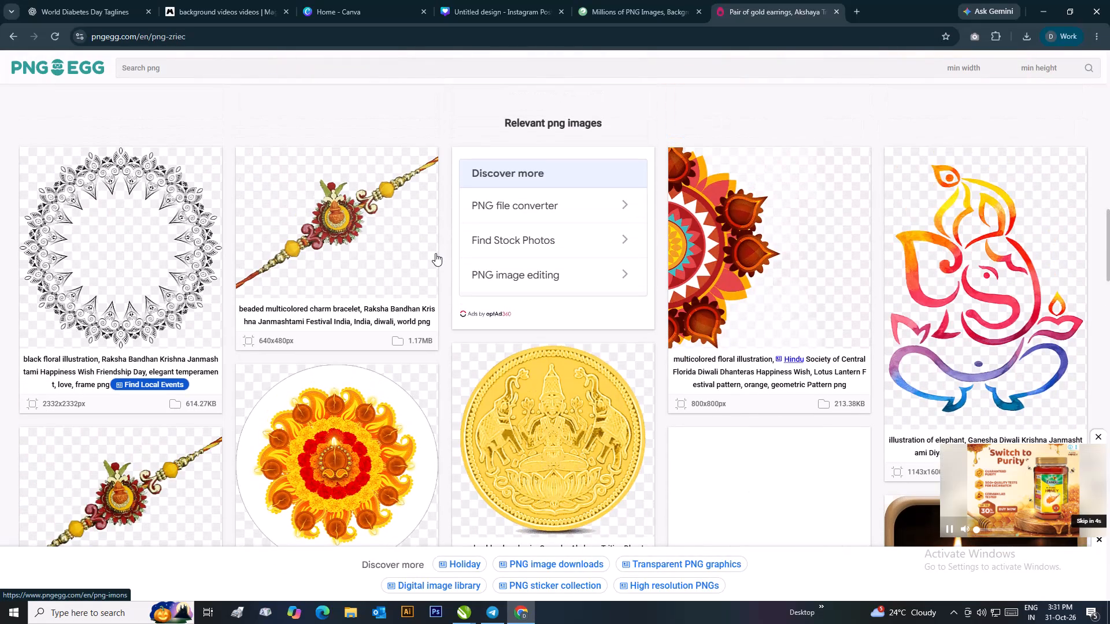
Look through the relevant PNG images on the gold earrings page for artwork that suits the Dhanteras poster.
scroll(435, 253, down, 12)
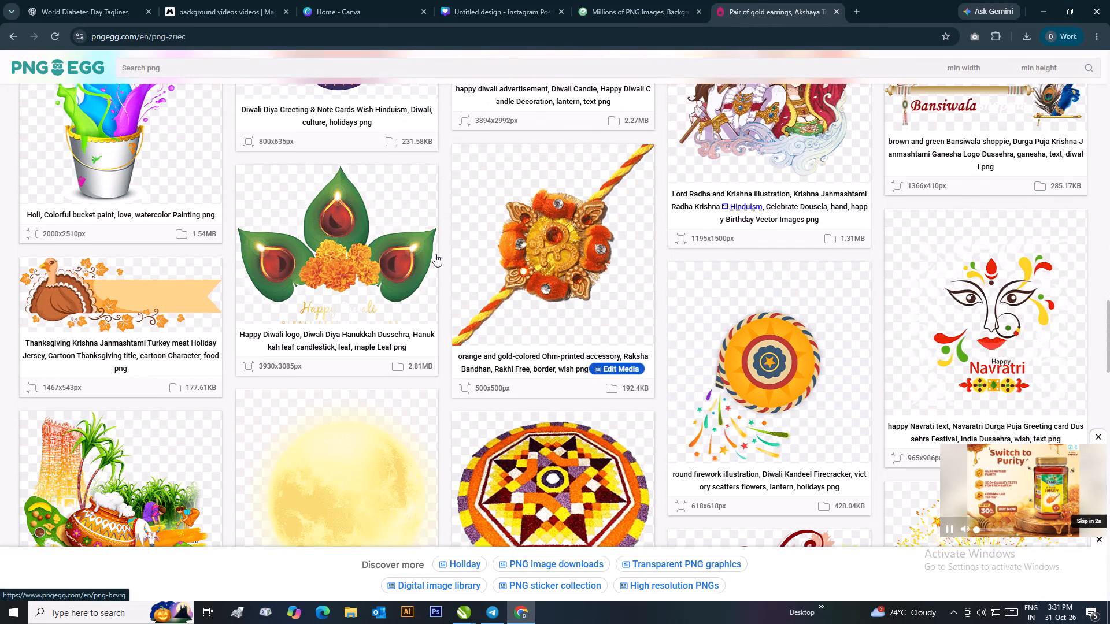
scroll(505, 278, down, 3)
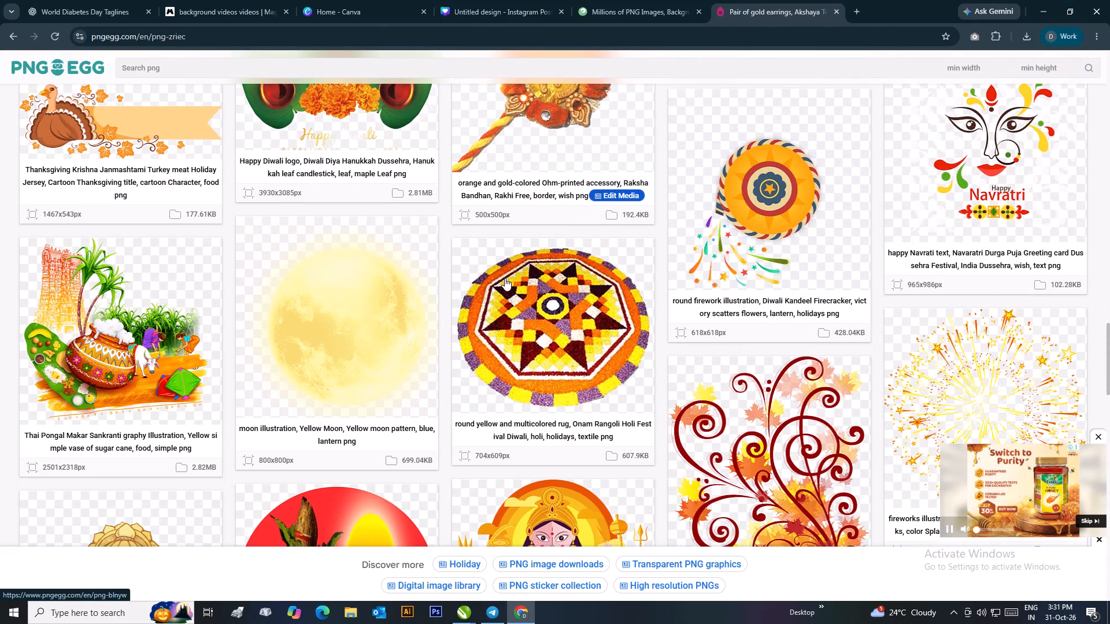
scroll(505, 278, down, 8)
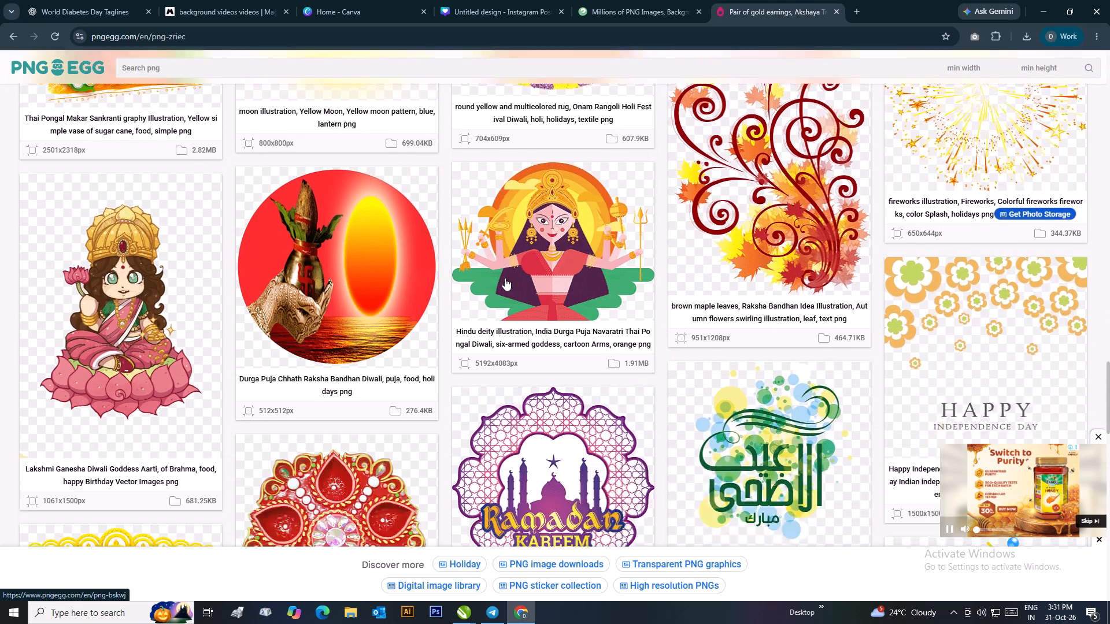
scroll(505, 278, down, 11)
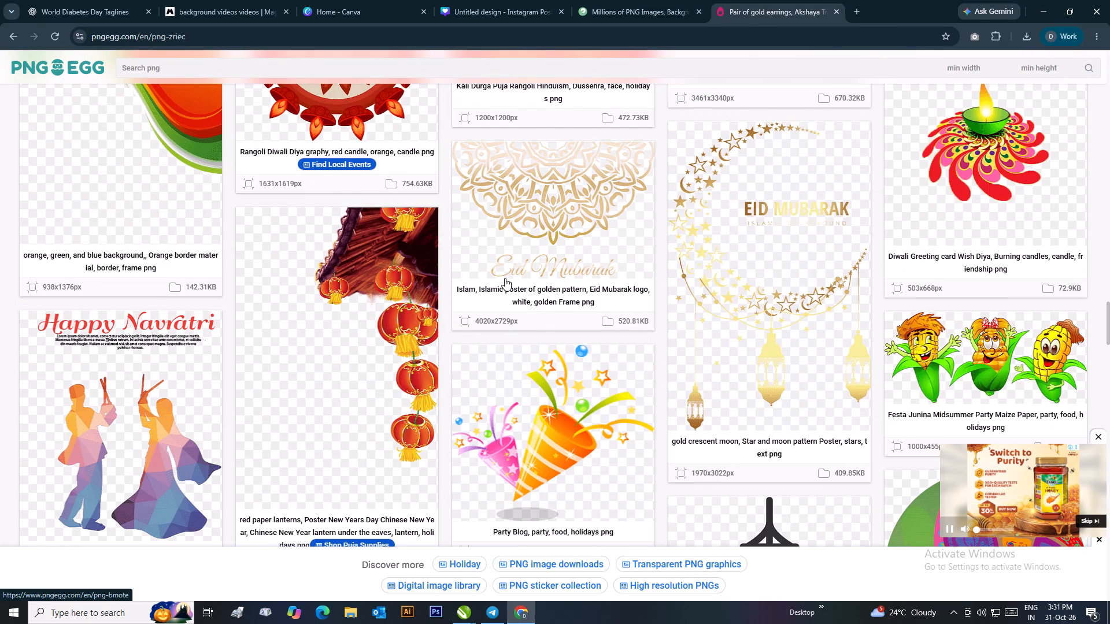
Browse the festive PNG suggestions below the Akshaya Tritiya gold earrings image for graphics suited to the Dhanteras poster.
scroll(505, 278, down, 7)
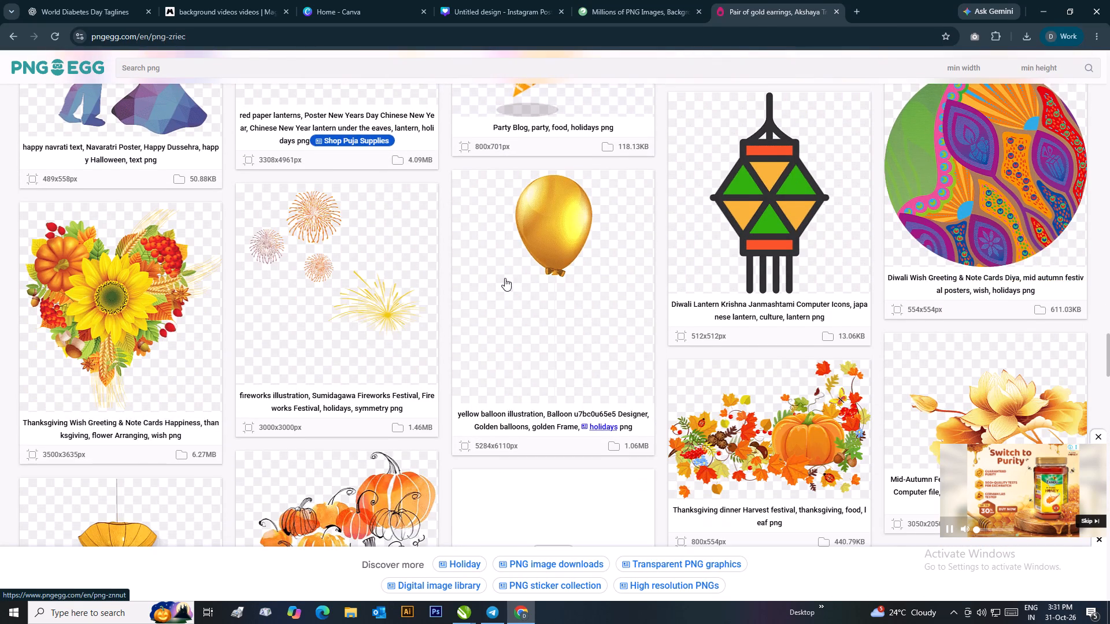
scroll(505, 278, down, 7)
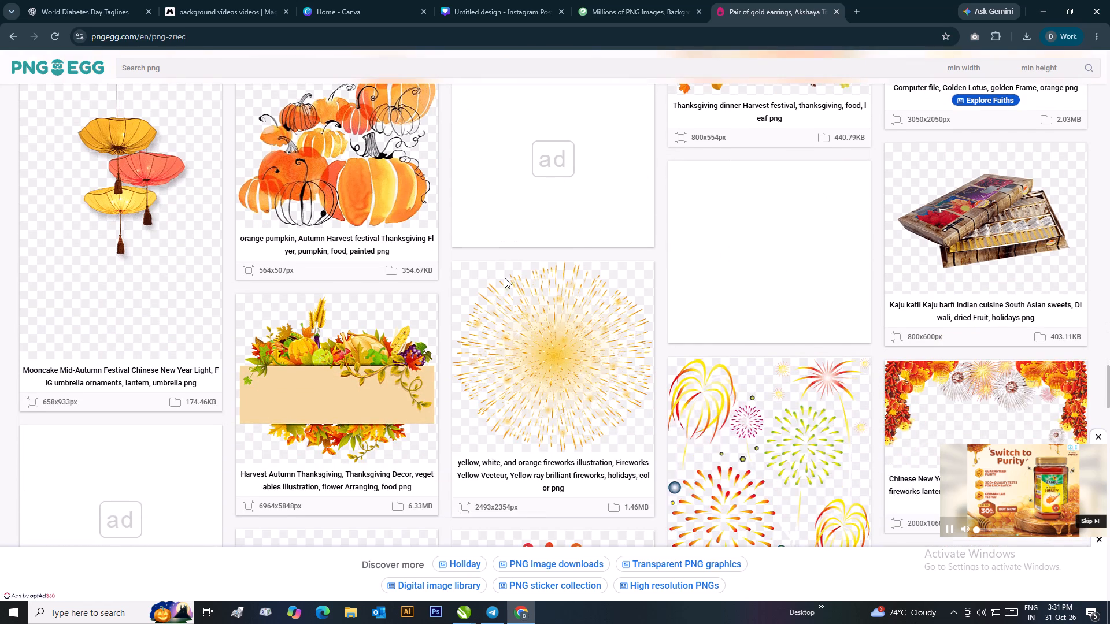
scroll(505, 278, down, 8)
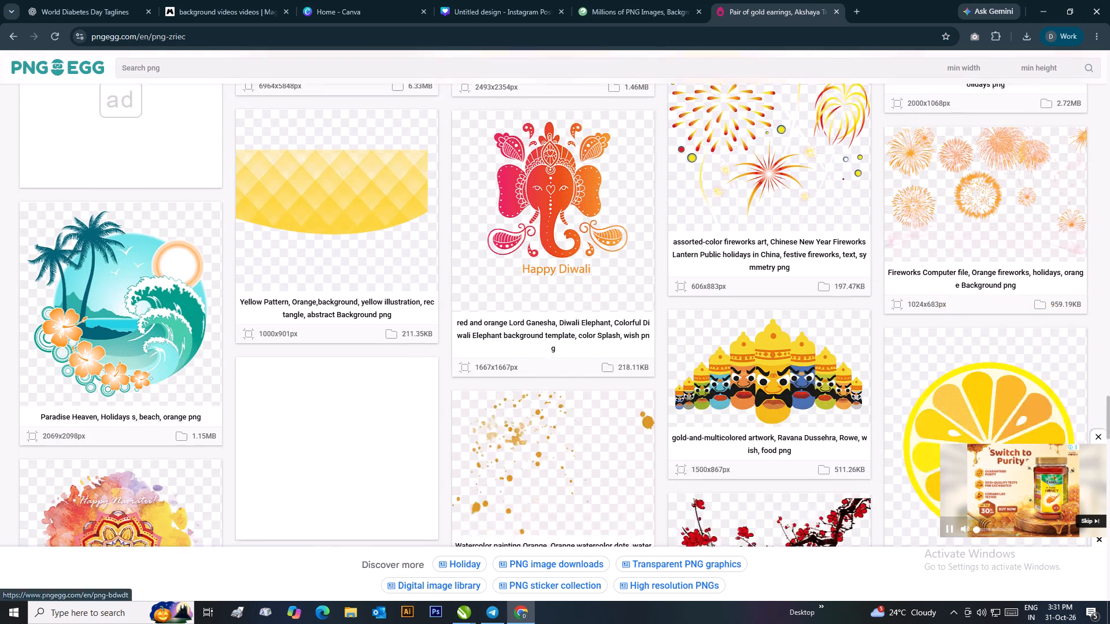
scroll(505, 276, down, 8)
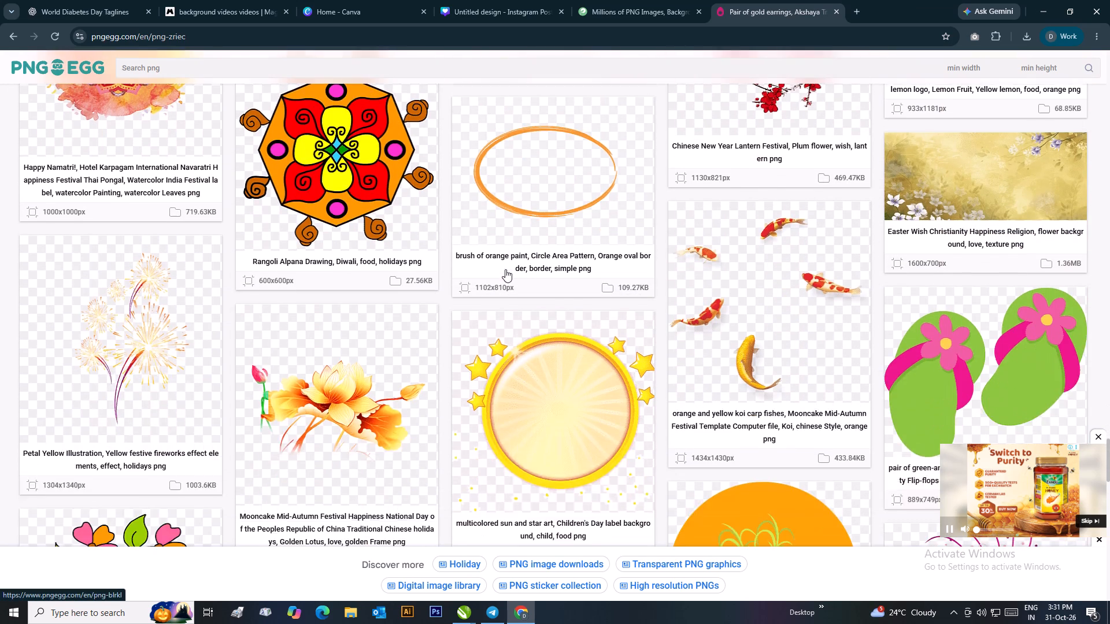
scroll(505, 269, down, 10)
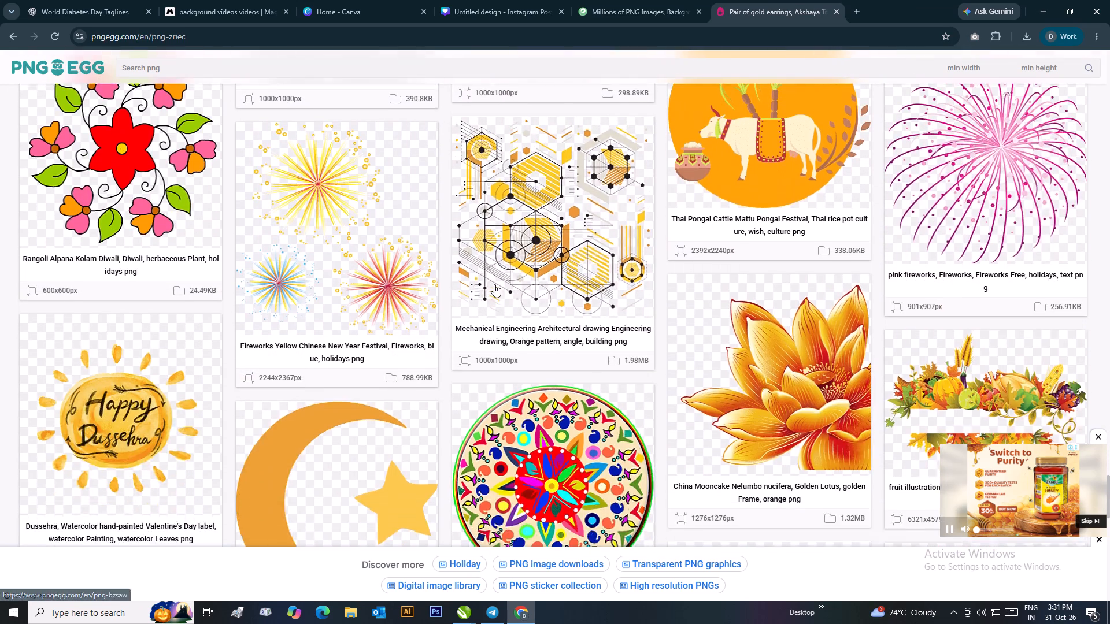
scroll(494, 284, down, 11)
scroll(487, 283, up, 3)
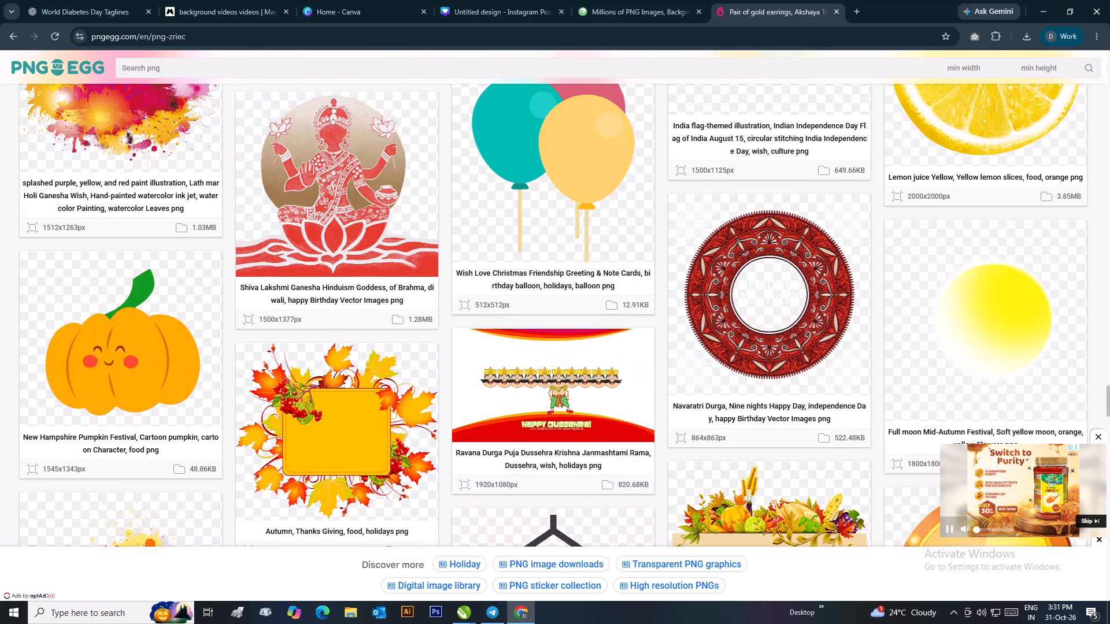
scroll(485, 276, up, 3)
scroll(442, 254, down, 5)
scroll(446, 276, up, 4)
scroll(446, 276, down, 2)
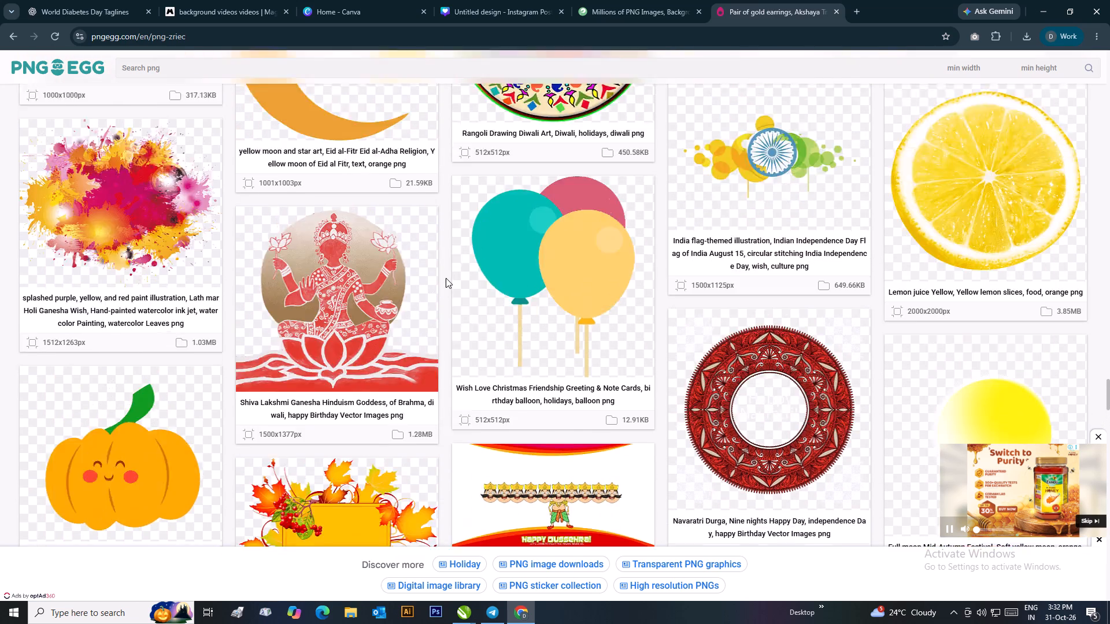
scroll(446, 278, down, 10)
scroll(442, 274, up, 4)
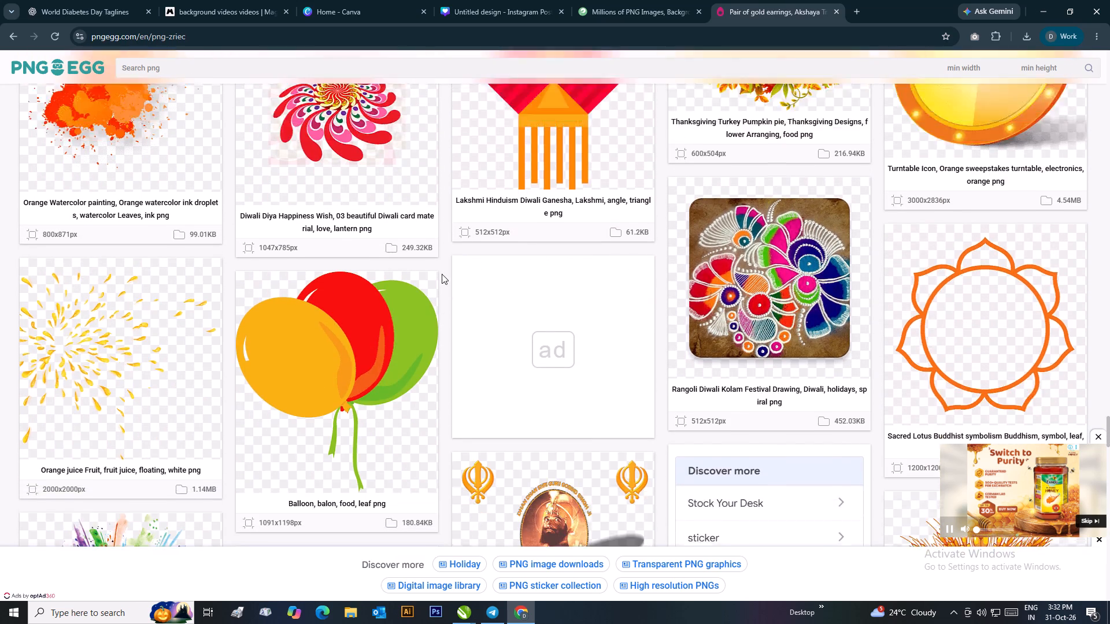
scroll(442, 274, up, 2)
scroll(442, 274, down, 9)
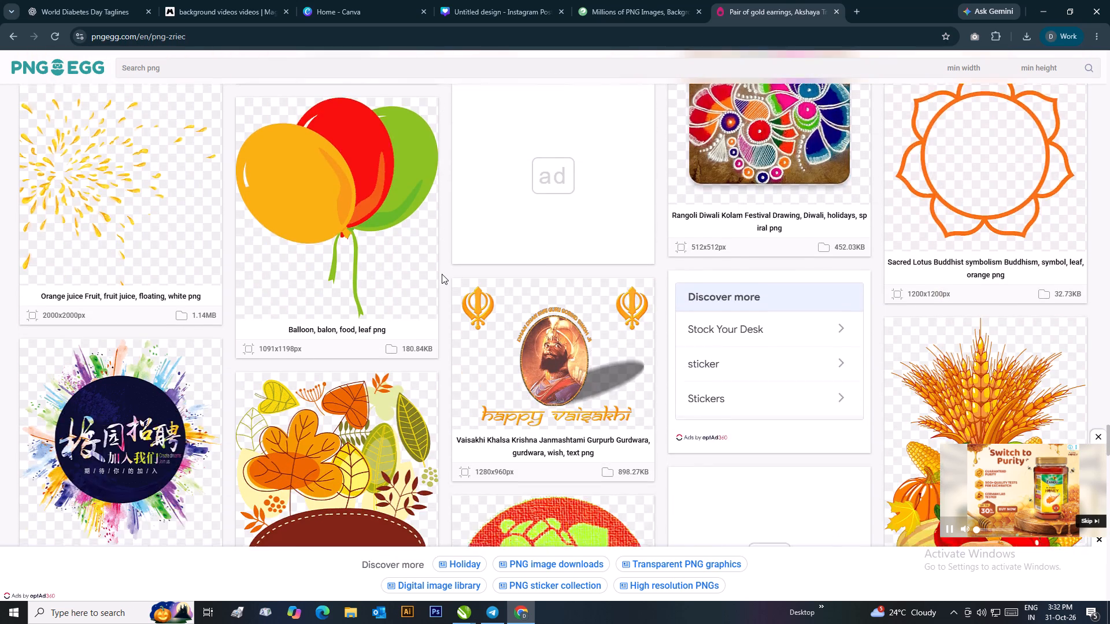
scroll(442, 274, down, 14)
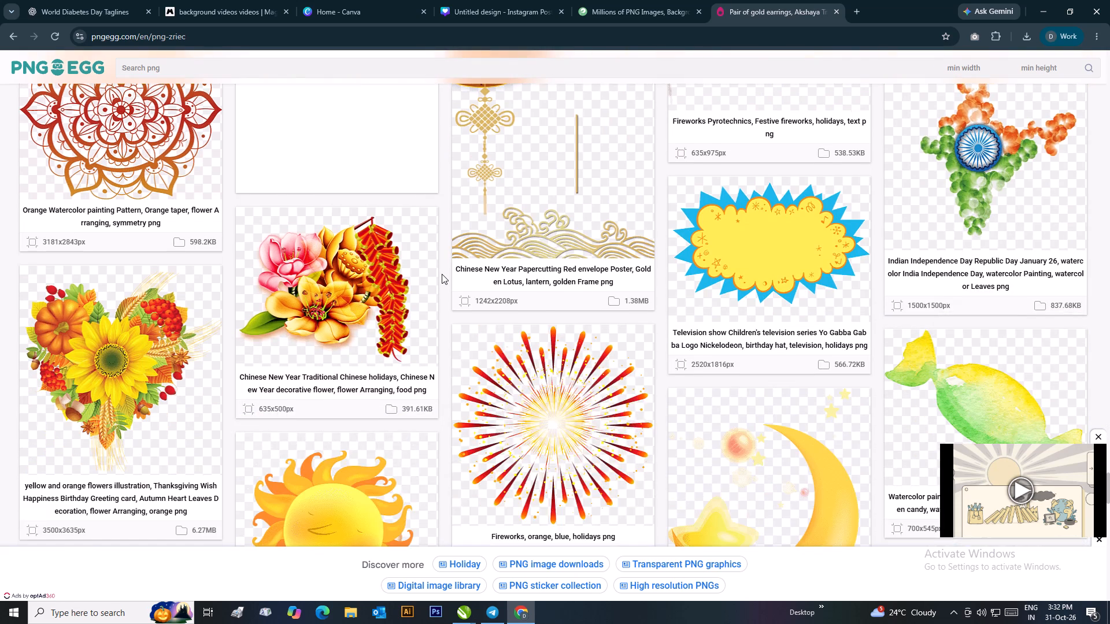
scroll(442, 274, down, 8)
Search PNGEgg for "mandala".
click(221, 64)
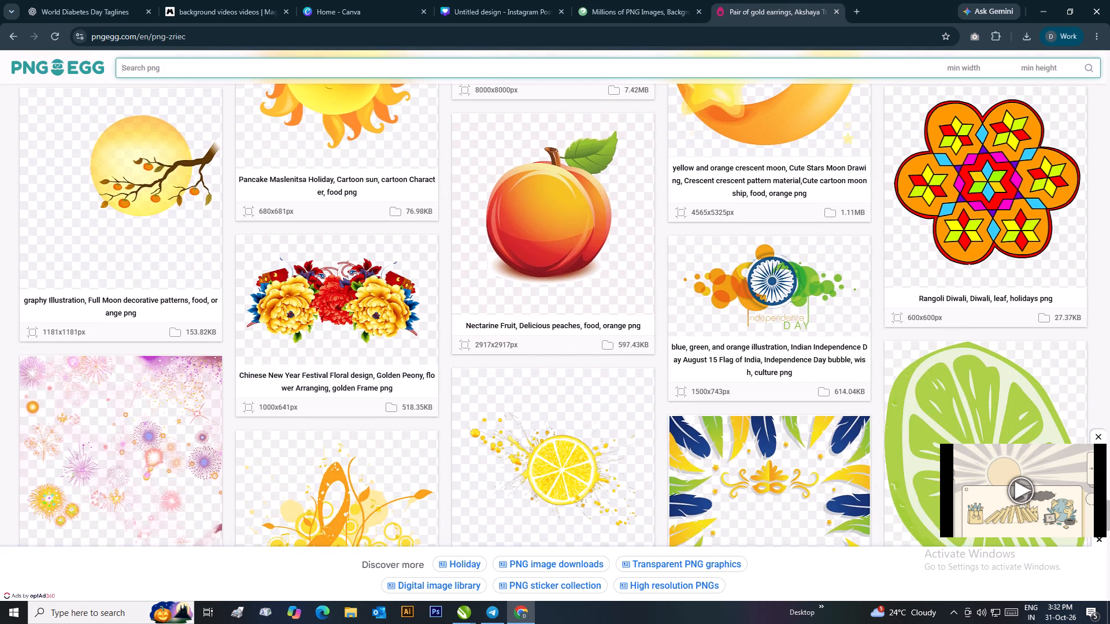
text(mandak)
key(BackSpace)
text(la)
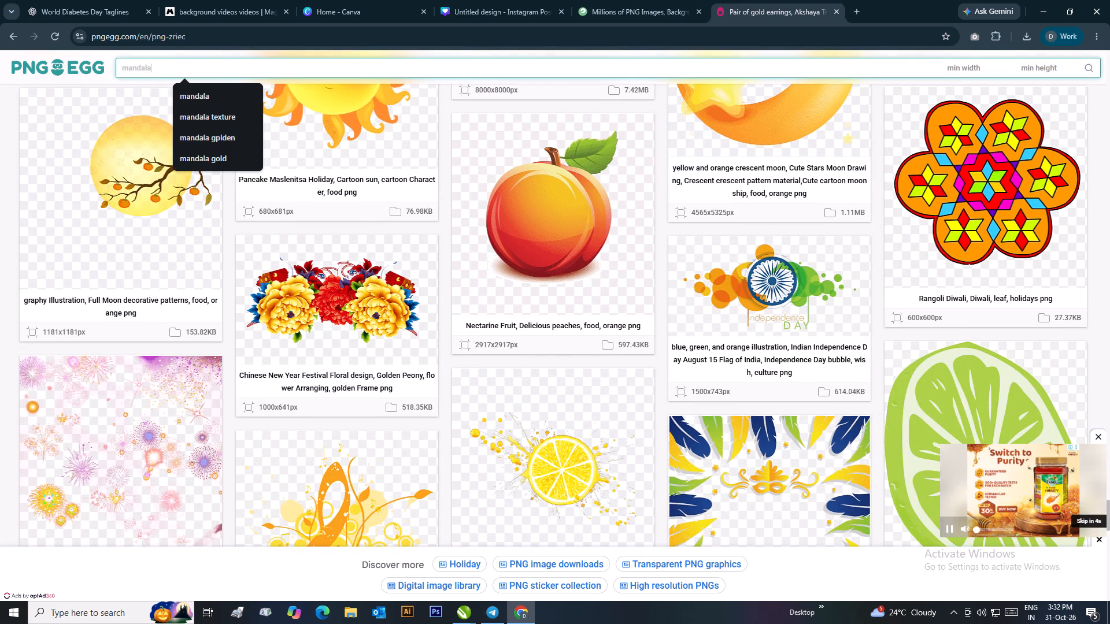
key(Return)
Choose the gold-coloured mandala art among the mandala results and request its PNG download, starting the human verification.
scroll(223, 69, down, 4)
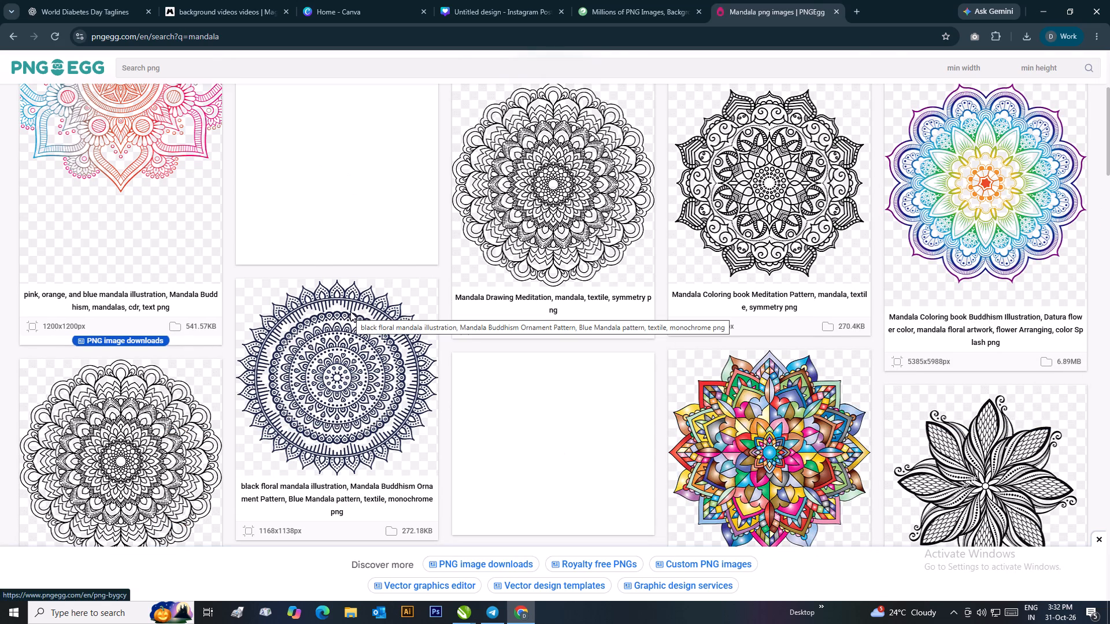
scroll(354, 398, down, 2)
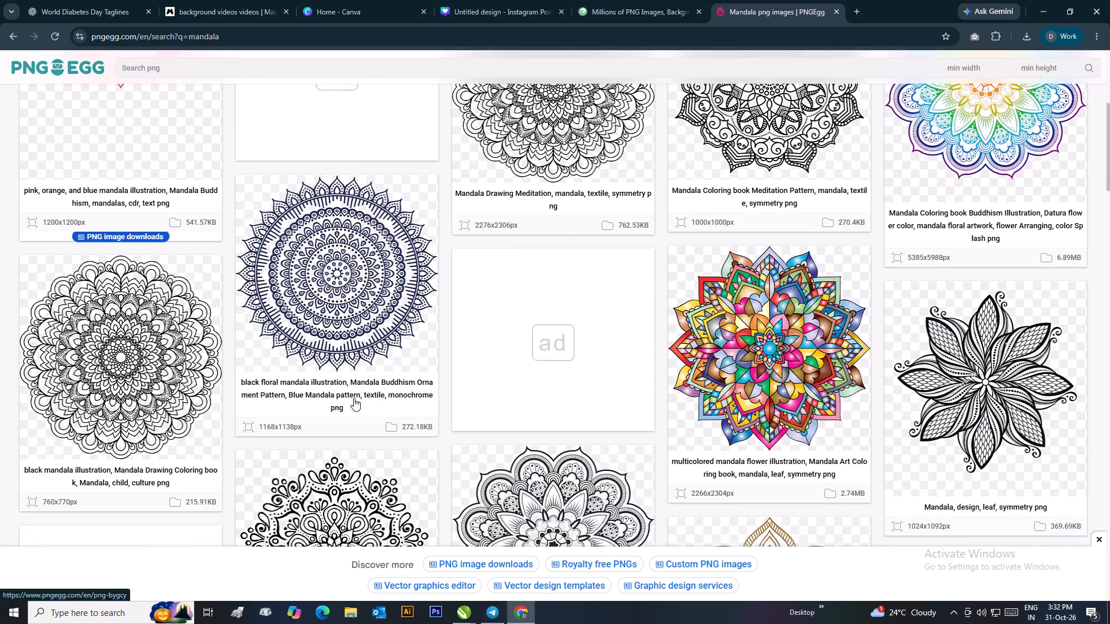
scroll(354, 398, down, 6)
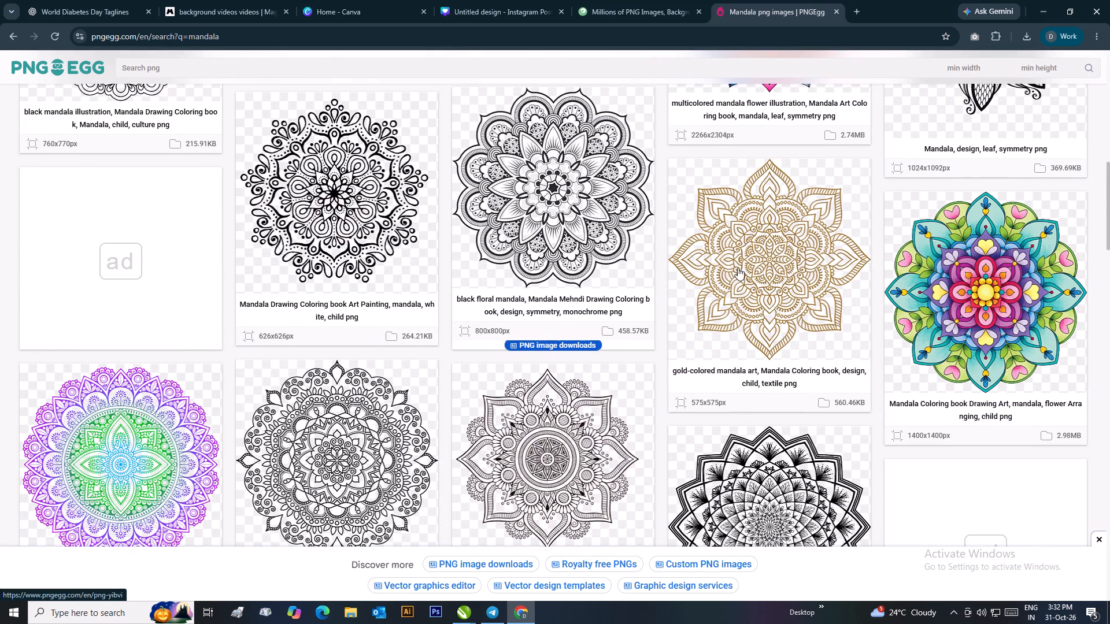
click(740, 263)
scroll(661, 287, down, 10)
click(474, 428)
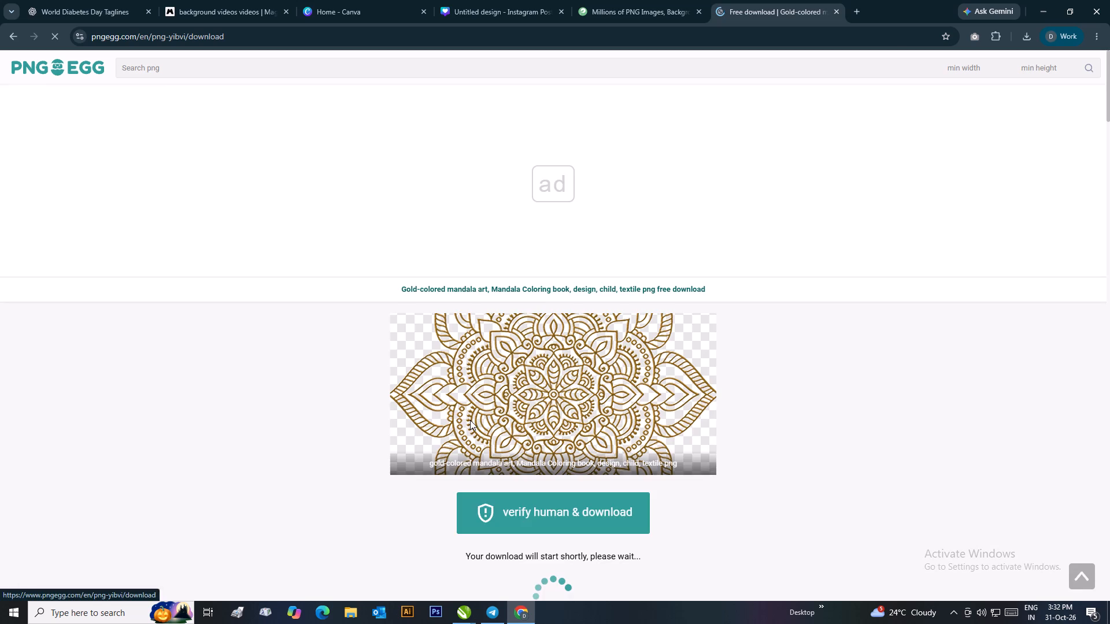
scroll(470, 423, down, 2)
click(520, 409)
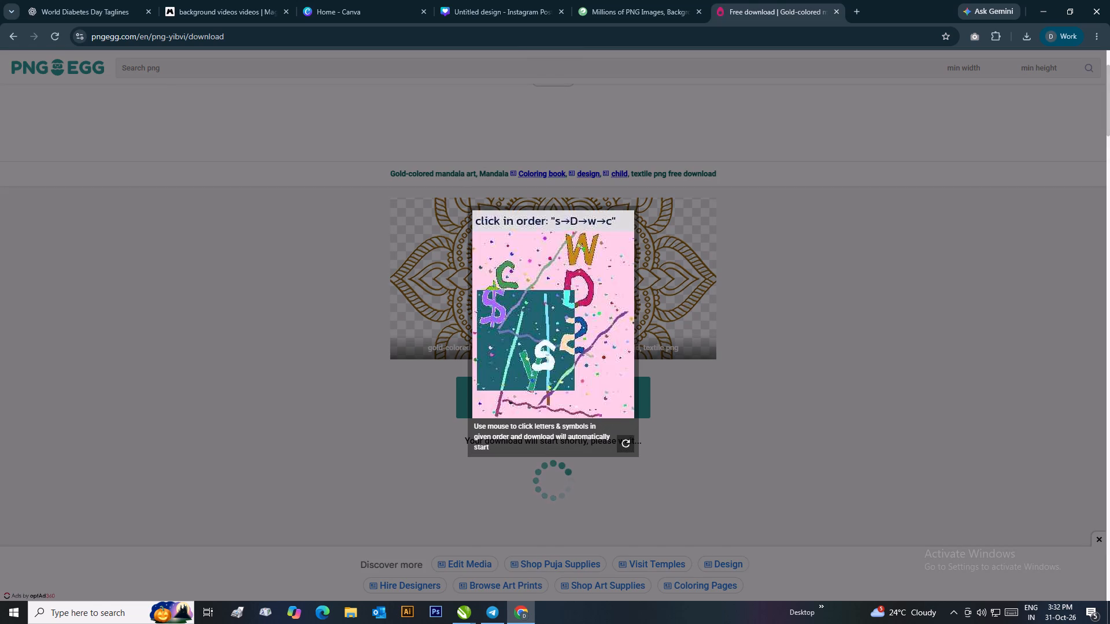
Complete the letter-order verification and save the gold-coloured mandala as a PNG image in the current desktop folder.
click(543, 356)
click(570, 277)
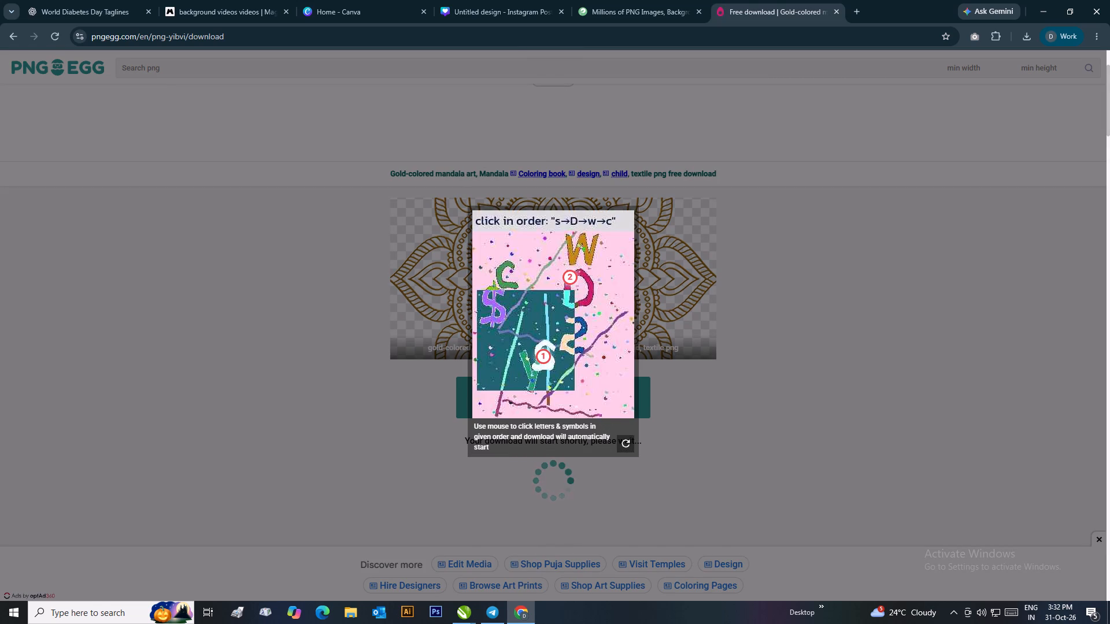
click(576, 254)
click(517, 287)
scroll(564, 336, down, 2)
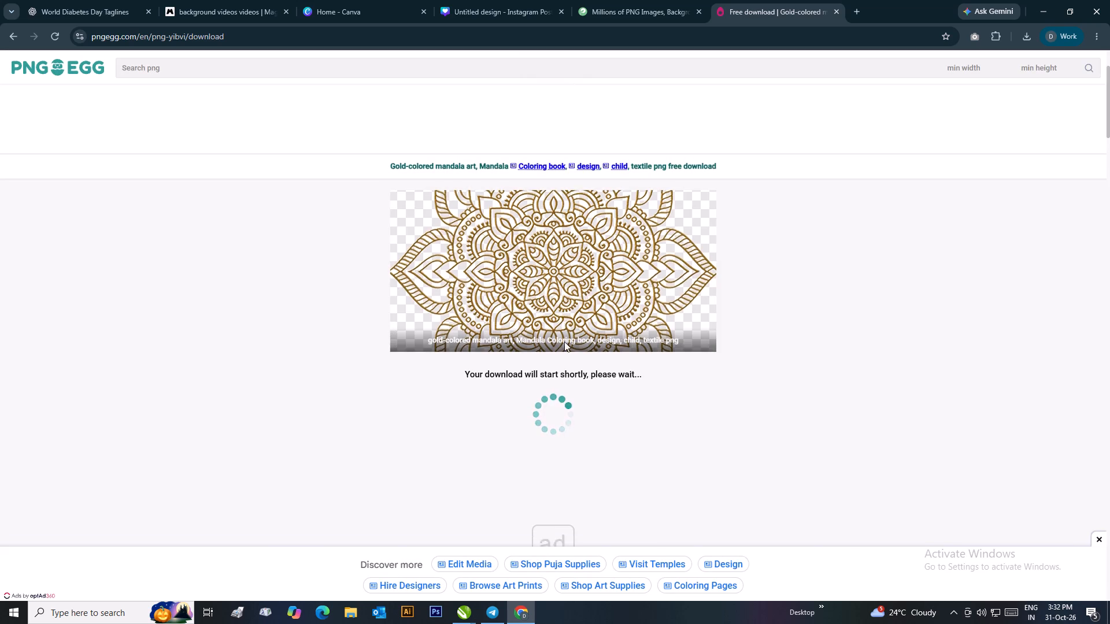
scroll(564, 341, down, 11)
scroll(524, 385, down, 3)
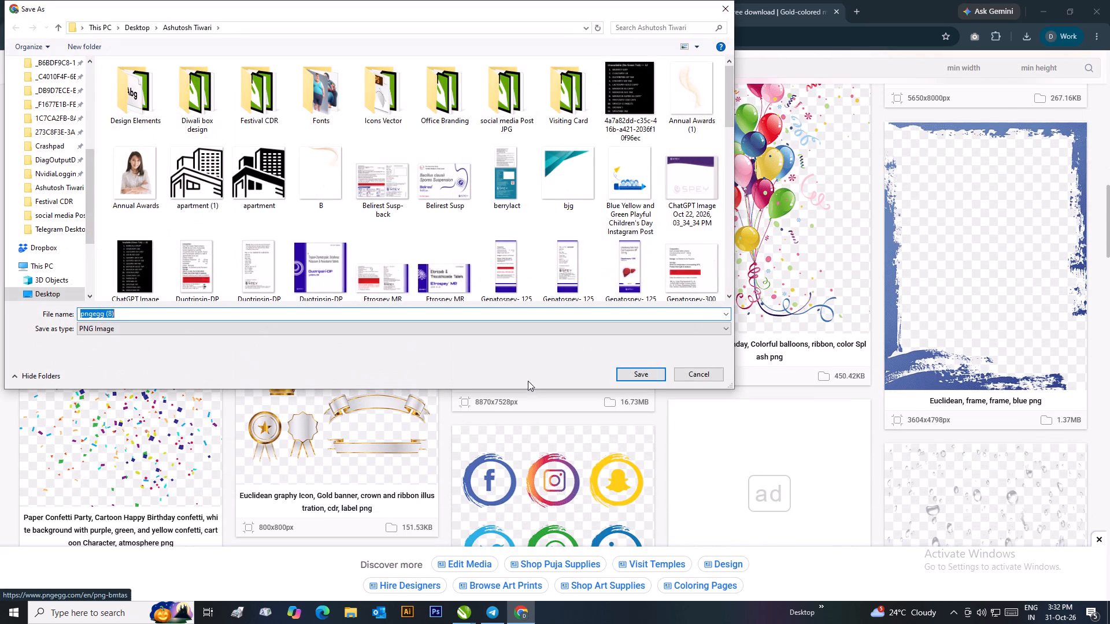
click(627, 370)
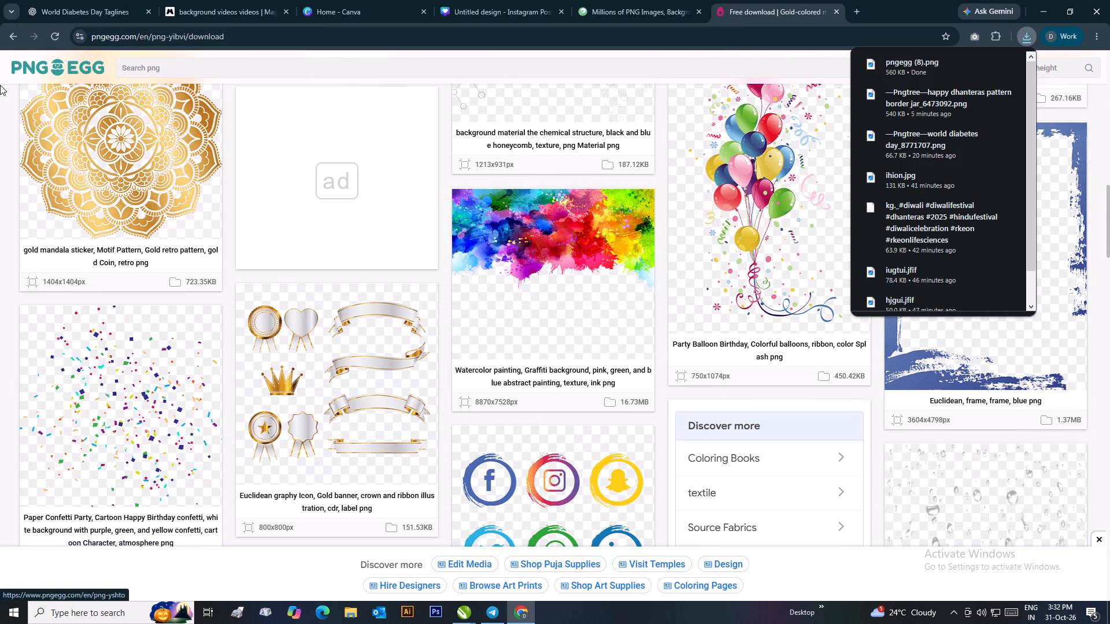
Return to the gold mandala's image page and browse its relevant PNG images for another decorative mandala or floral pattern.
click(15, 39)
scroll(420, 310, down, 10)
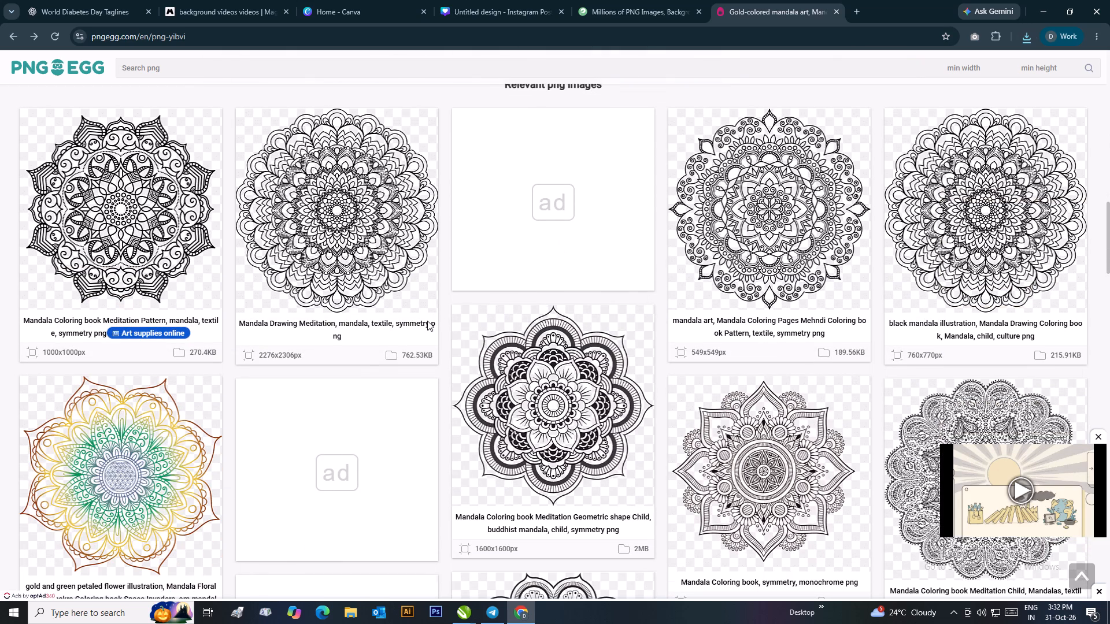
scroll(427, 321, down, 4)
scroll(427, 322, up, 1)
scroll(427, 322, down, 18)
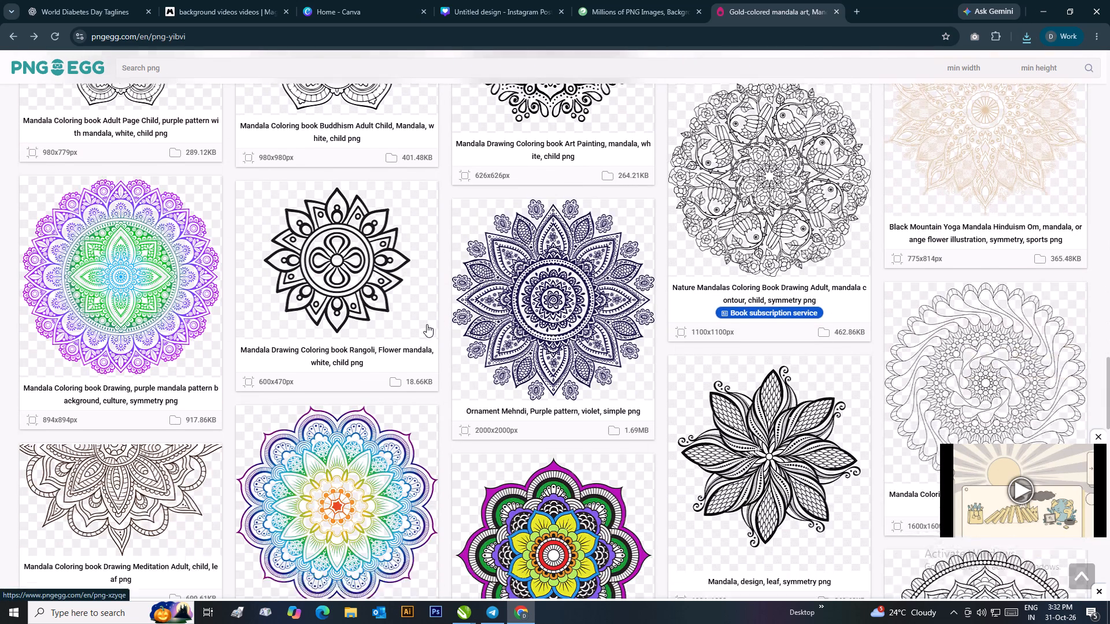
scroll(427, 324, down, 11)
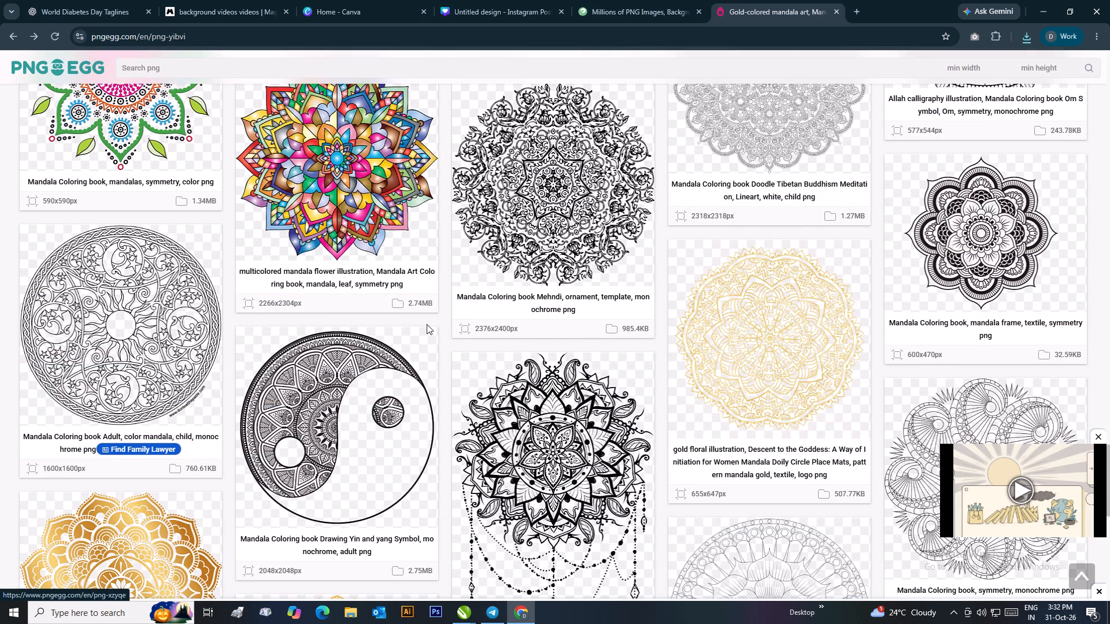
scroll(427, 324, down, 7)
scroll(360, 311, down, 4)
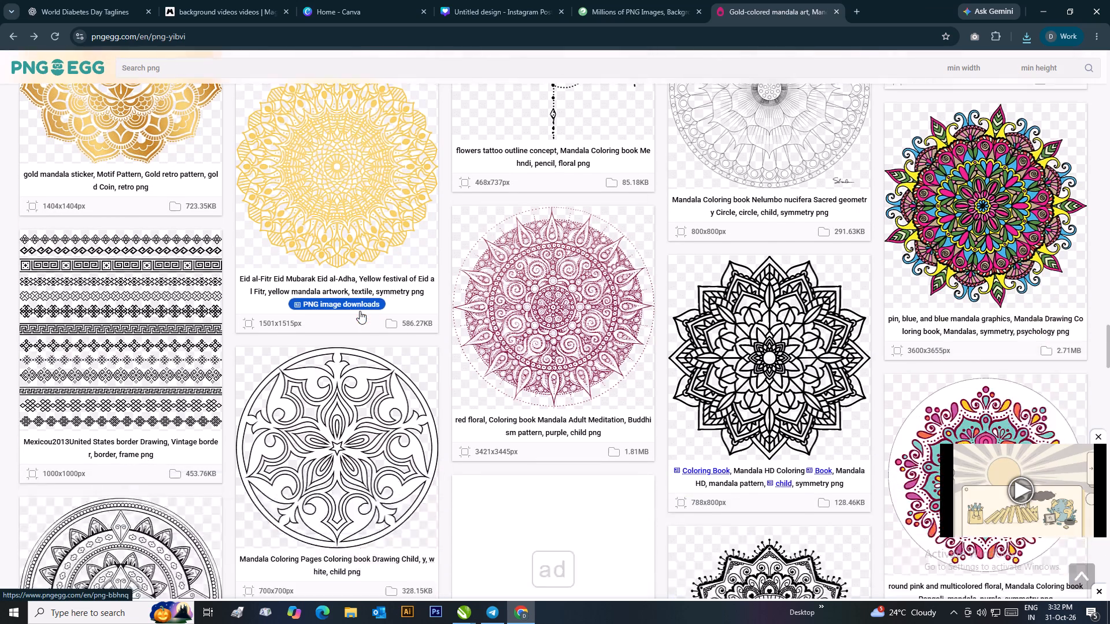
scroll(360, 311, down, 11)
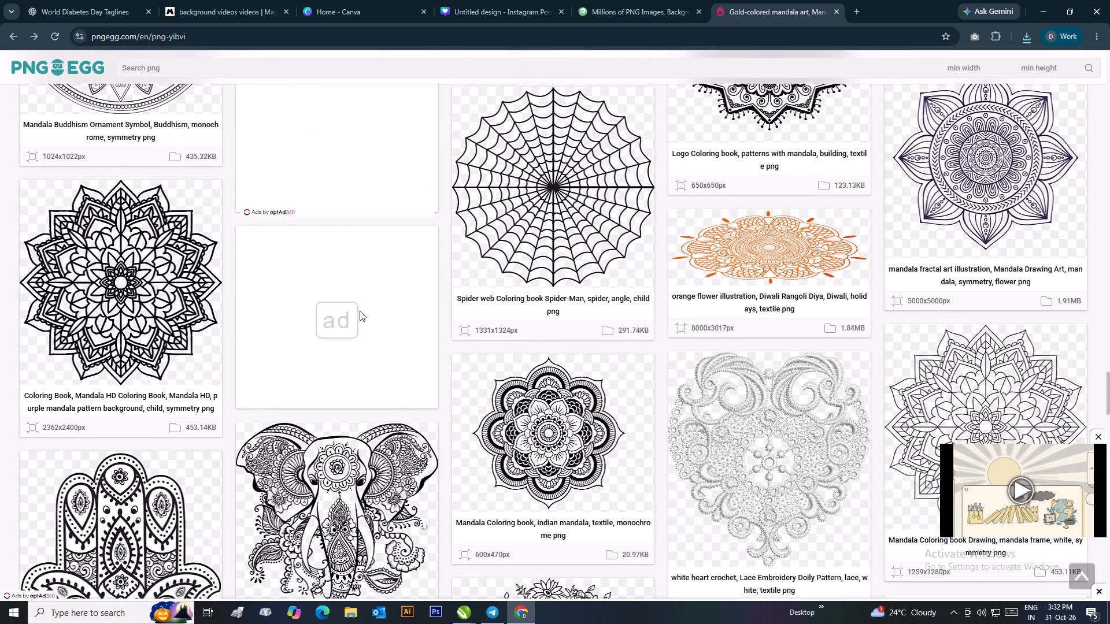
scroll(360, 311, down, 4)
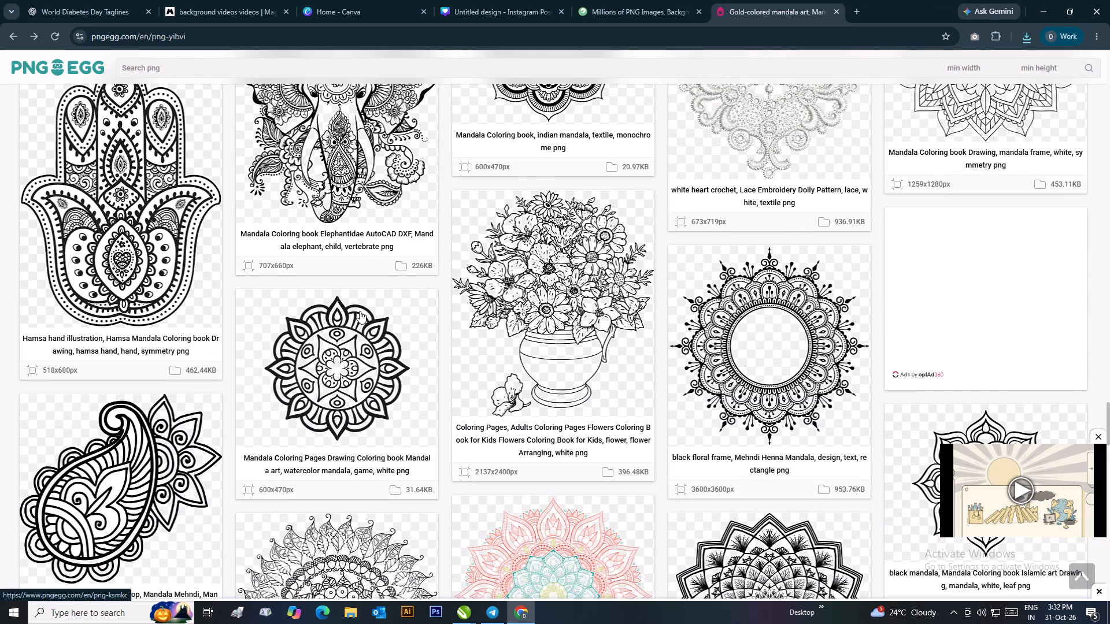
scroll(360, 311, up, 2)
scroll(360, 311, down, 12)
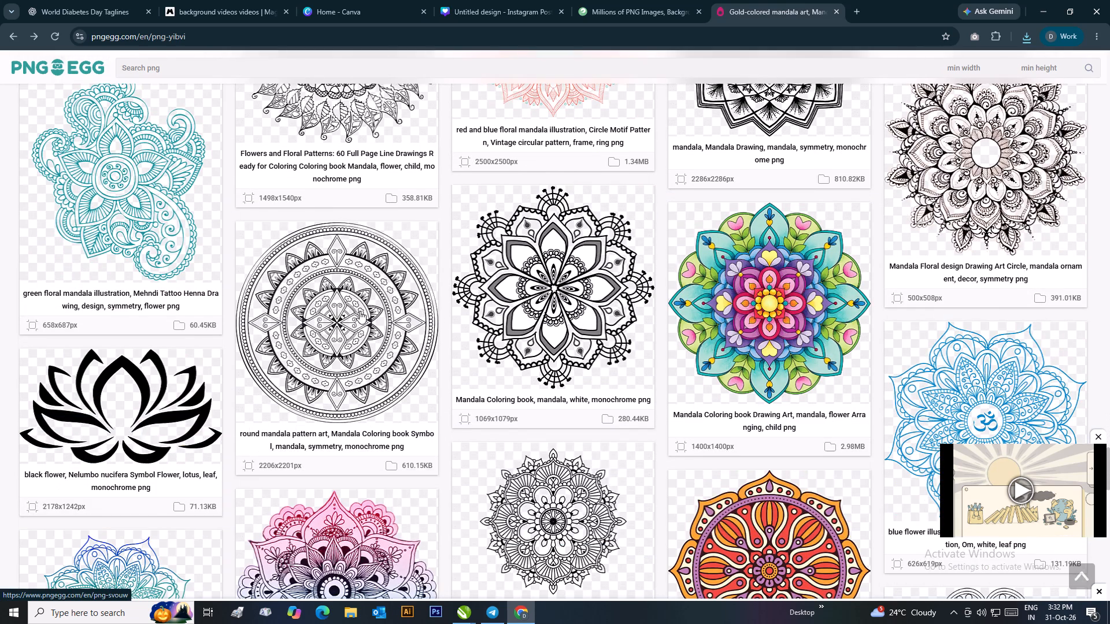
scroll(360, 311, down, 7)
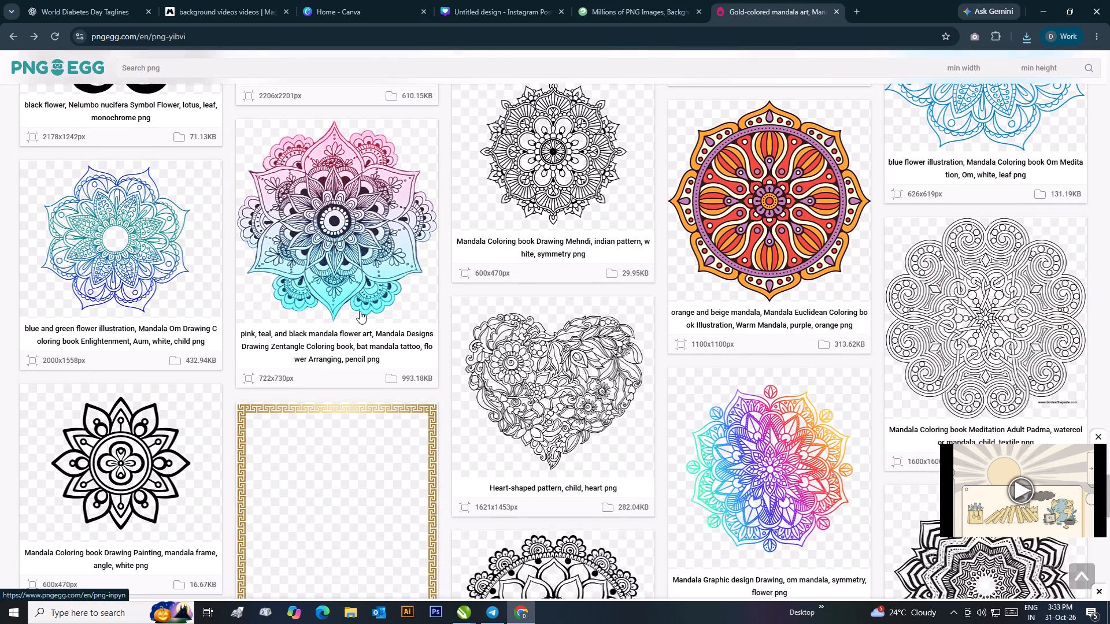
scroll(360, 311, down, 2)
scroll(360, 311, up, 6)
scroll(181, 300, up, 3)
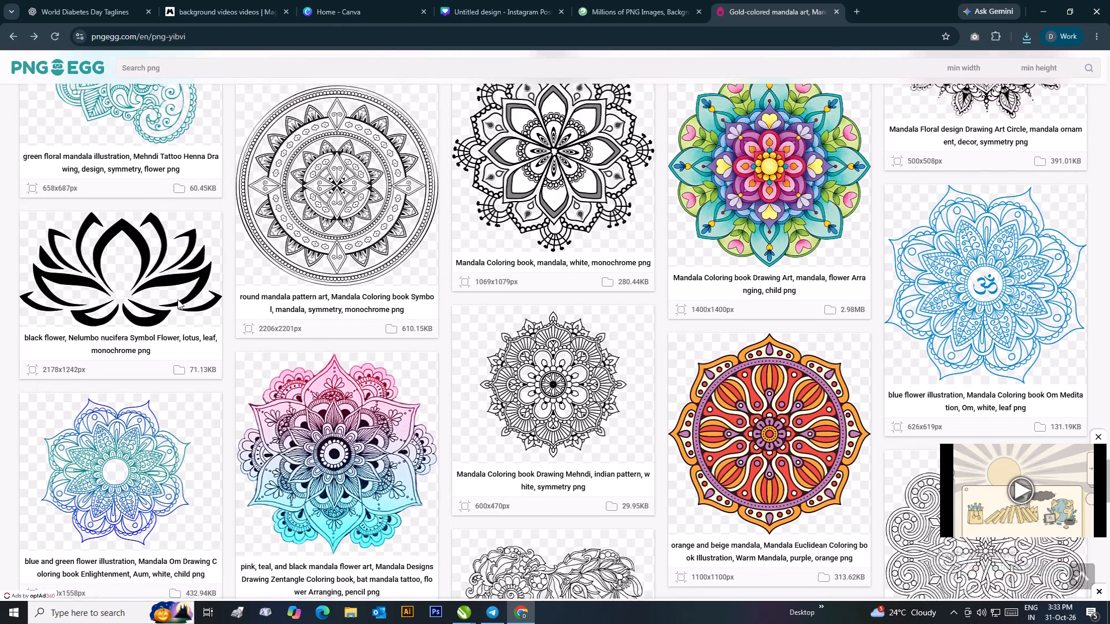
Open the green floral mandala illustration from the relevant images and download it as a PNG file.
click(125, 196)
scroll(285, 339, down, 10)
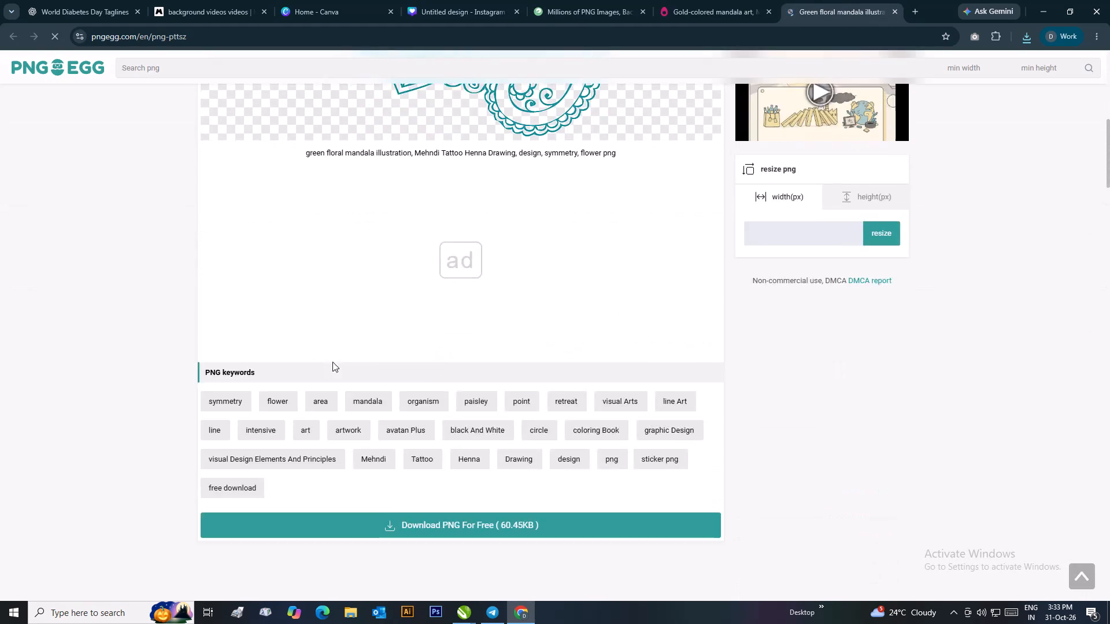
scroll(332, 362, down, 3)
click(398, 345)
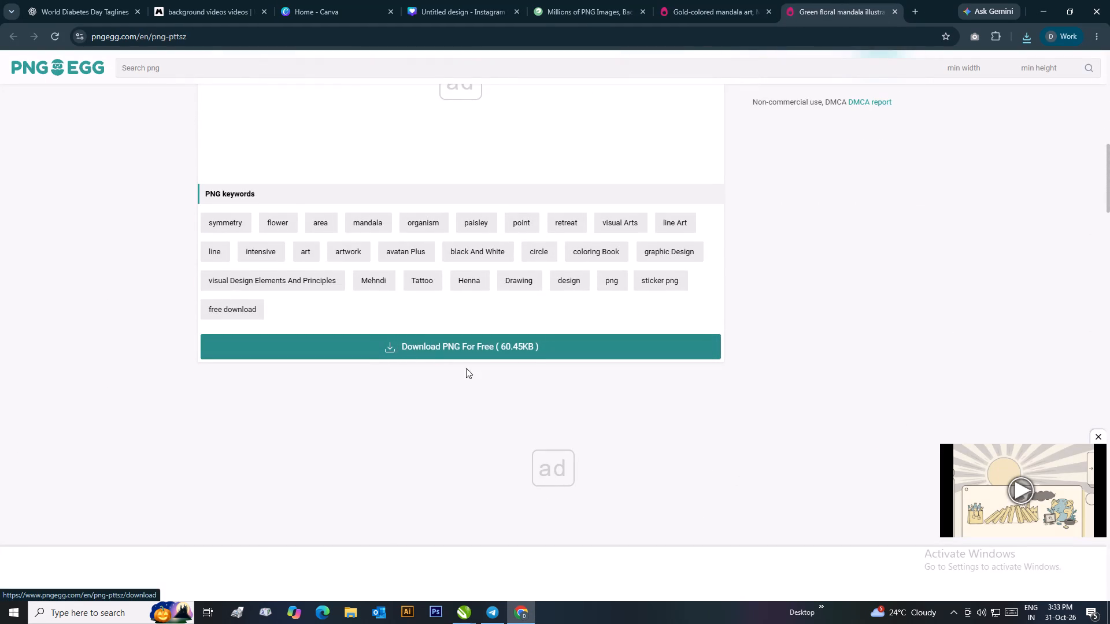
scroll(484, 373, down, 5)
scroll(540, 388, down, 3)
click(631, 370)
scroll(629, 373, down, 7)
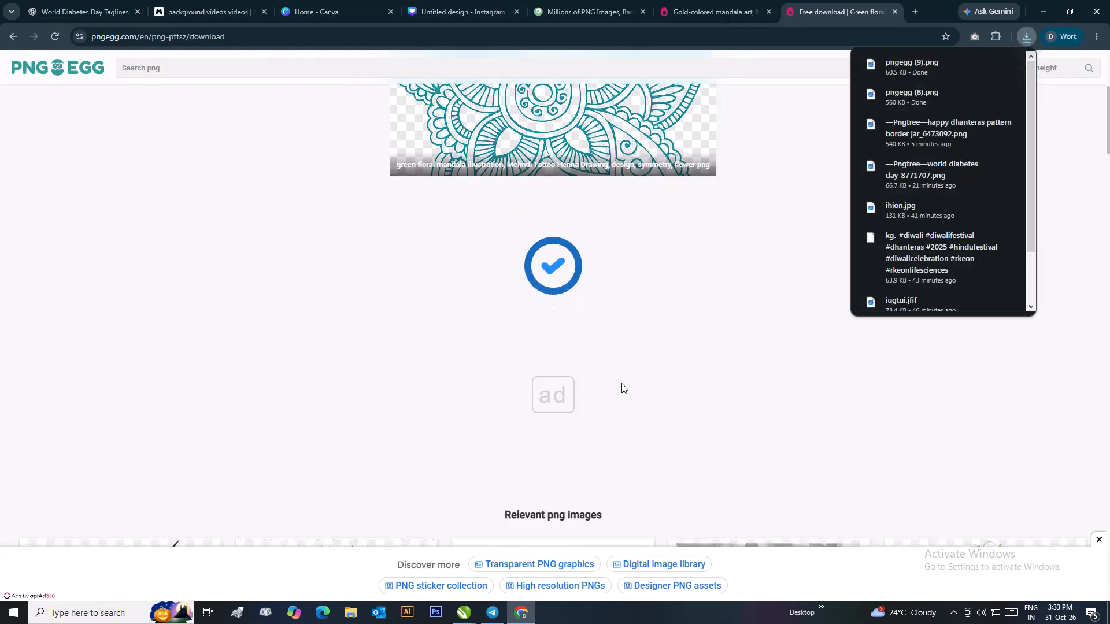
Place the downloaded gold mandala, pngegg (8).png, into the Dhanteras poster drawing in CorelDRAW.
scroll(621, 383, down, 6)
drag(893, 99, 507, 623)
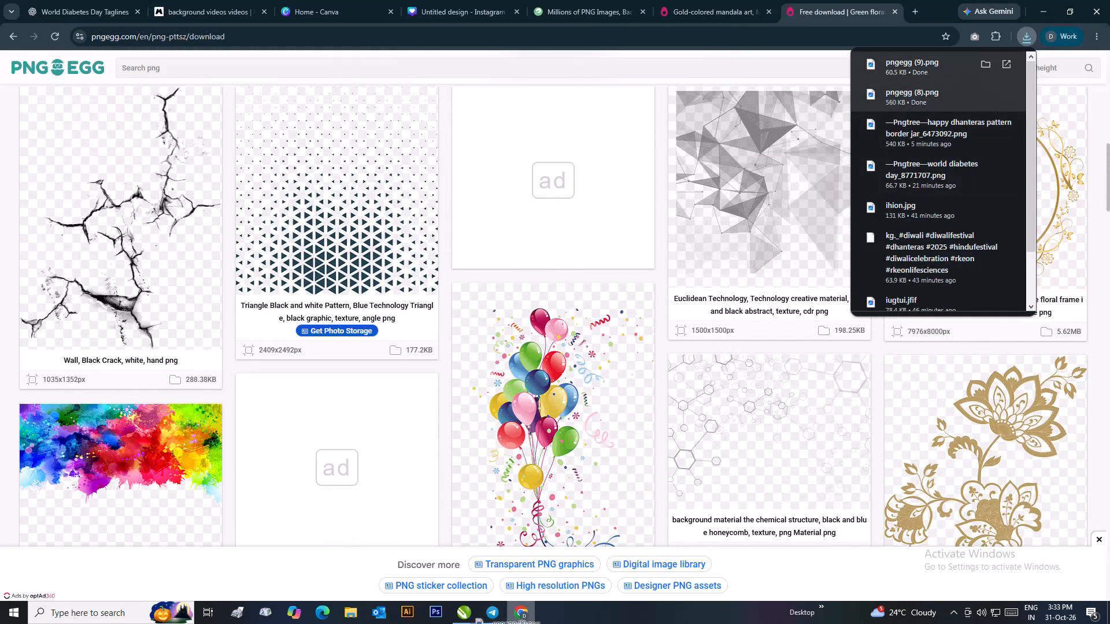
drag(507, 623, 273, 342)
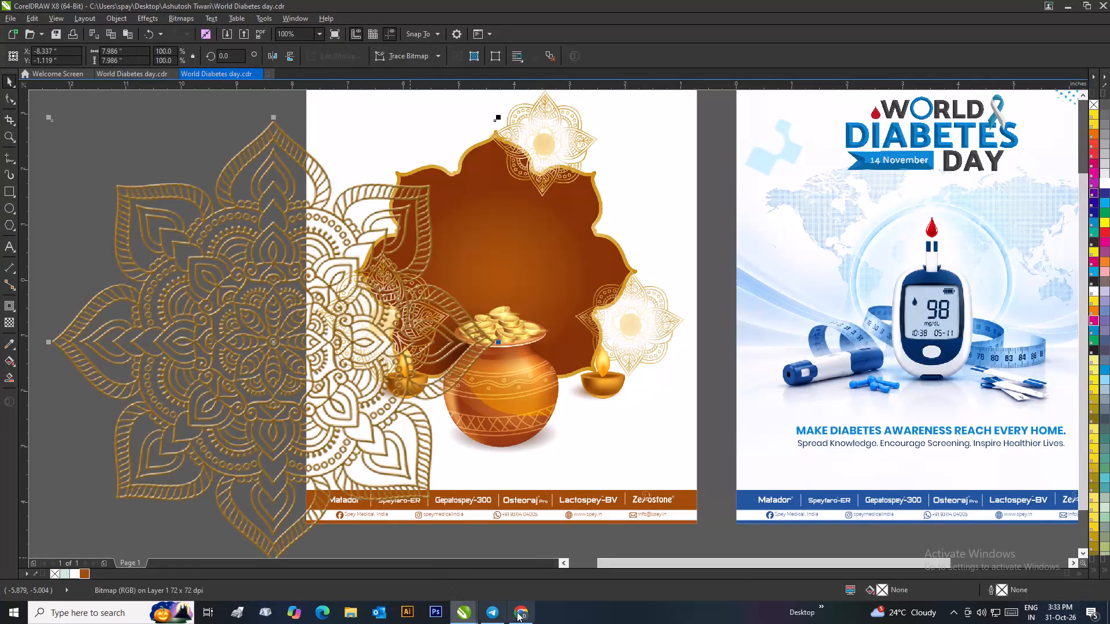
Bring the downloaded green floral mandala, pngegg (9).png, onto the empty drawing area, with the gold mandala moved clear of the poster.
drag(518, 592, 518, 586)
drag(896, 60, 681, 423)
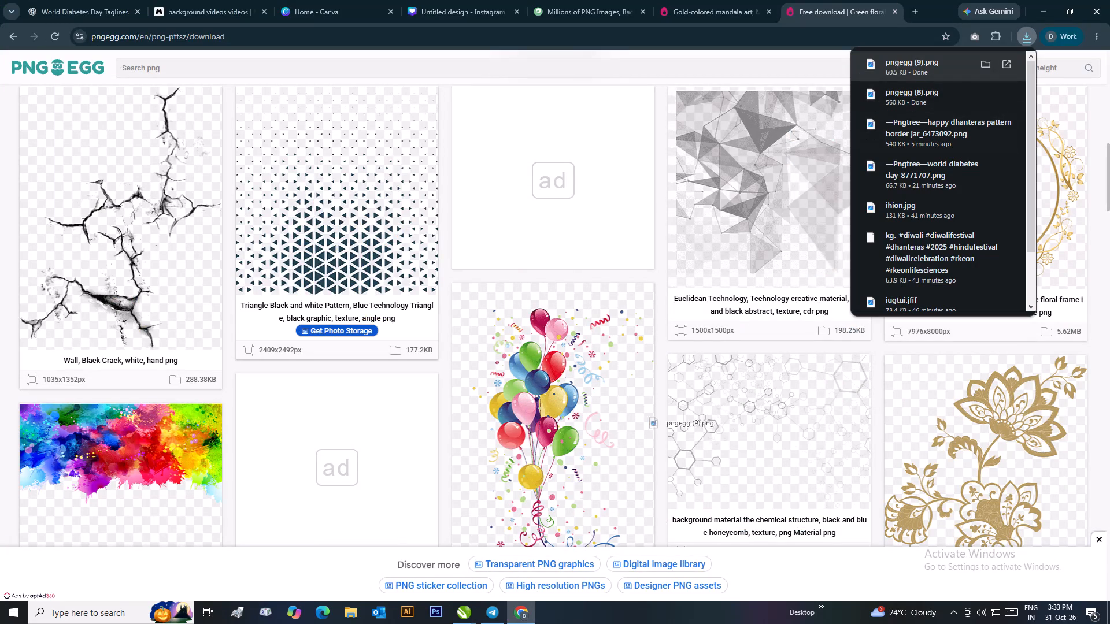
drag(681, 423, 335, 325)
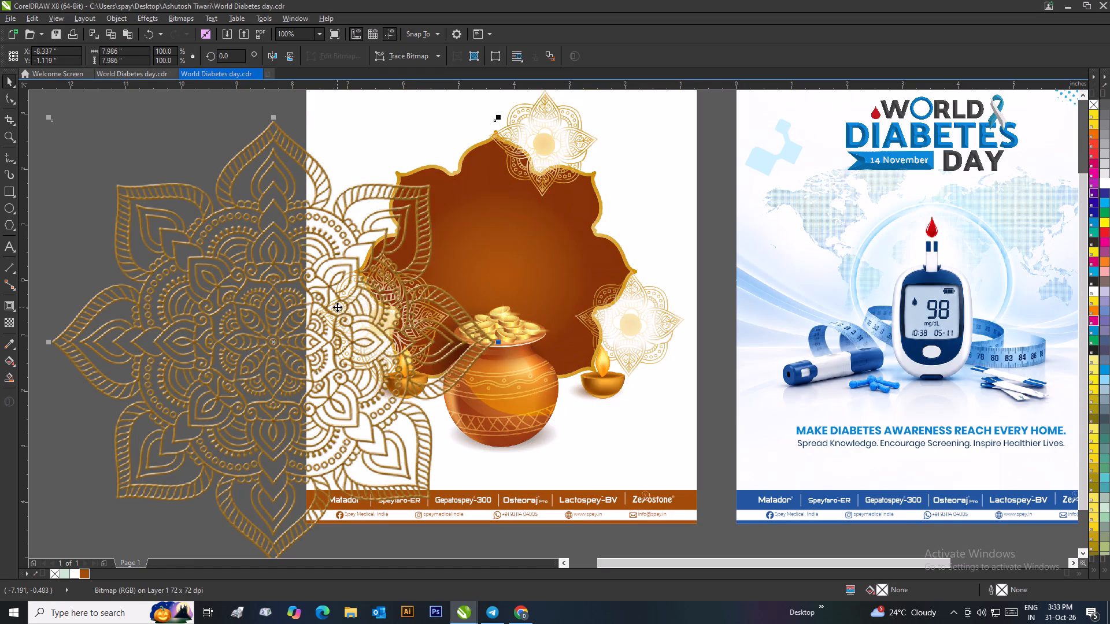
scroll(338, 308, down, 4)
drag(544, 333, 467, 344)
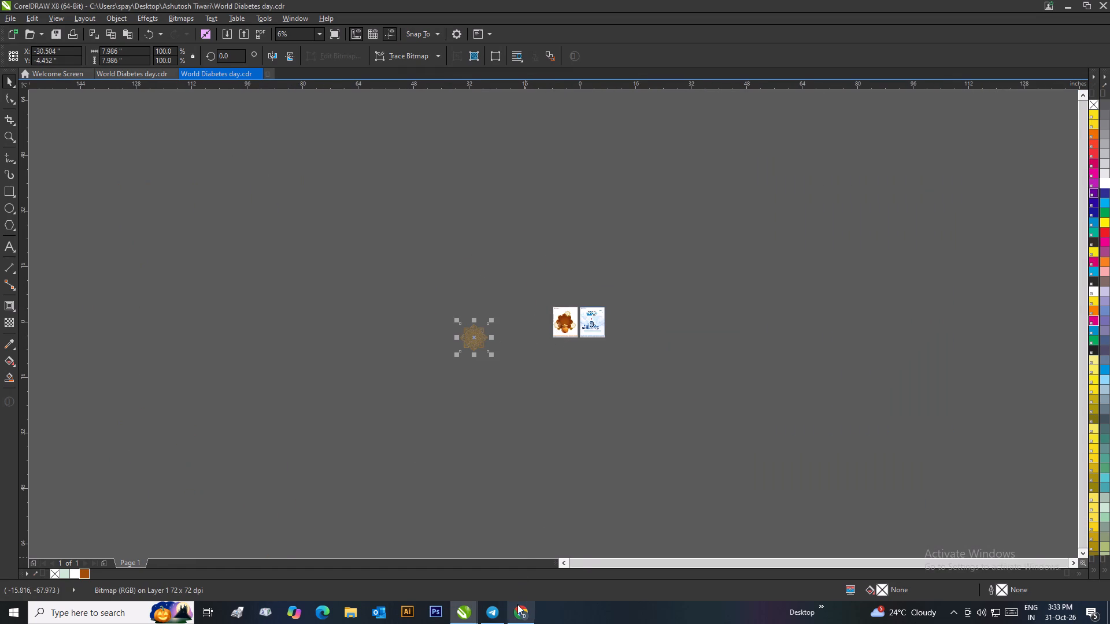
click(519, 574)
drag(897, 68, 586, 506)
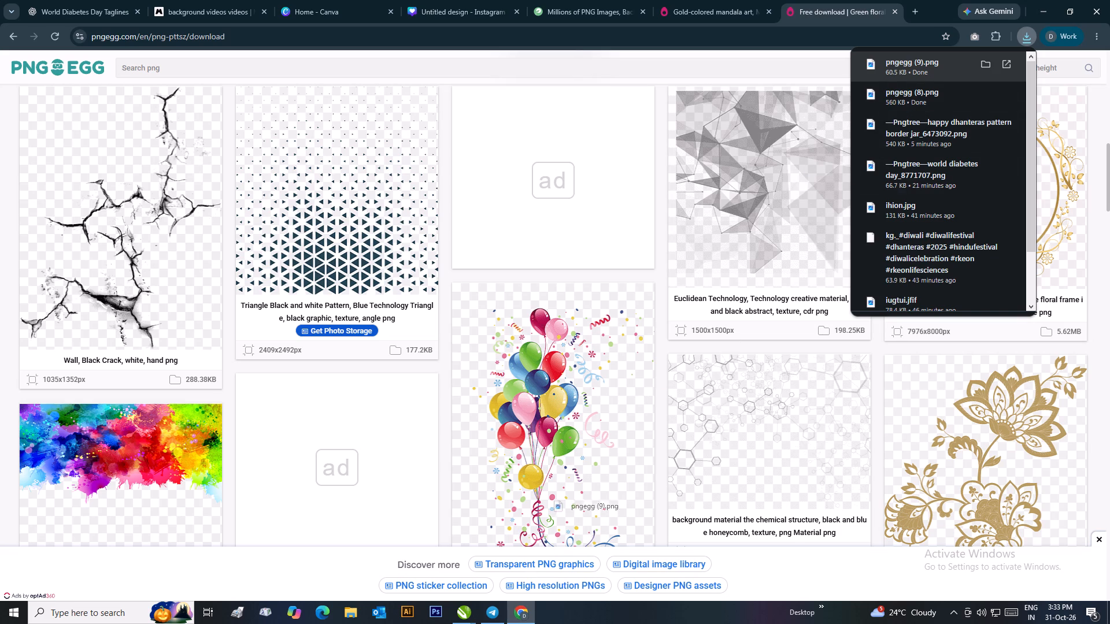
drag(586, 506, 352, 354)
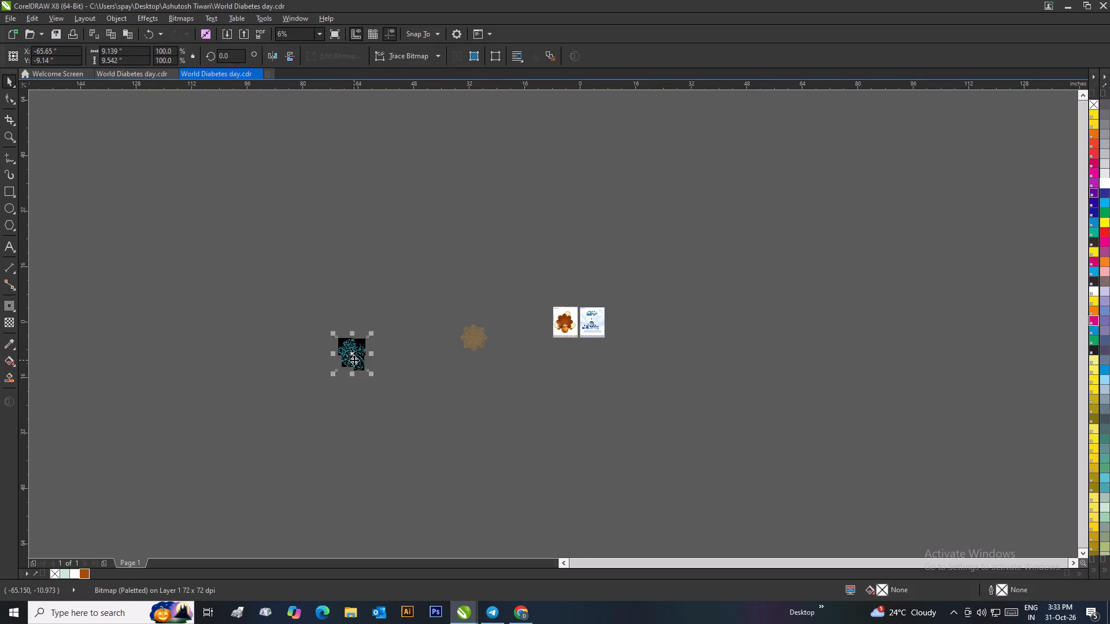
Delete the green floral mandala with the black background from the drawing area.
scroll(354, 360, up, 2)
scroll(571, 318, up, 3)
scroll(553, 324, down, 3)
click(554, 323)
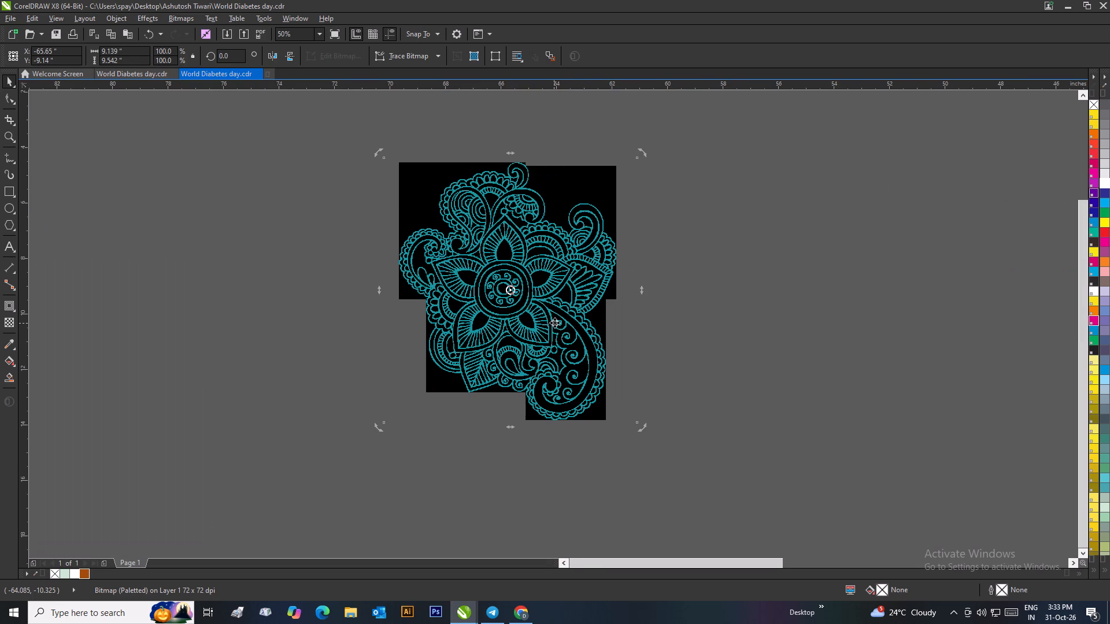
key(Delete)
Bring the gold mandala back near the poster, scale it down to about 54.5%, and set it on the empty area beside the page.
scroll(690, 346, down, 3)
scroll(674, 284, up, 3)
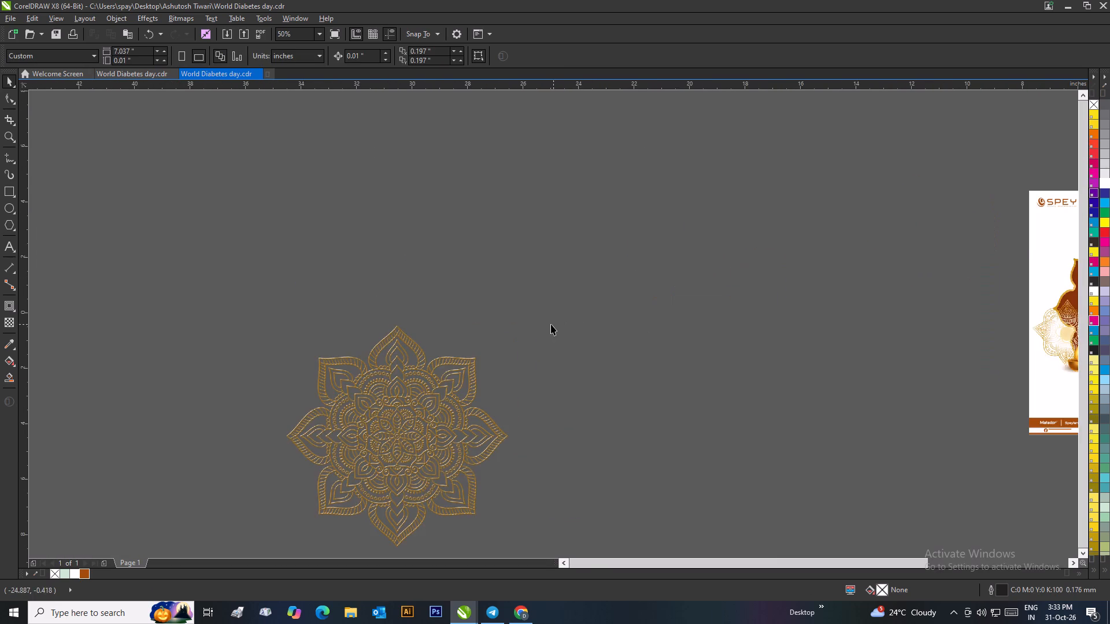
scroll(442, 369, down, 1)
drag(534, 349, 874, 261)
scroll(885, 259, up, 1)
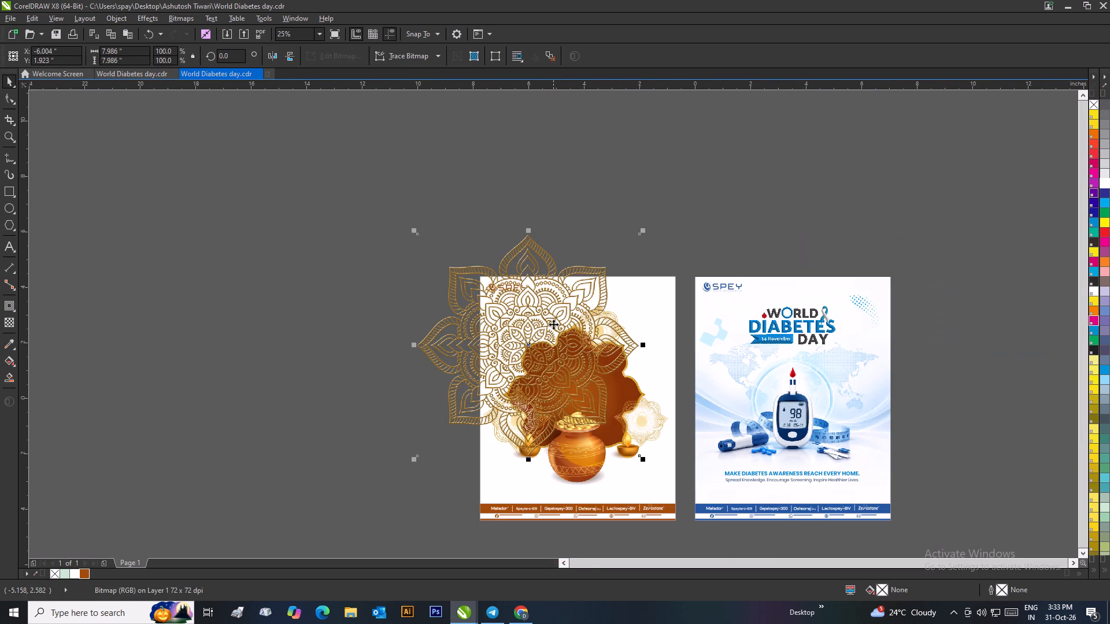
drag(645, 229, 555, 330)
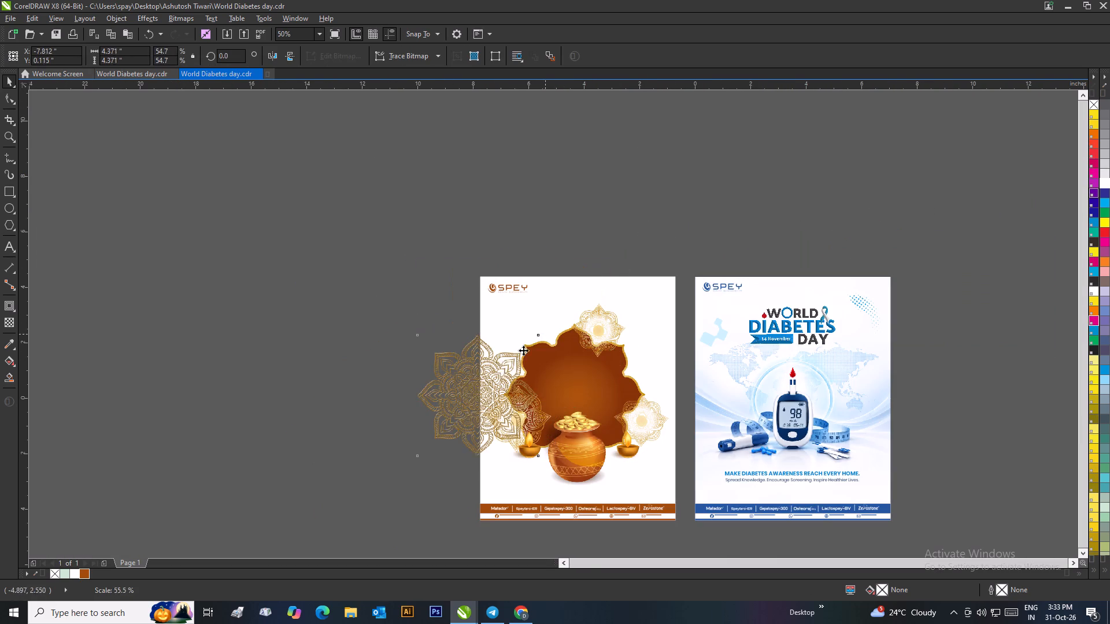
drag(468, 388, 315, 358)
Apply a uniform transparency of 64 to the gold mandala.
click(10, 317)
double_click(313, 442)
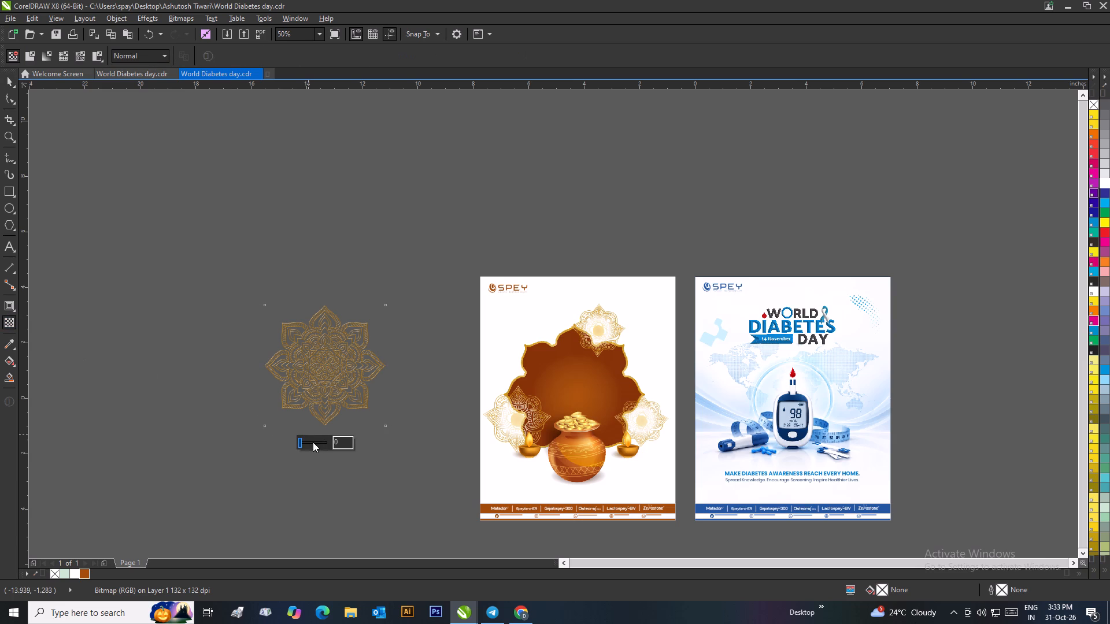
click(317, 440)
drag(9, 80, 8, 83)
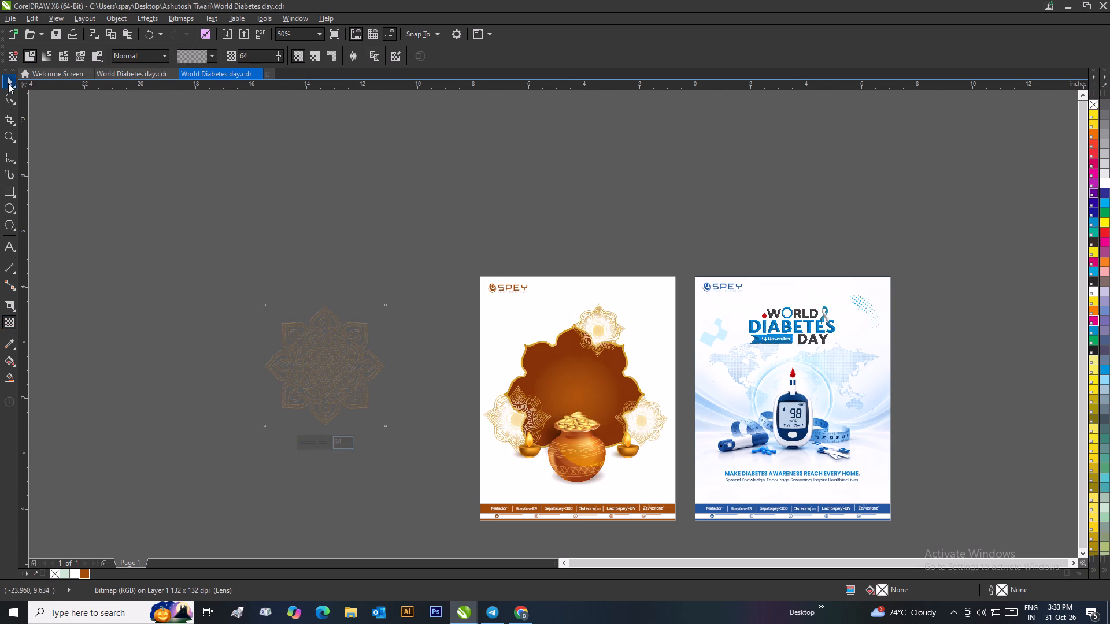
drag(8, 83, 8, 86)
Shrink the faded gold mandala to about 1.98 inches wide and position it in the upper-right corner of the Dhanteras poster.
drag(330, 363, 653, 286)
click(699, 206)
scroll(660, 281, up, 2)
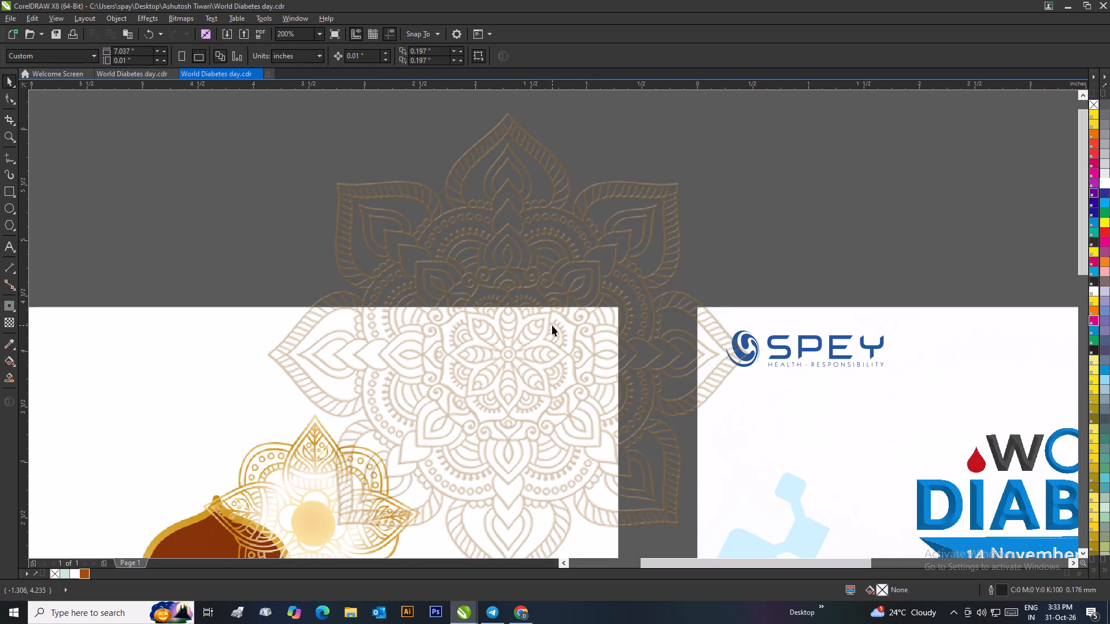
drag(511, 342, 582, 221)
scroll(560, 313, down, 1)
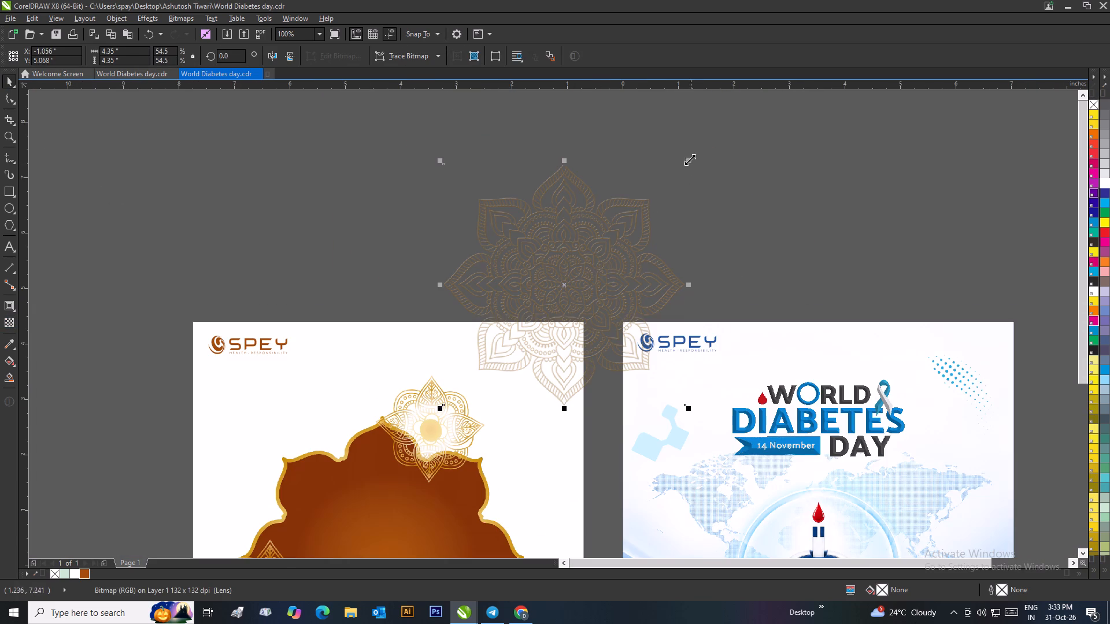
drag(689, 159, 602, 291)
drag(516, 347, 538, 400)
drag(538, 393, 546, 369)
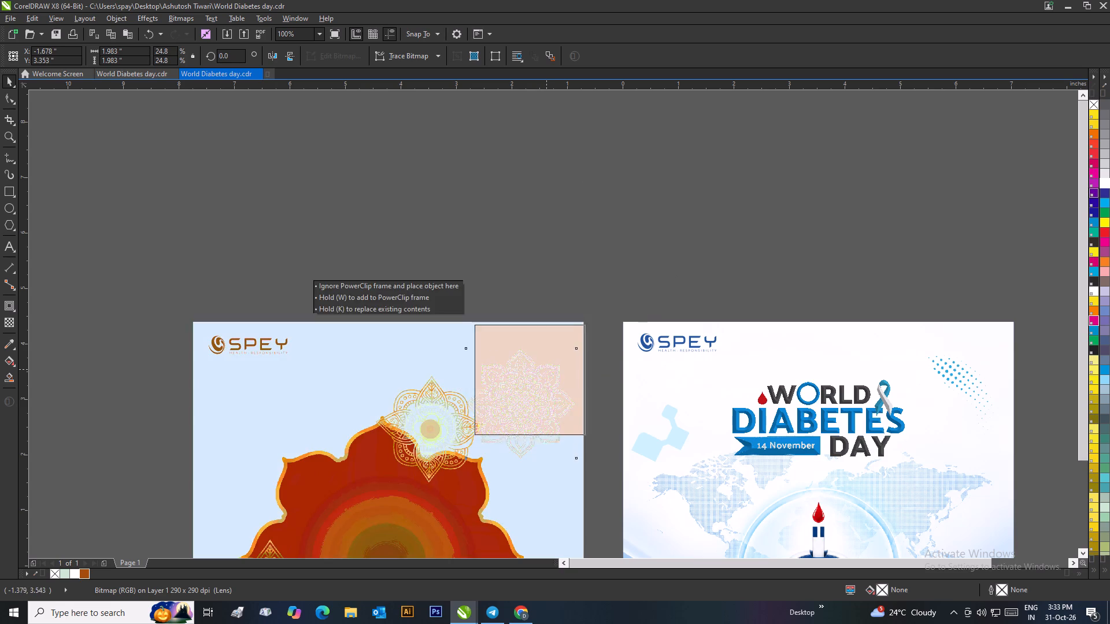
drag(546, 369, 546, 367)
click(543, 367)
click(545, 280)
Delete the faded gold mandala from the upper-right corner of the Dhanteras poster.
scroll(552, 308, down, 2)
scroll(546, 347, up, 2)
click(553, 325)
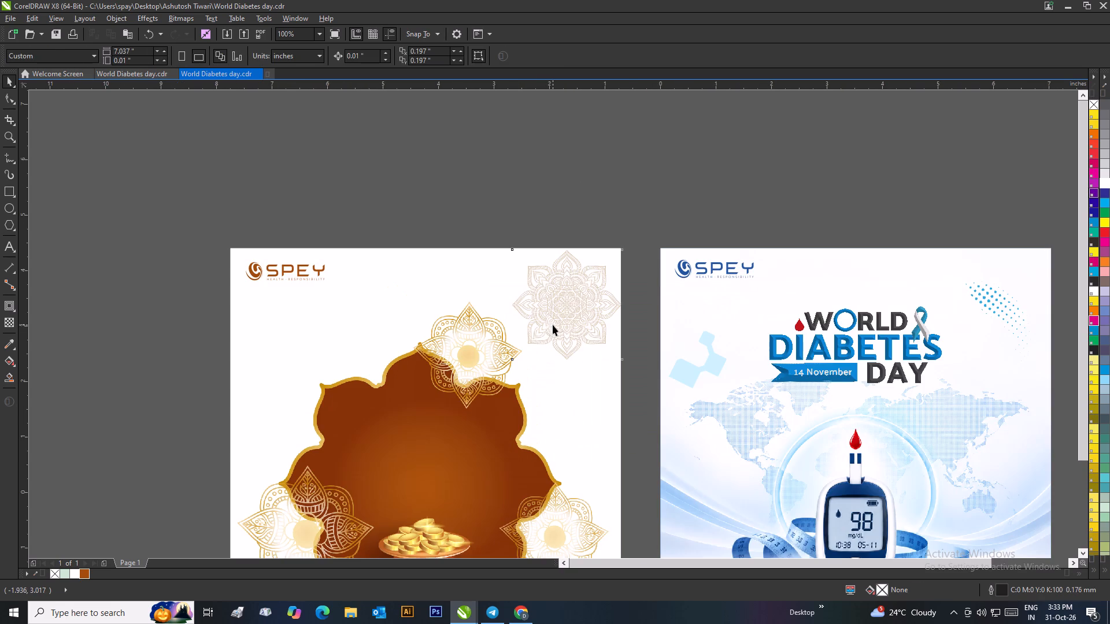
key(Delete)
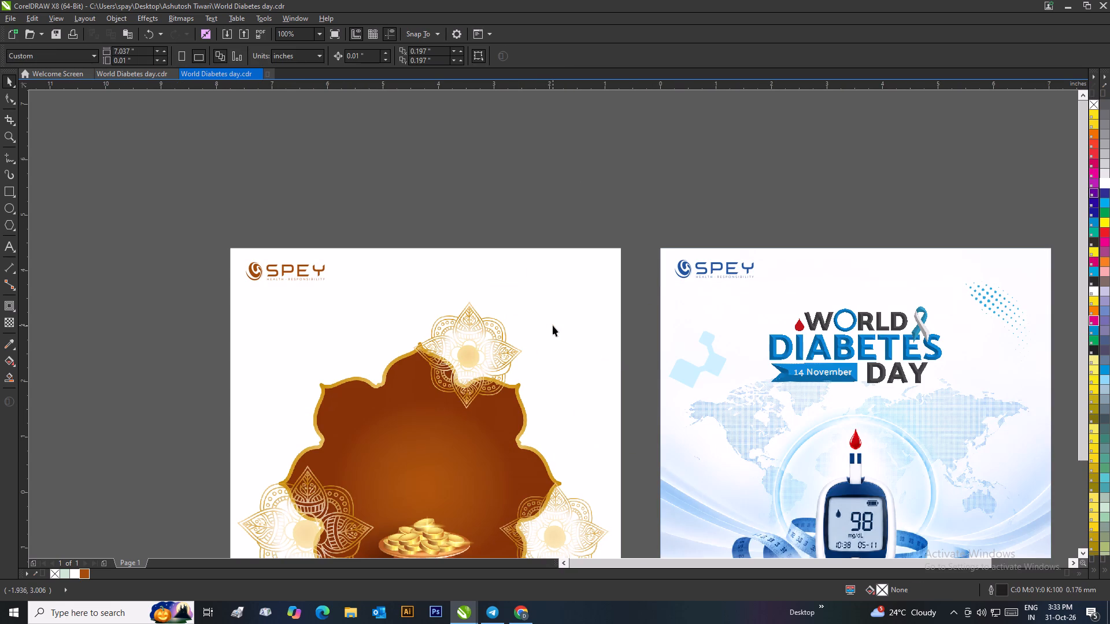
Start opening another drawing from the current desktop folder.
key(ctrl+o)
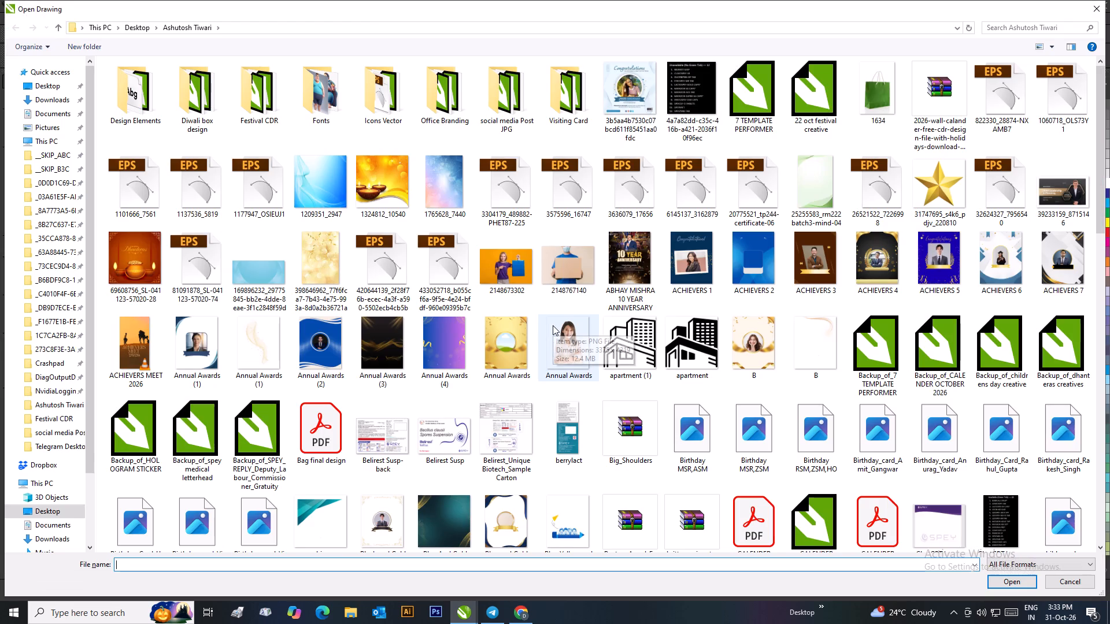
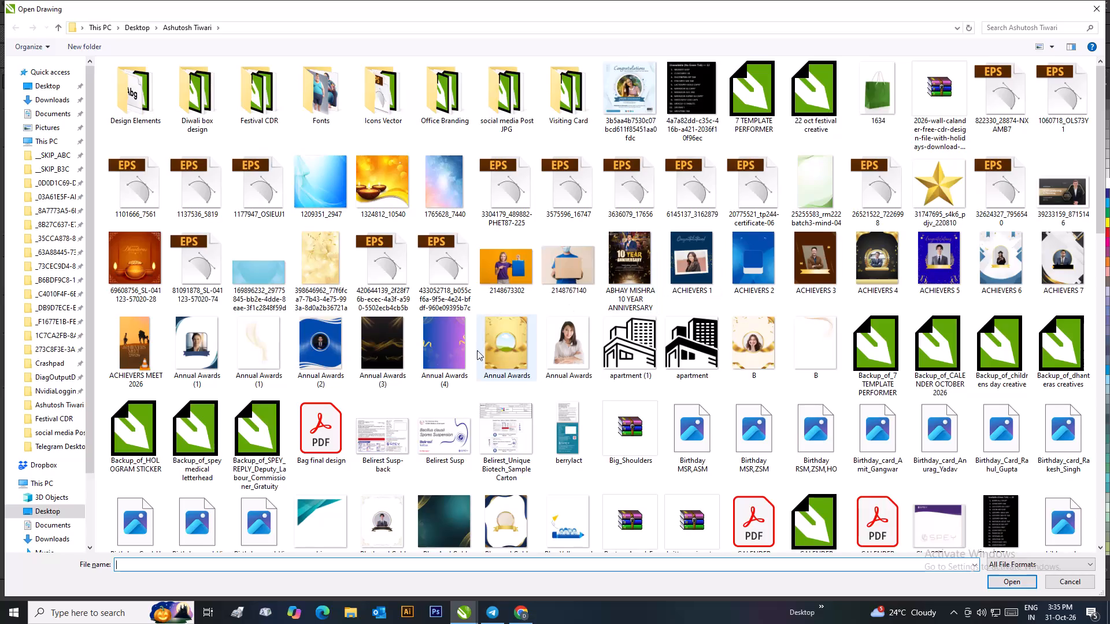
Search the folder for "dhante" and open the "dhanteras creatives" drawing.
click(995, 21)
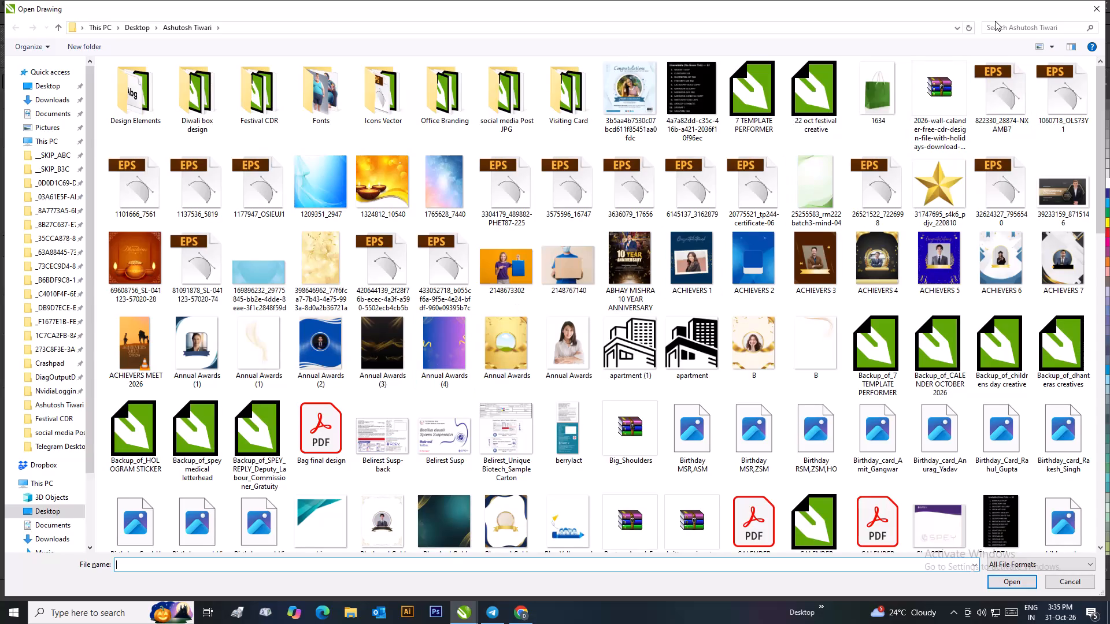
click(994, 29)
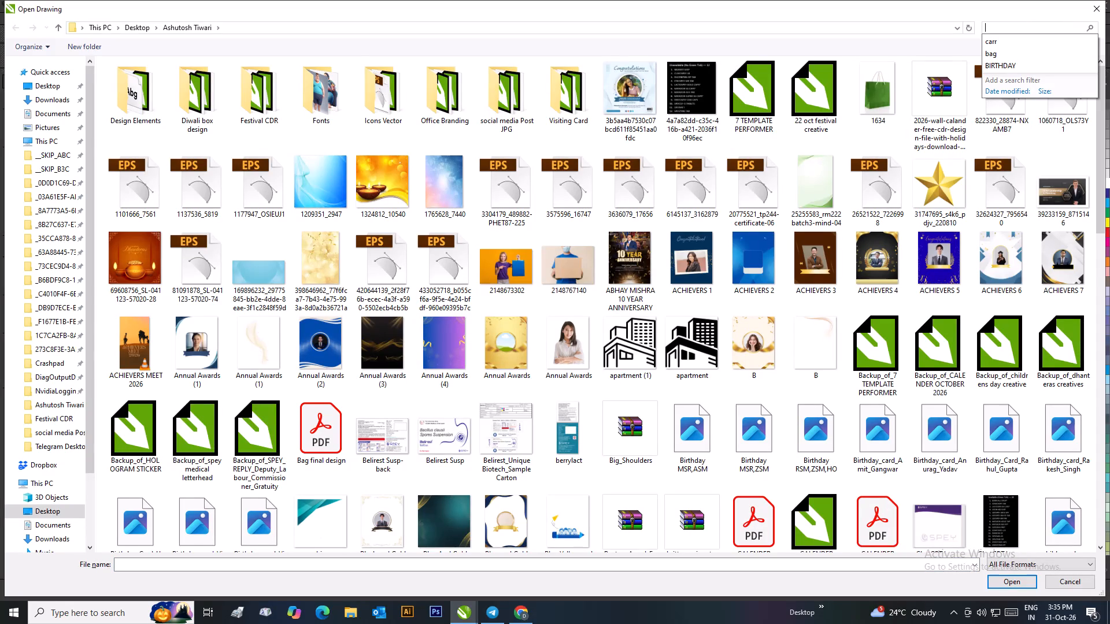
text(dhante)
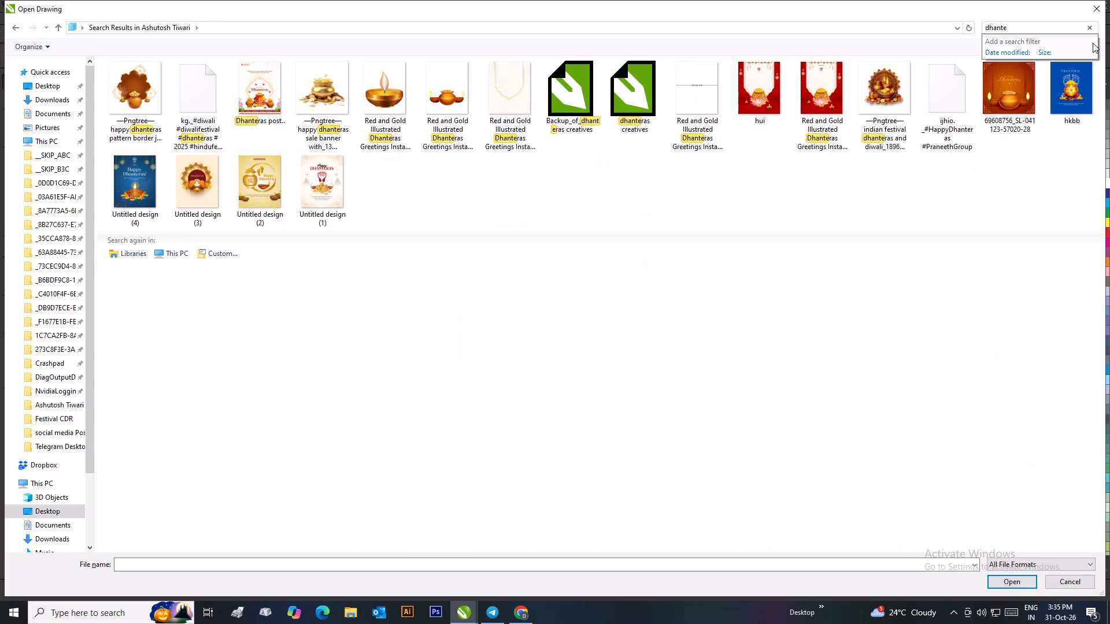
double_click(625, 87)
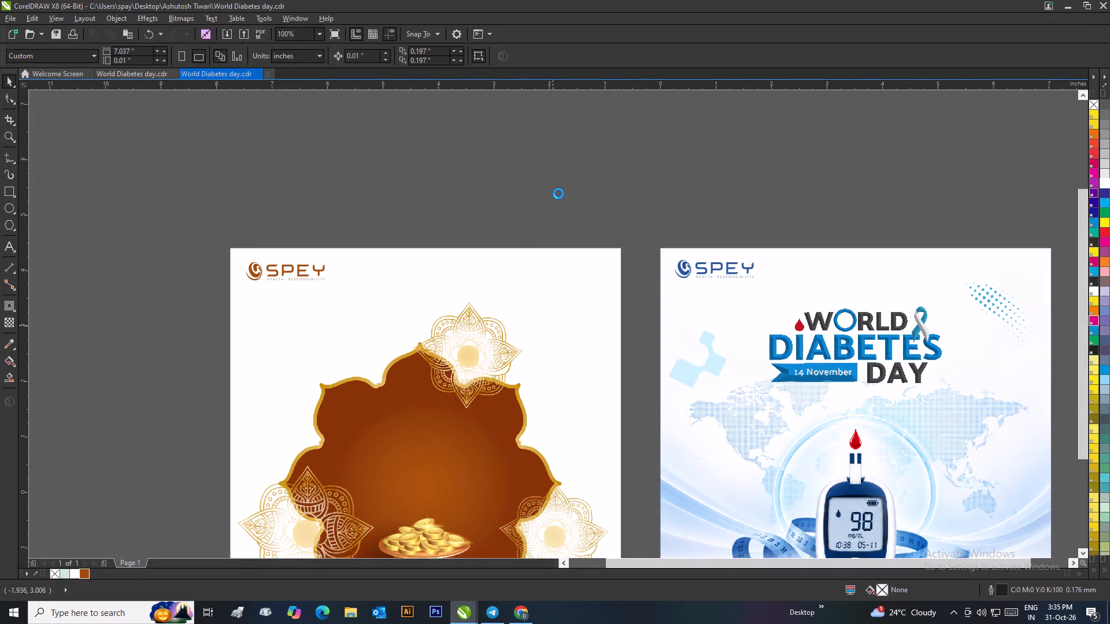
Fill the PowerClip background frame of the light-blue doorway Dhanteras poster with white.
scroll(545, 209, down, 4)
scroll(431, 376, up, 2)
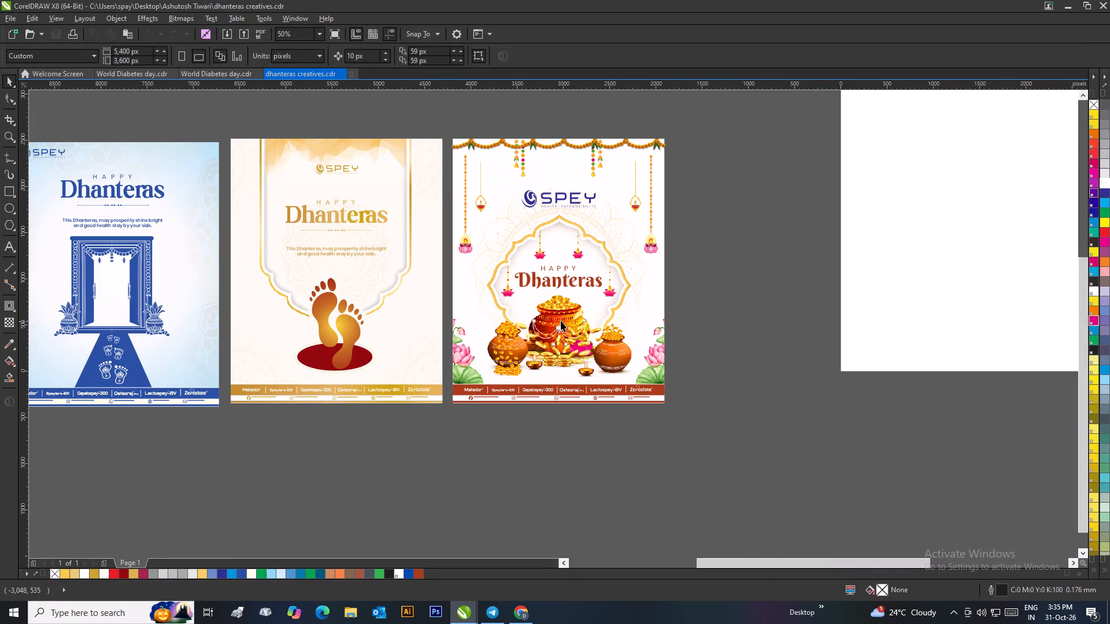
scroll(561, 321, down, 1)
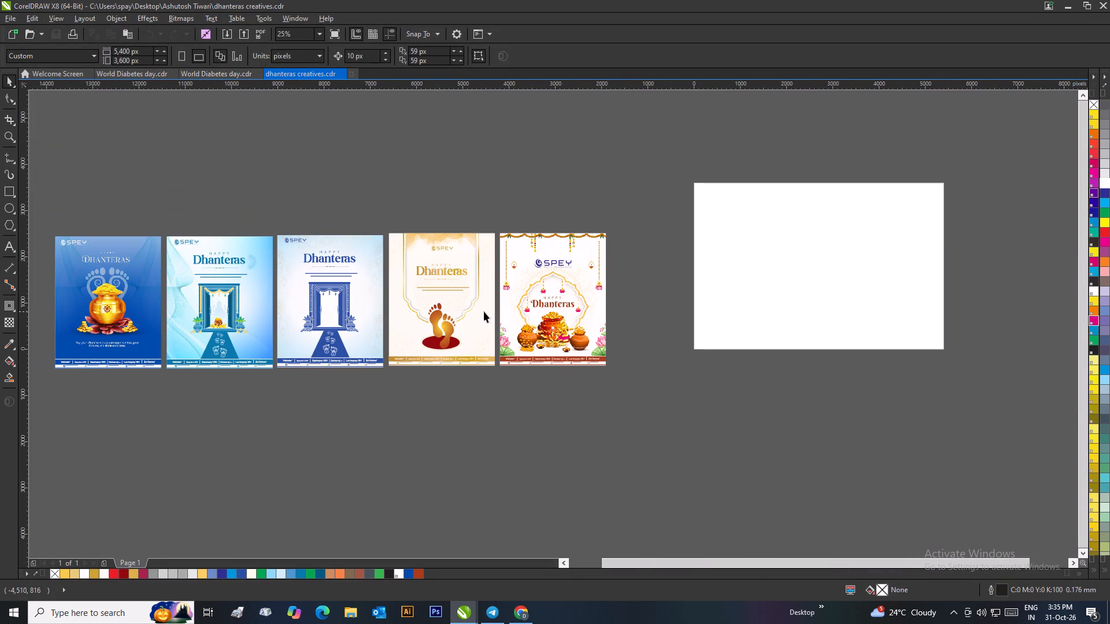
scroll(216, 295, up, 1)
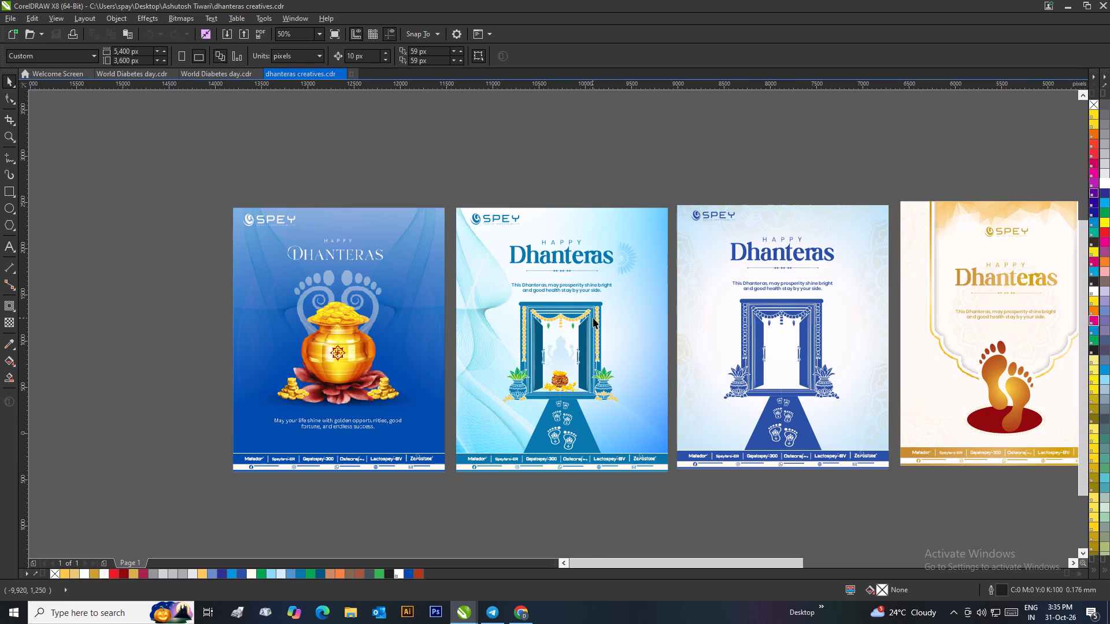
click(652, 224)
click(87, 575)
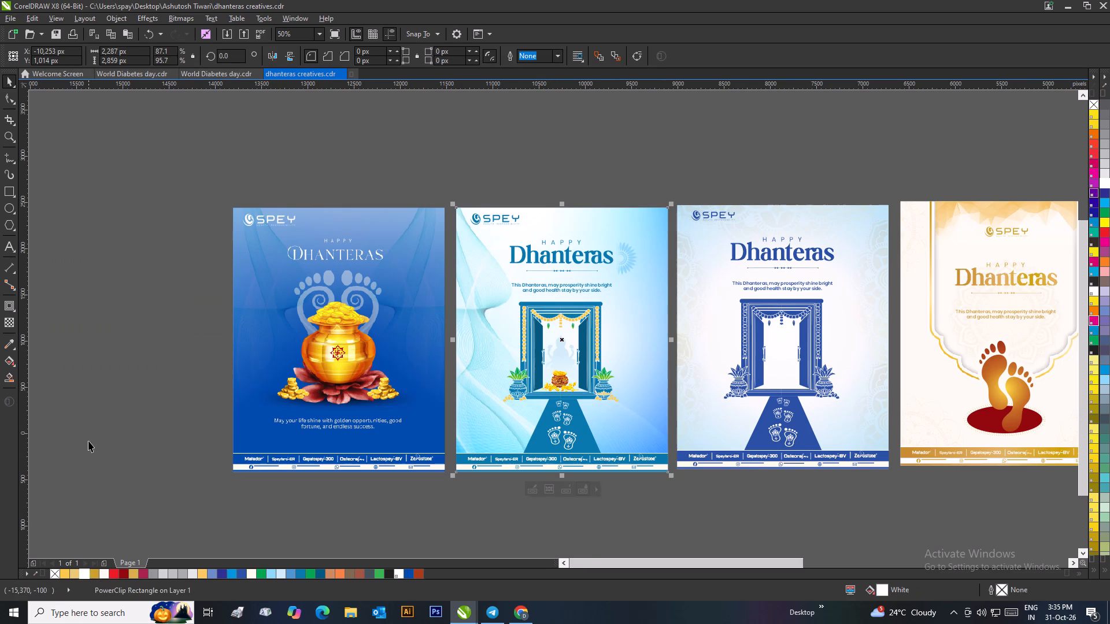
click(88, 437)
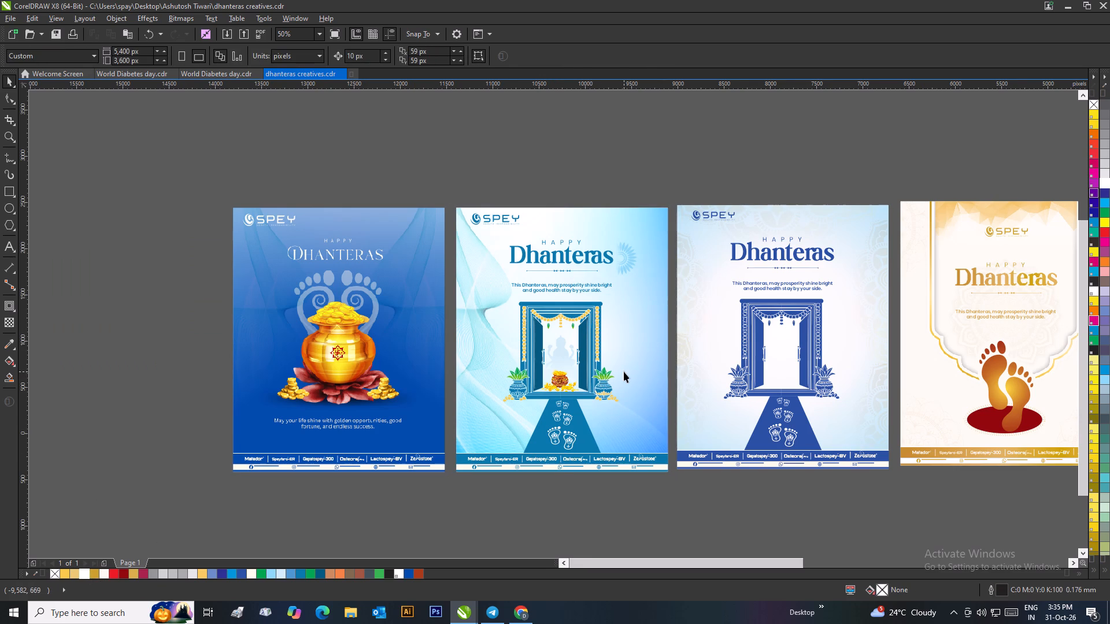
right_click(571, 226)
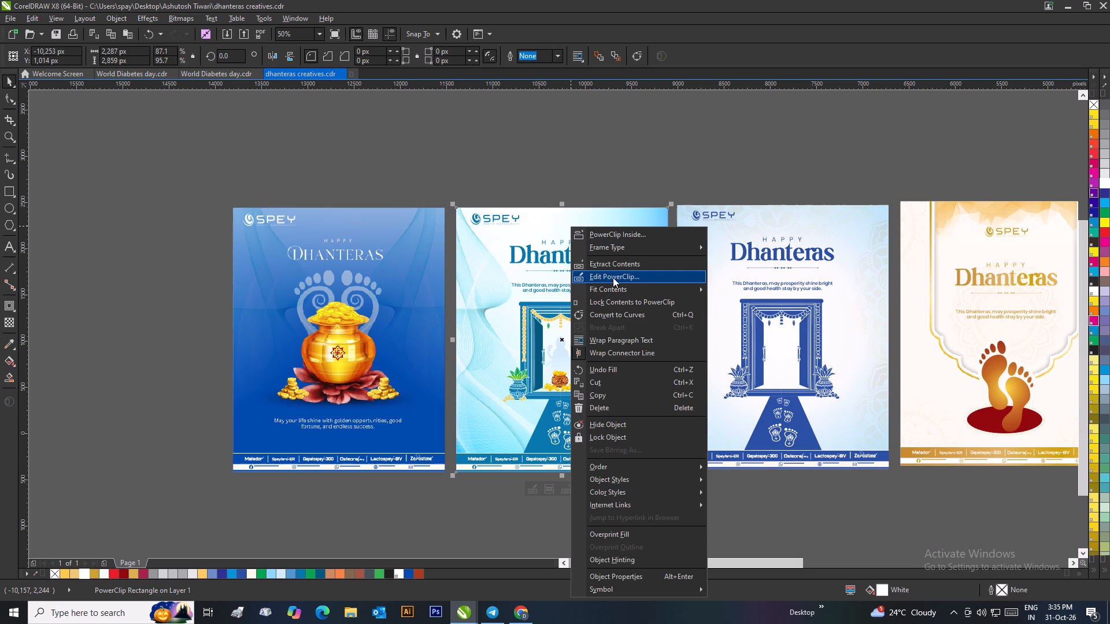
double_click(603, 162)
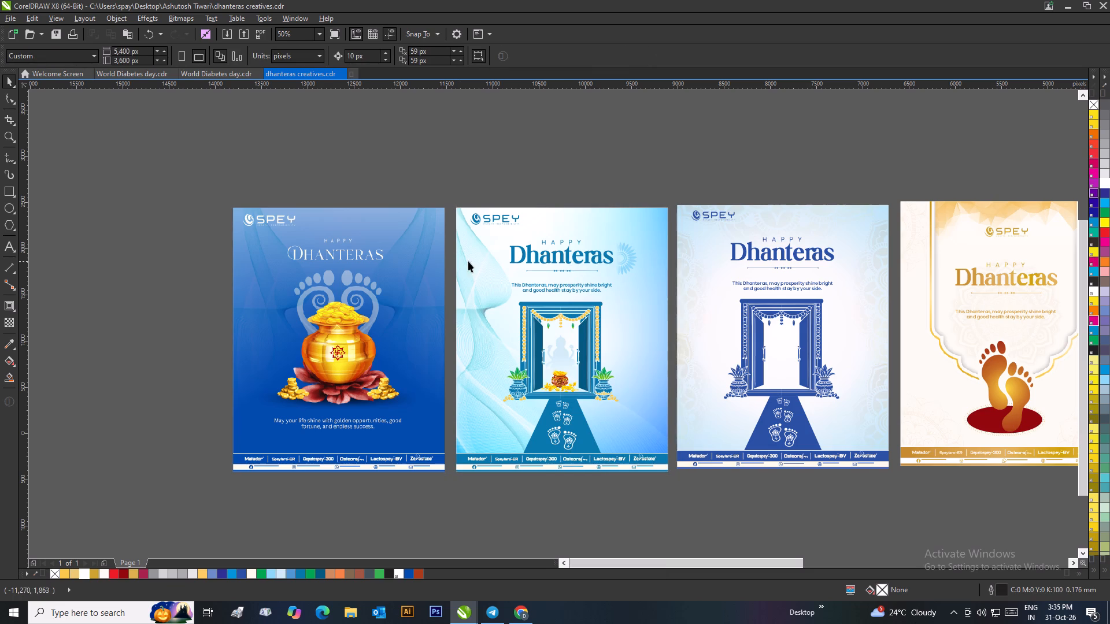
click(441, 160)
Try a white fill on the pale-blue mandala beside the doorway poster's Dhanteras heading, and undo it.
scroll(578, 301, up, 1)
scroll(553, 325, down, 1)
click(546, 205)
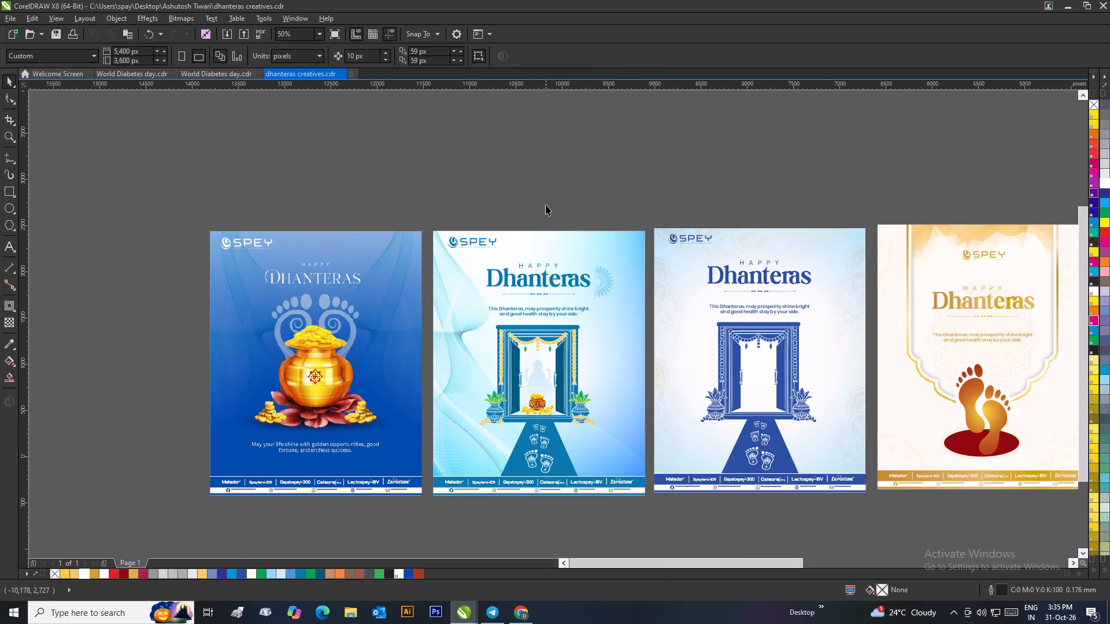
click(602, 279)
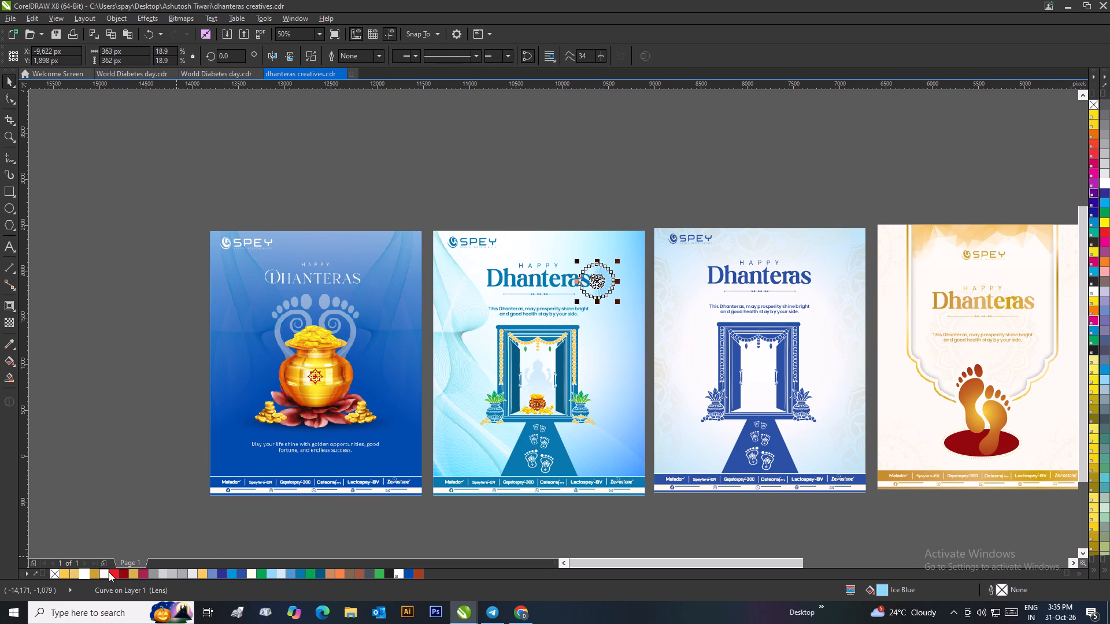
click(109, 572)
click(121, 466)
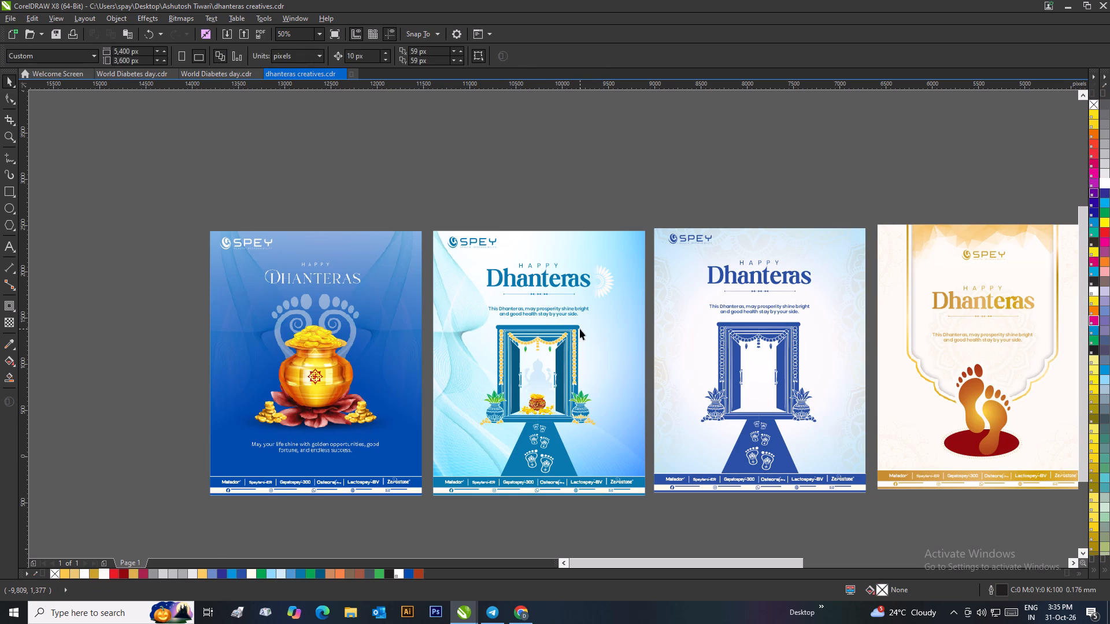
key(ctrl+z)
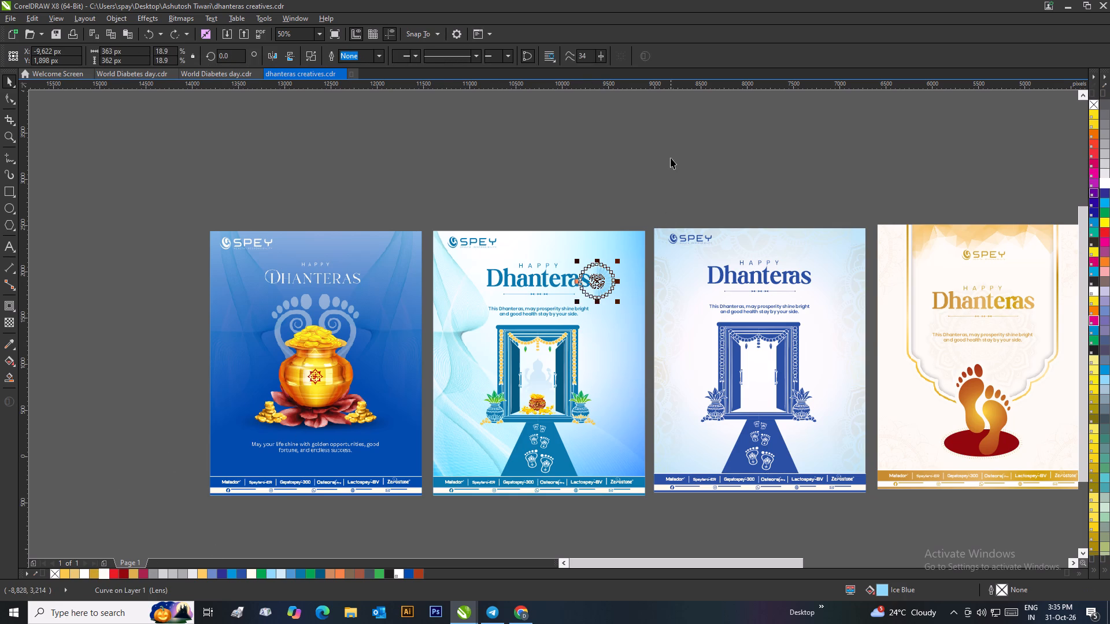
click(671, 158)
Examine the light-blue doorway poster and the neighbouring Dhanteras designs in the drawing.
scroll(562, 281, up, 1)
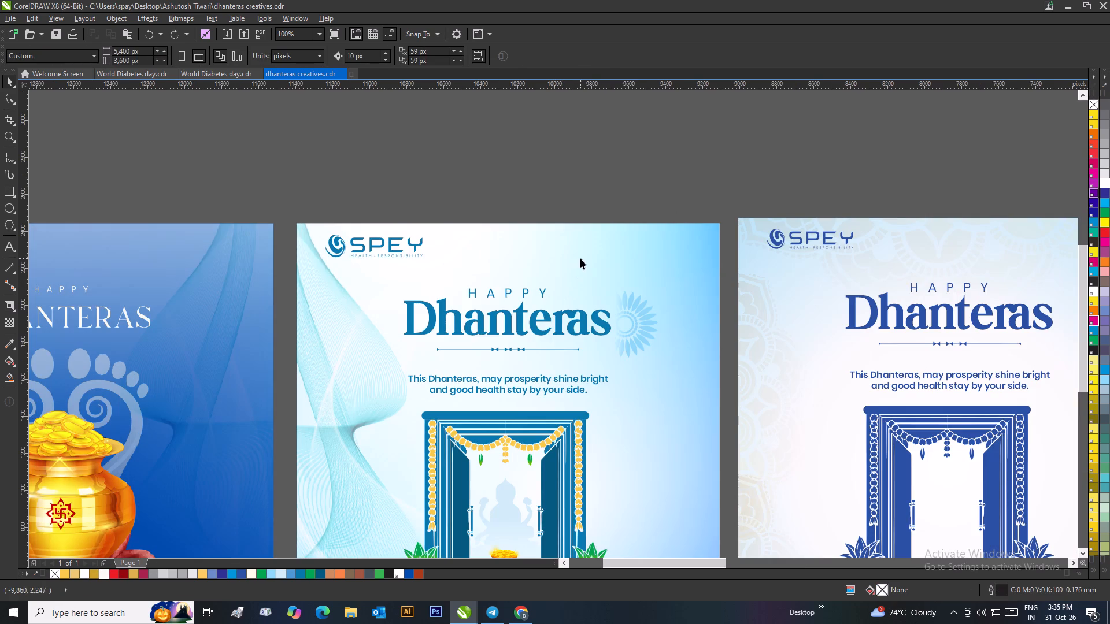
scroll(580, 255, down, 1)
click(554, 320)
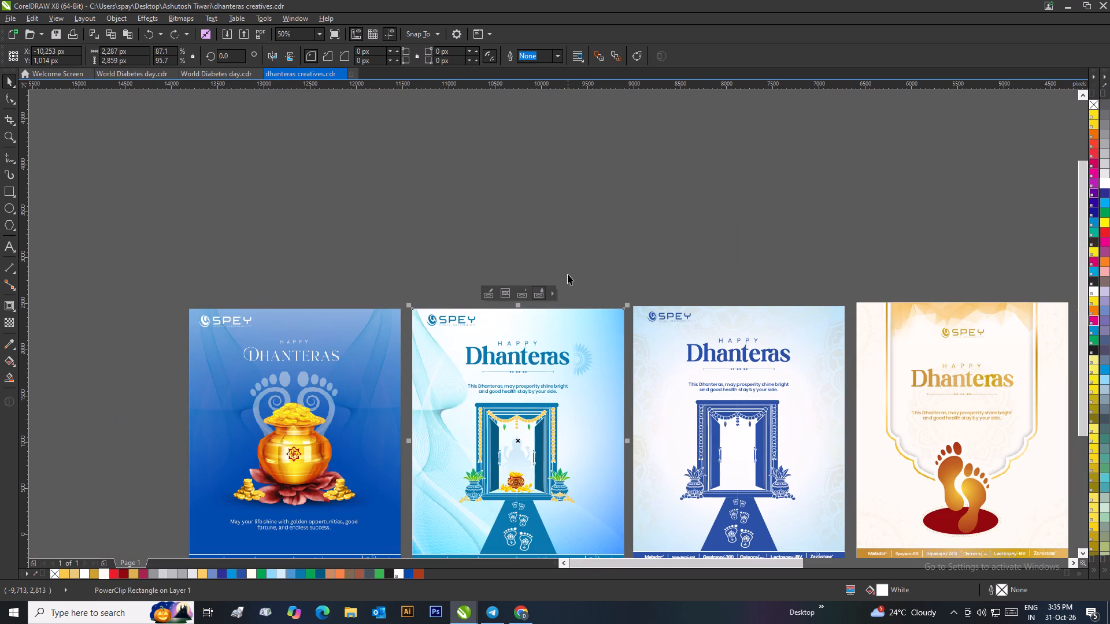
click(568, 274)
scroll(523, 462, up, 1)
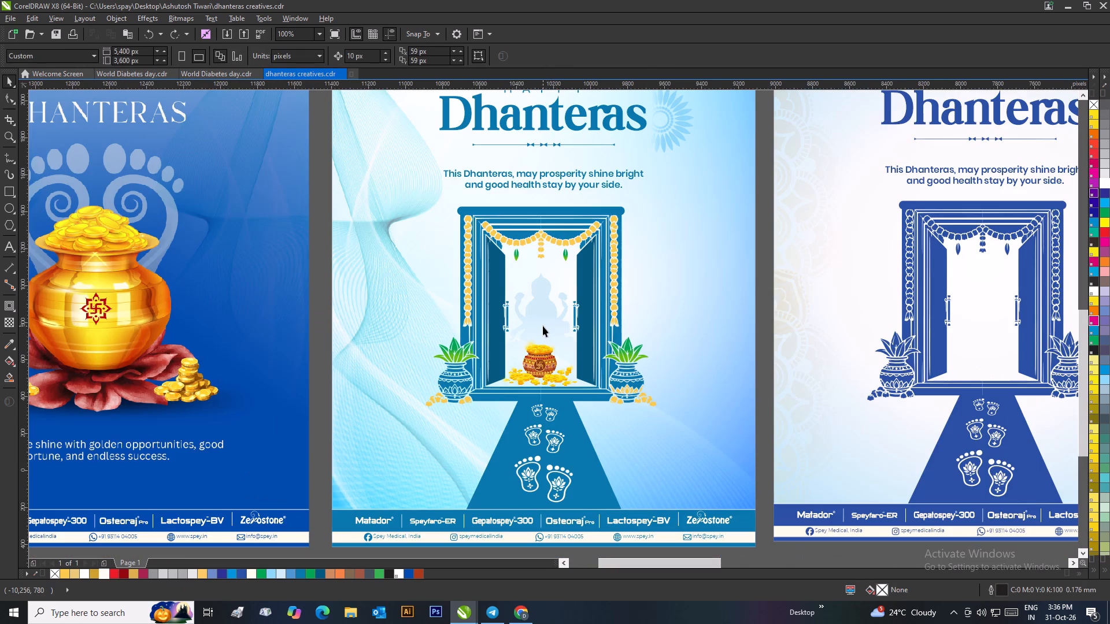
scroll(549, 305, down, 3)
scroll(679, 318, up, 1)
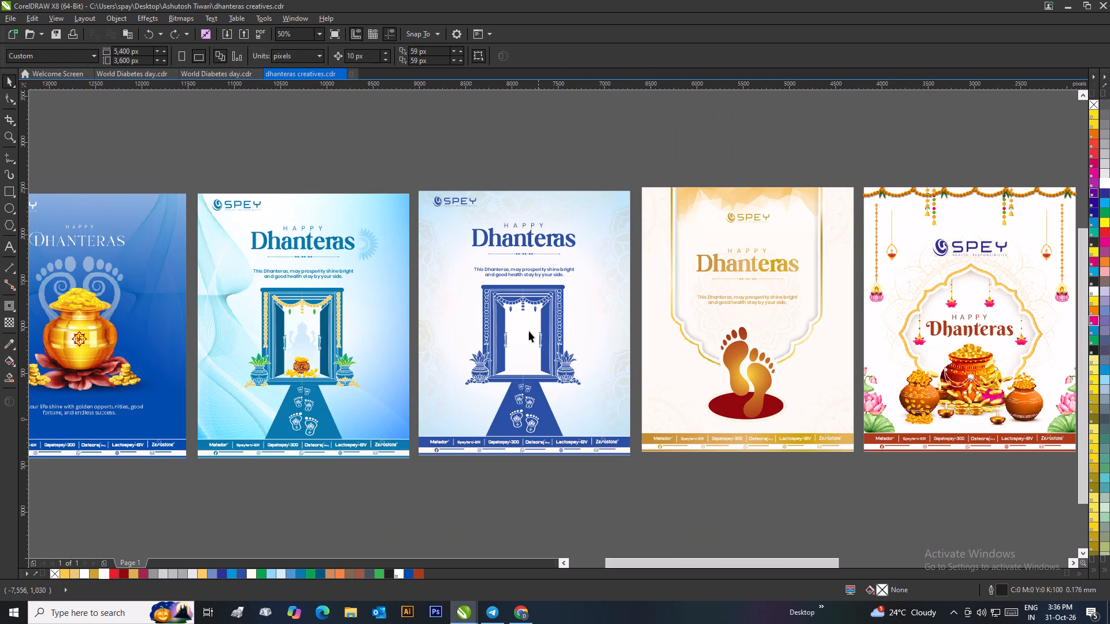
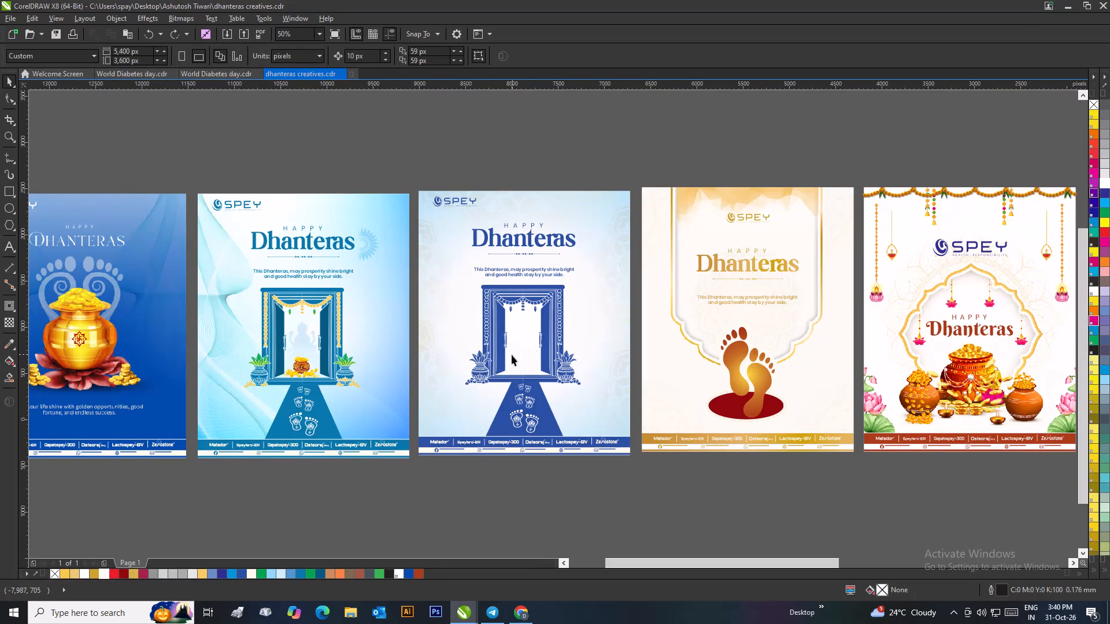
Return to the World Diabetes day drawing and move the gold-pot and mandala artwork off the brown-branded poster onto the empty workspace.
click(415, 97)
scroll(474, 163, down, 2)
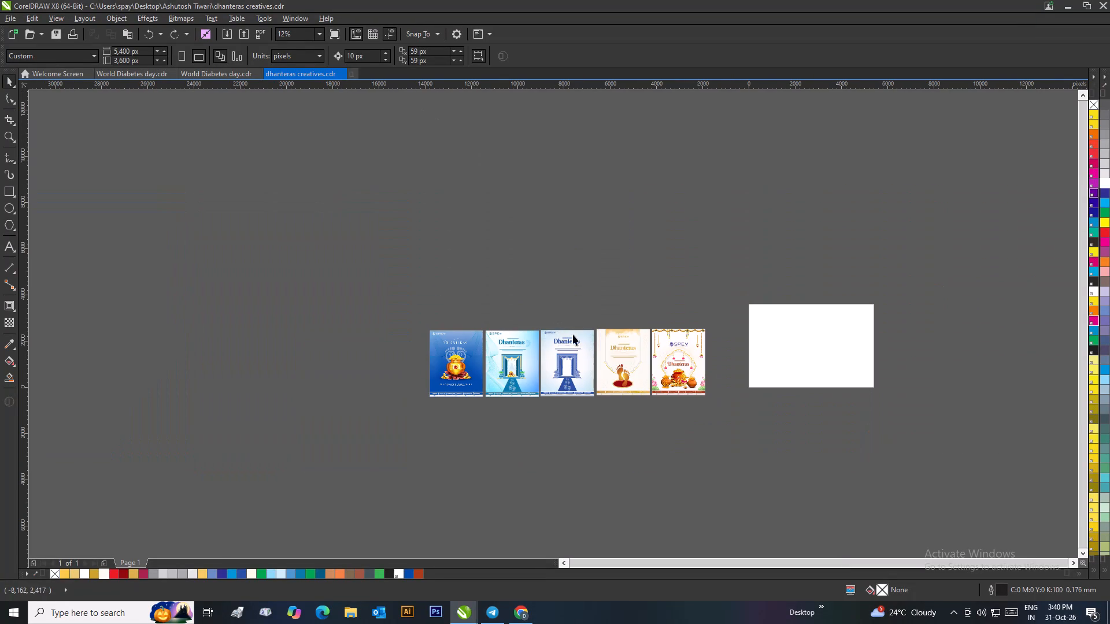
click(395, 188)
click(216, 75)
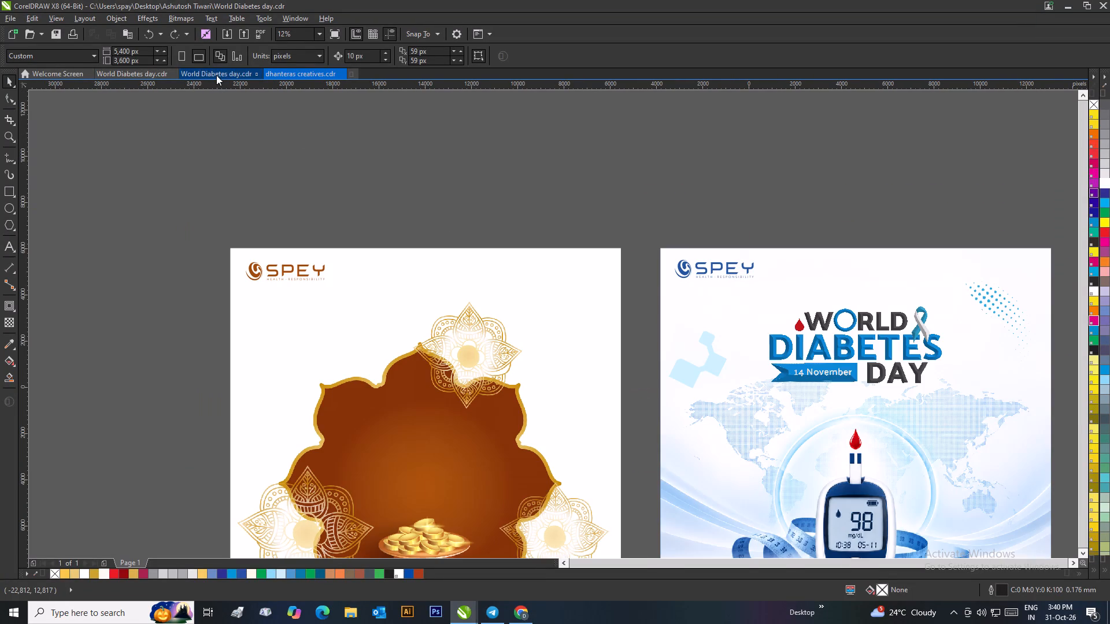
scroll(458, 367, up, 1)
scroll(553, 314, down, 2)
click(526, 170)
scroll(547, 294, up, 2)
scroll(552, 327, down, 2)
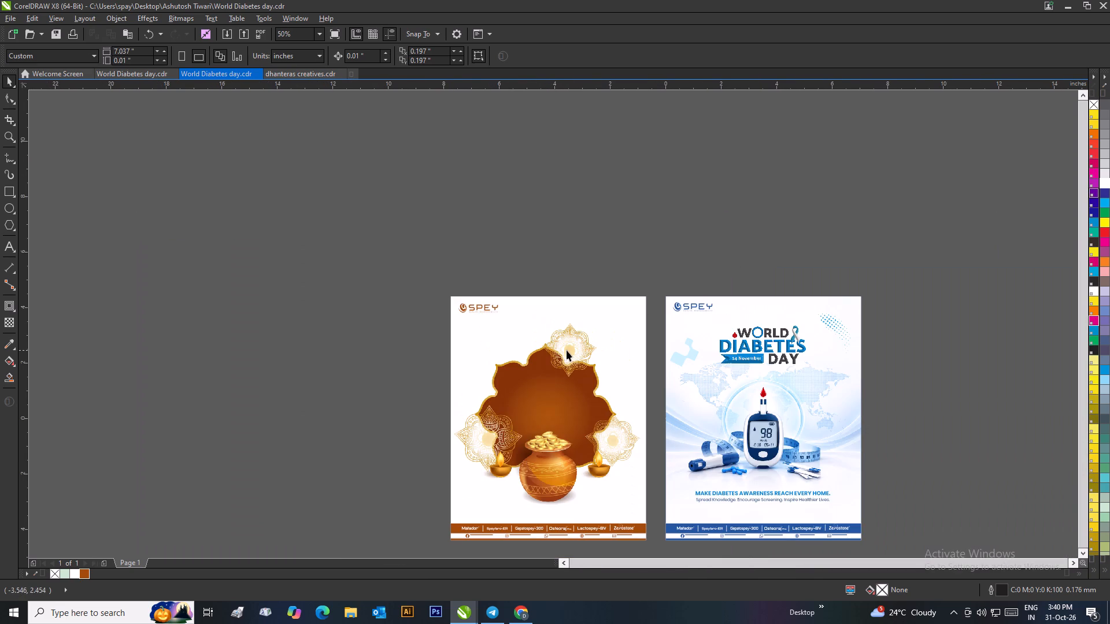
drag(524, 388, 200, 246)
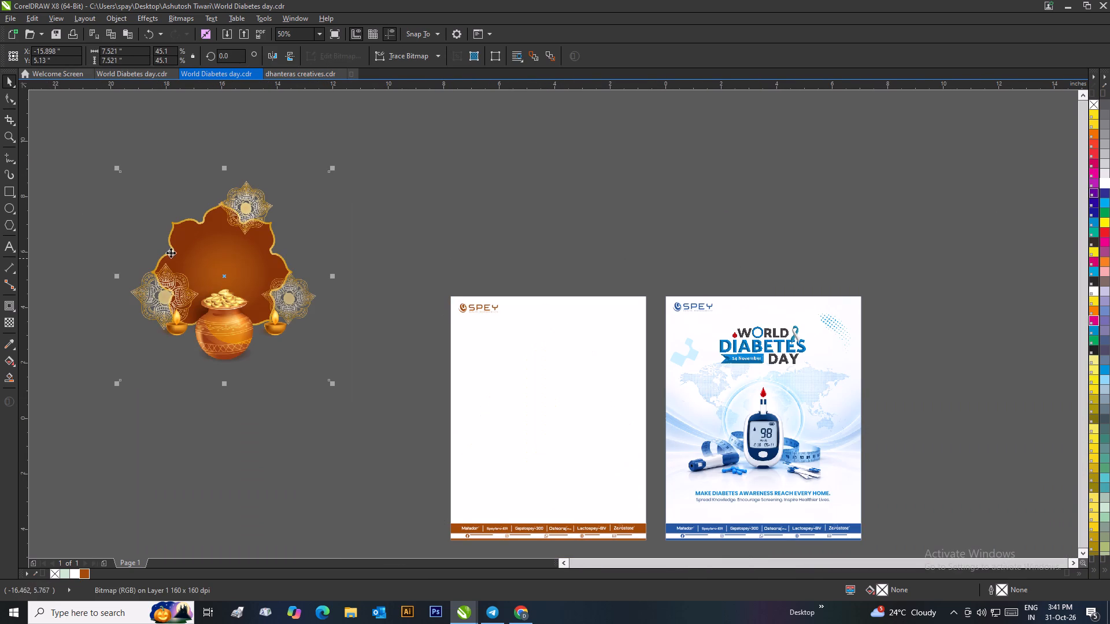
Draw a rectangle about 2.44 × 3.46 in at the brown-branded poster's corner over the logo, aligned to the poster's top and left edges.
click(5, 190)
drag(449, 298, 479, 347)
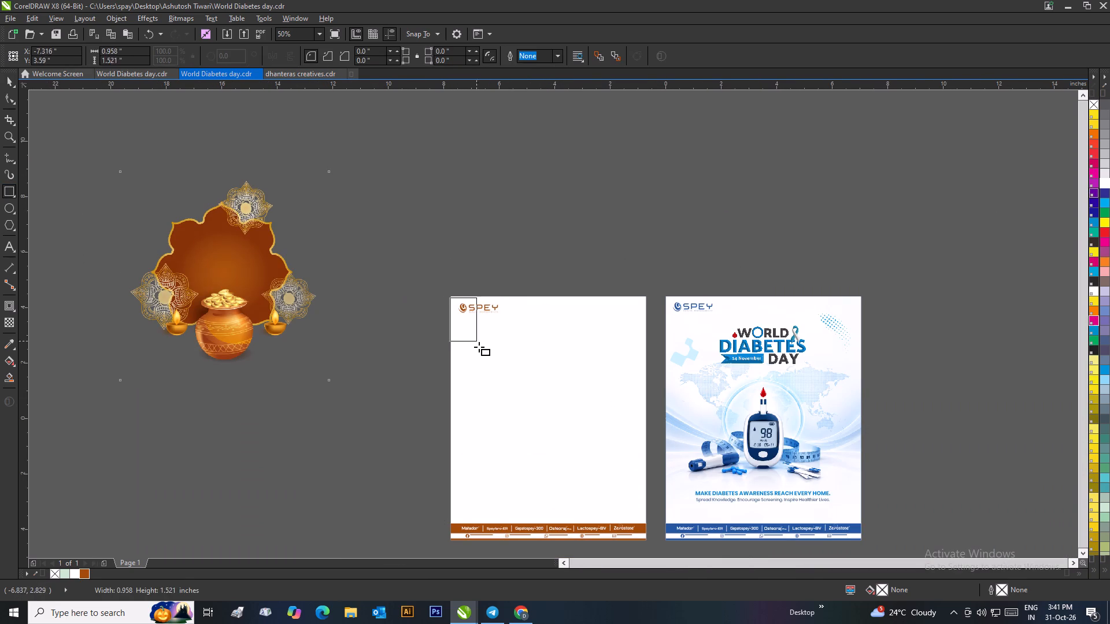
drag(479, 347, 517, 393)
double_click(17, 79)
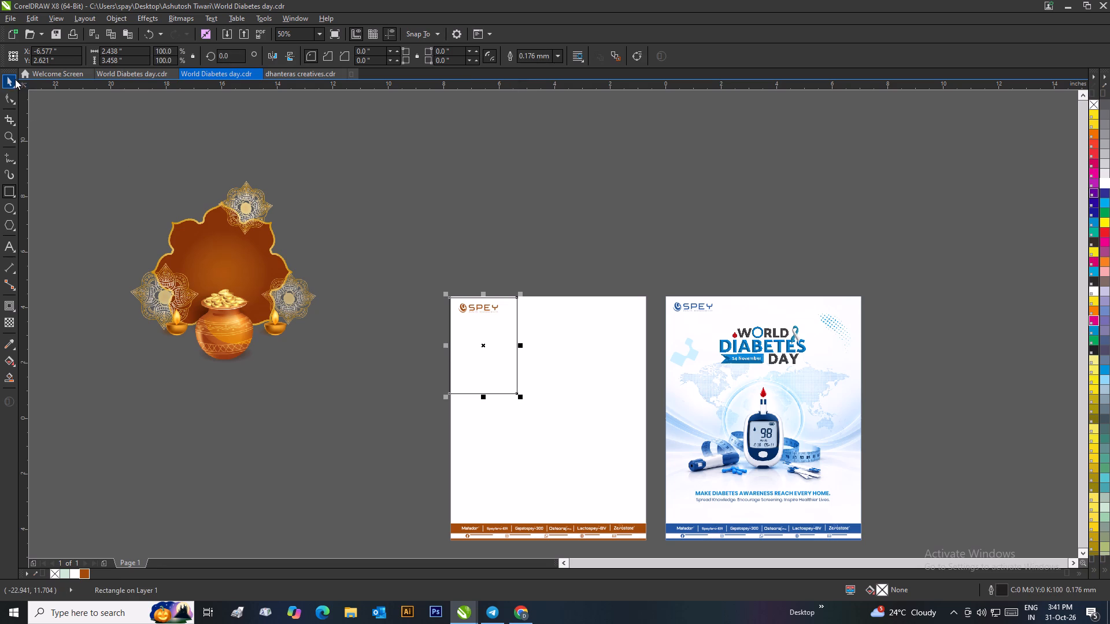
shift+click(558, 348)
key(t)
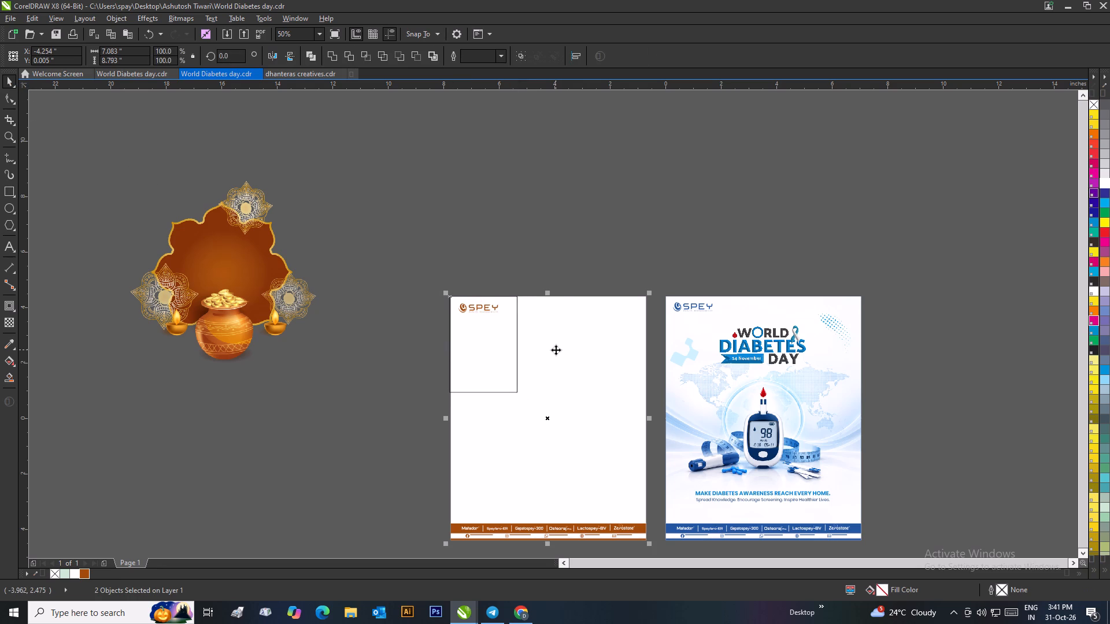
click(569, 239)
click(505, 341)
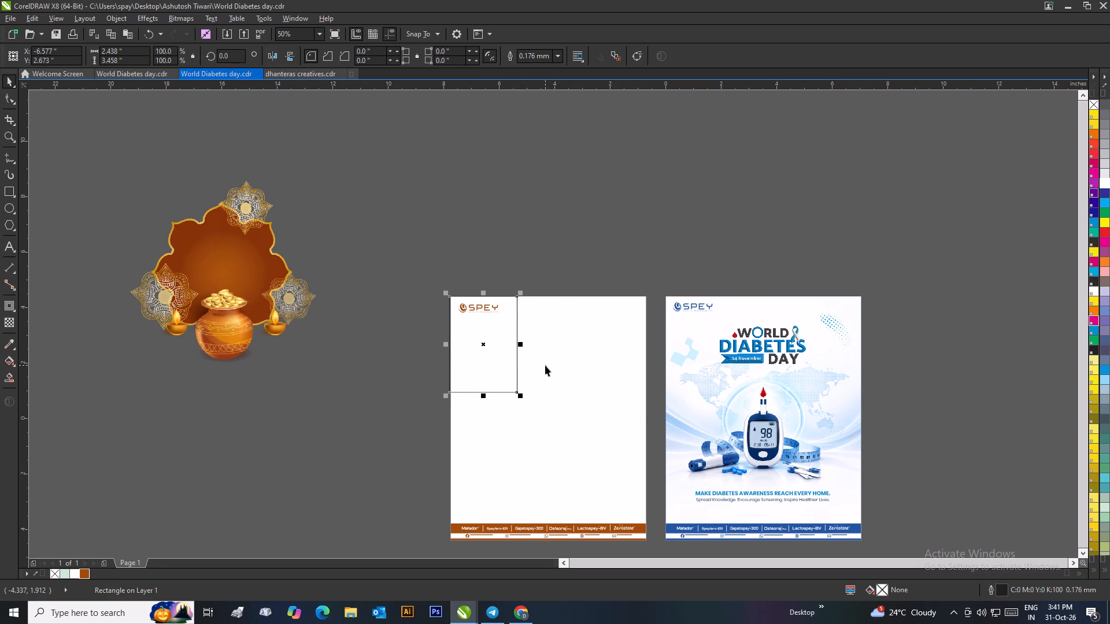
shift+click(545, 365)
key(l)
Duplicate the rectangle across the poster and align the copy to the poster's top and right edges.
click(549, 261)
drag(499, 342, 594, 354)
right_click(594, 354)
shift+click(624, 341)
text(tr)
click(639, 273)
click(604, 339)
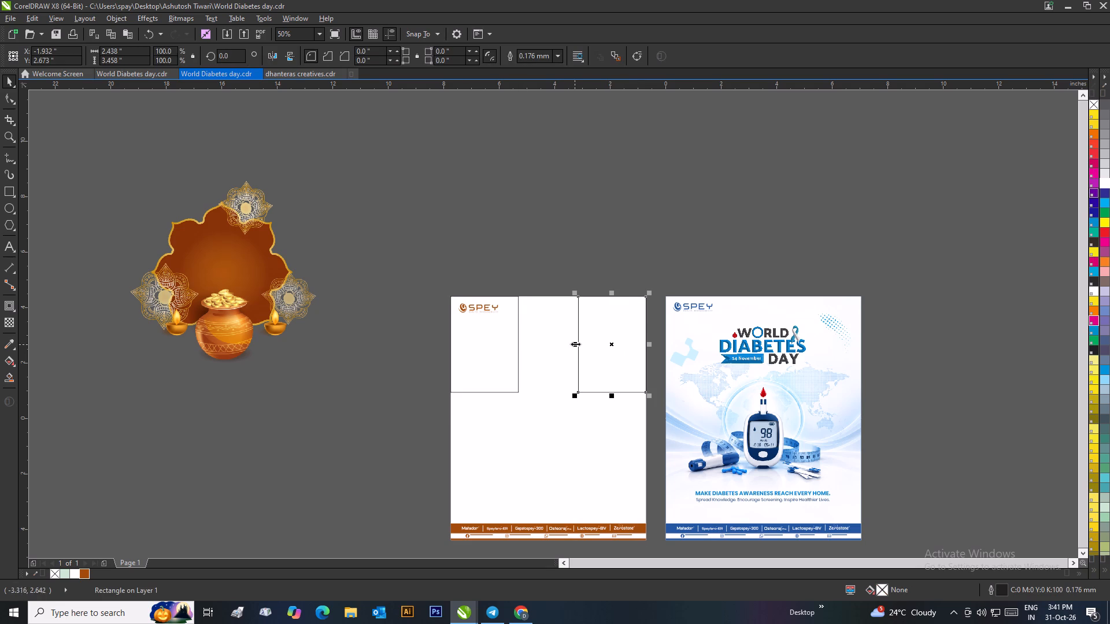
Widen both rectangles toward the poster's middle, the right one to about 3.42 in and the left one to about 3.18 in.
drag(575, 344, 548, 369)
click(502, 362)
click(519, 343)
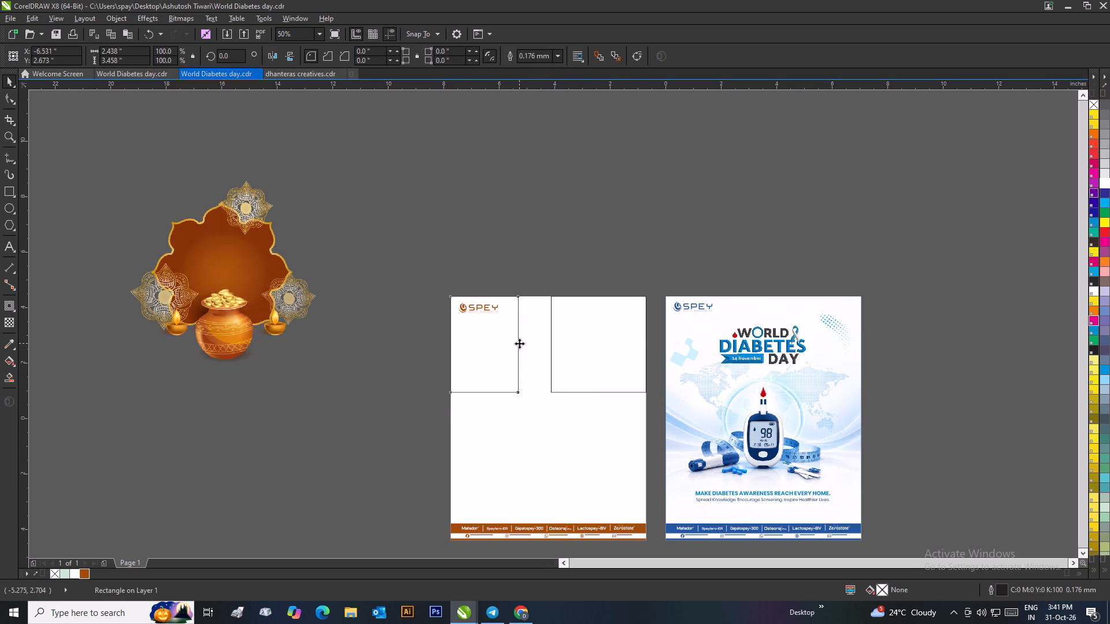
click(515, 337)
click(520, 340)
click(513, 341)
drag(520, 346, 541, 359)
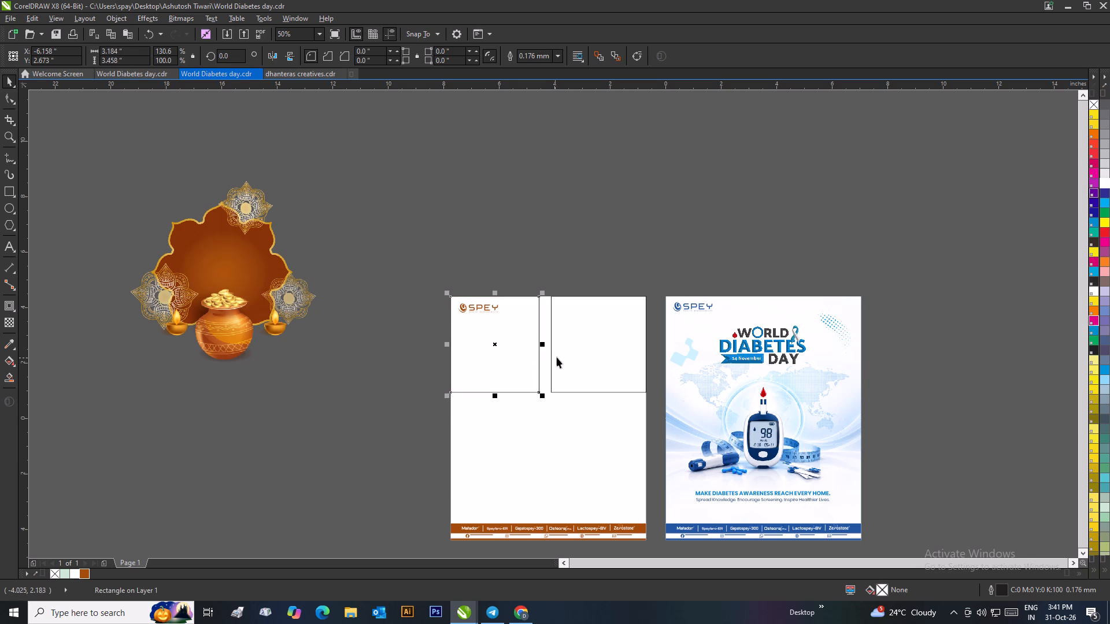
Stretch both rectangles downward together to a height of about 6.3 in.
click(538, 271)
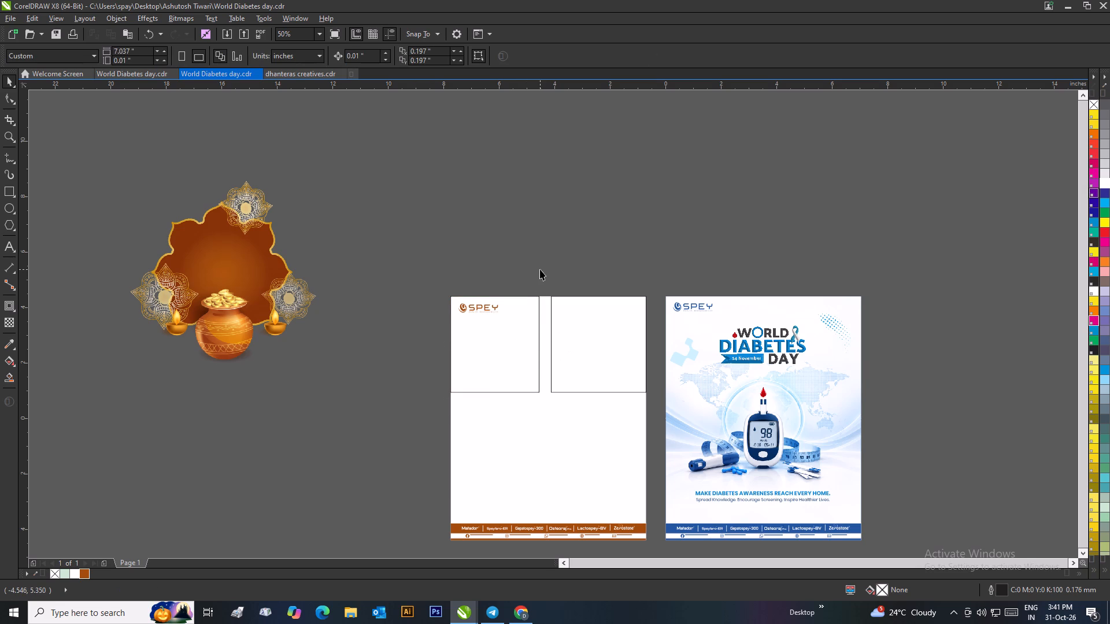
click(525, 332)
shift+click(587, 380)
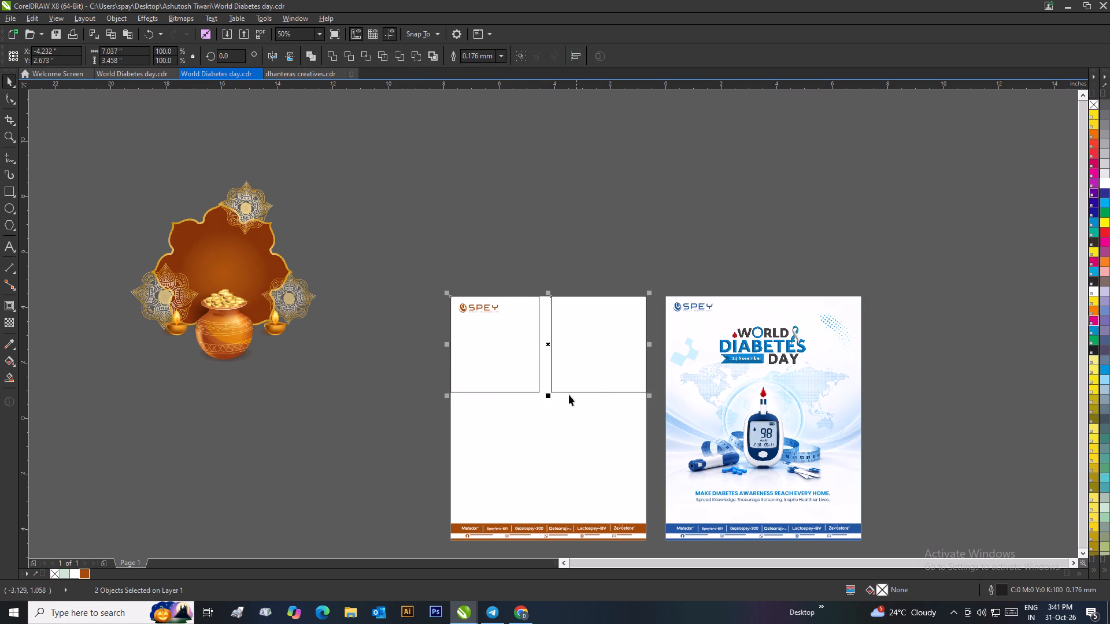
drag(547, 397, 571, 467)
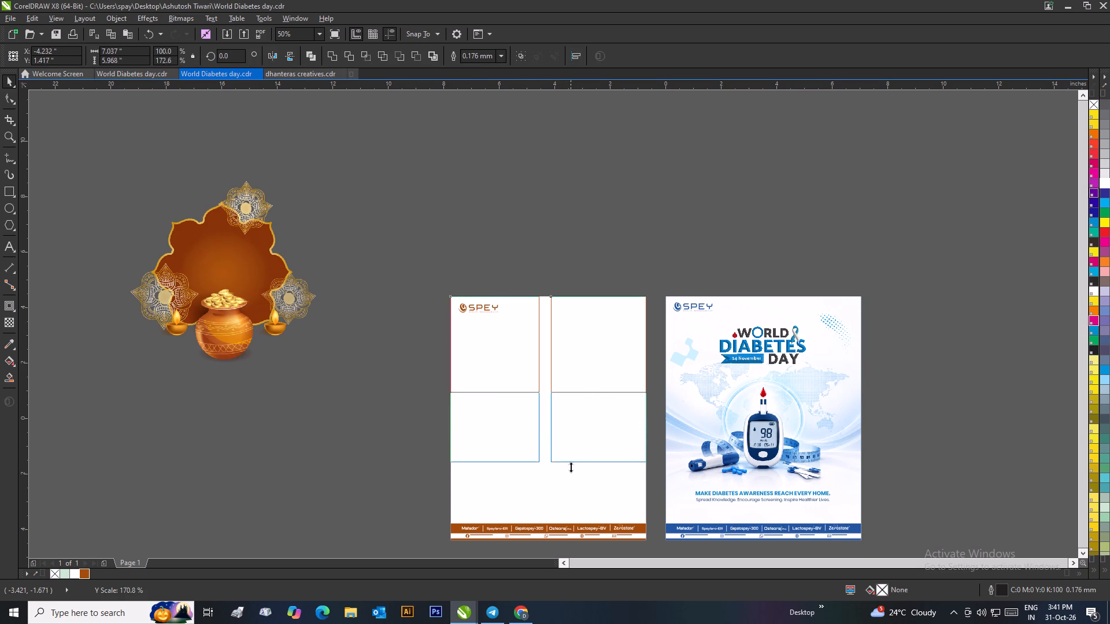
drag(571, 467, 571, 476)
click(594, 237)
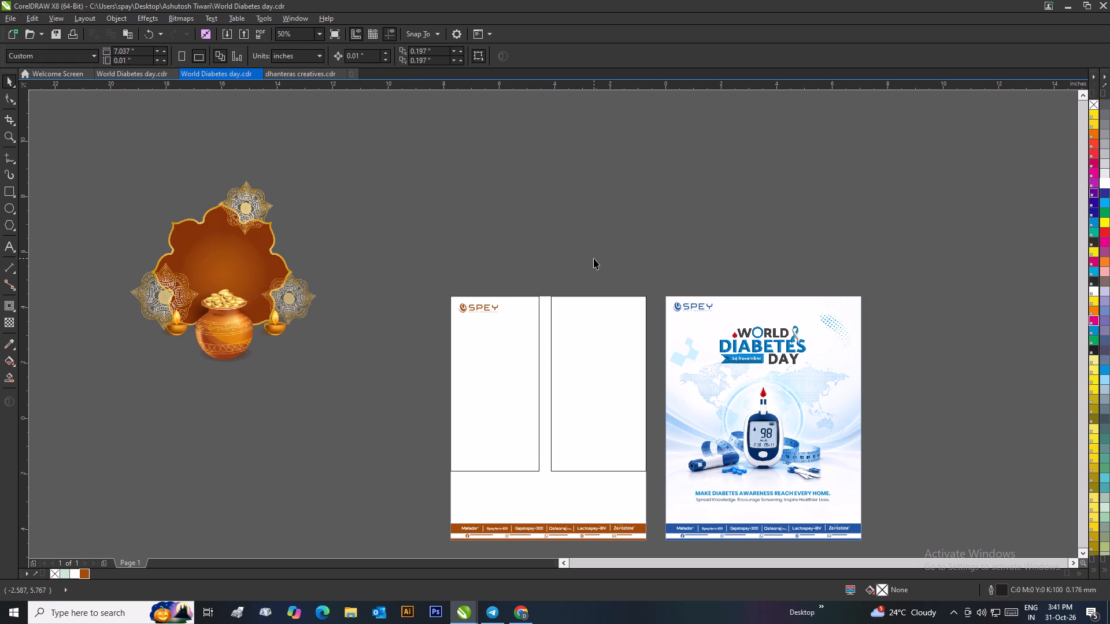
Delete the left rectangle and move the remaining one to the poster's middle, aligned to the top edge.
click(523, 426)
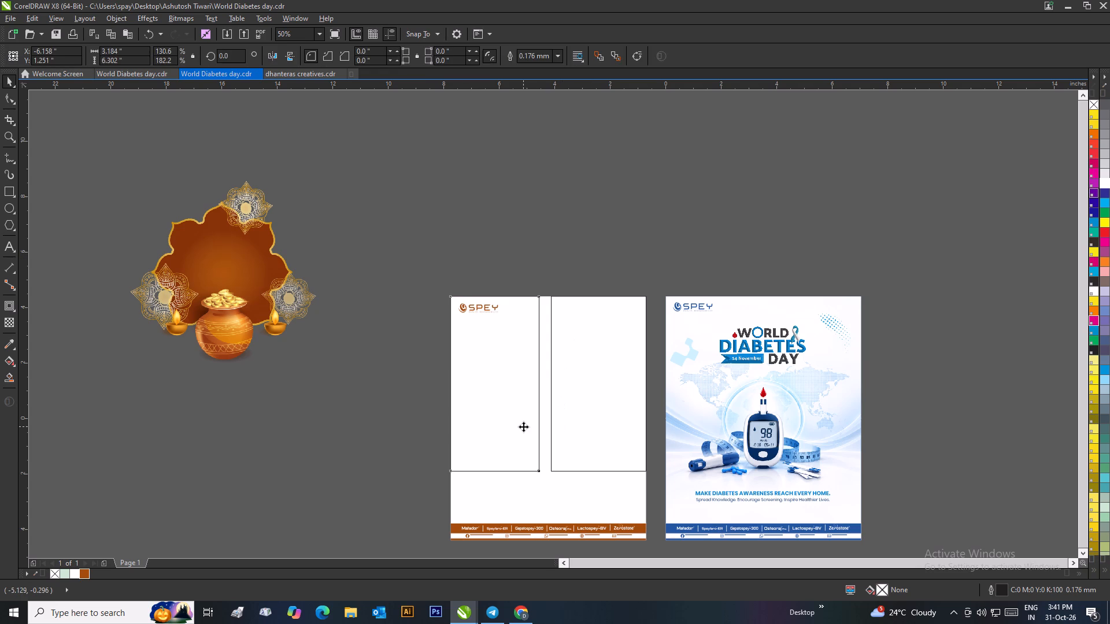
key(Delete)
drag(577, 392, 529, 394)
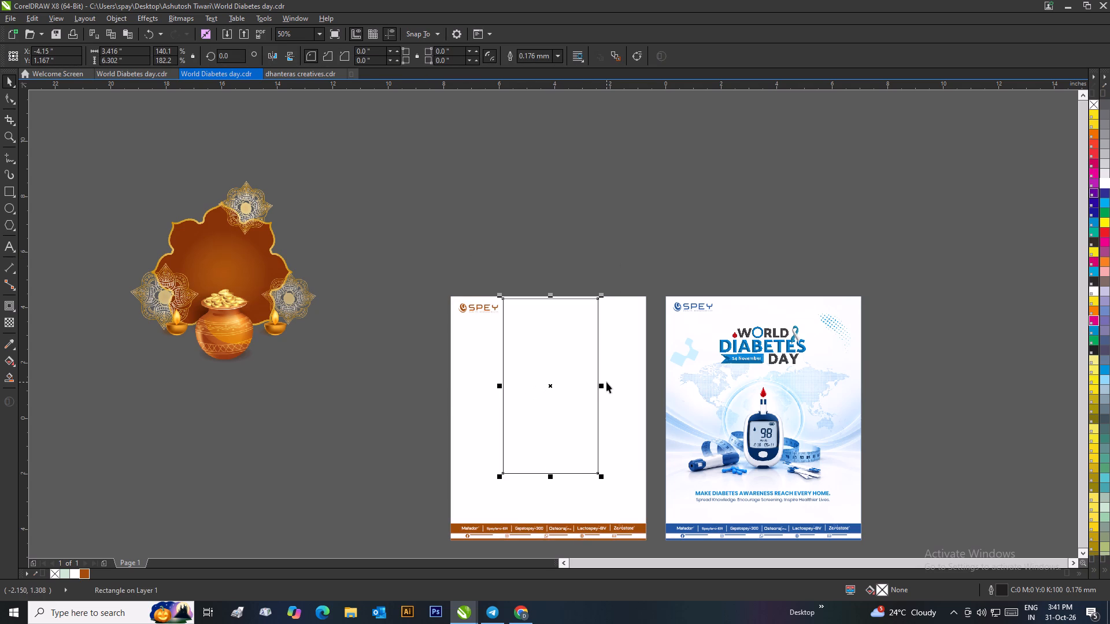
shift+click(606, 382)
key(t)
click(618, 266)
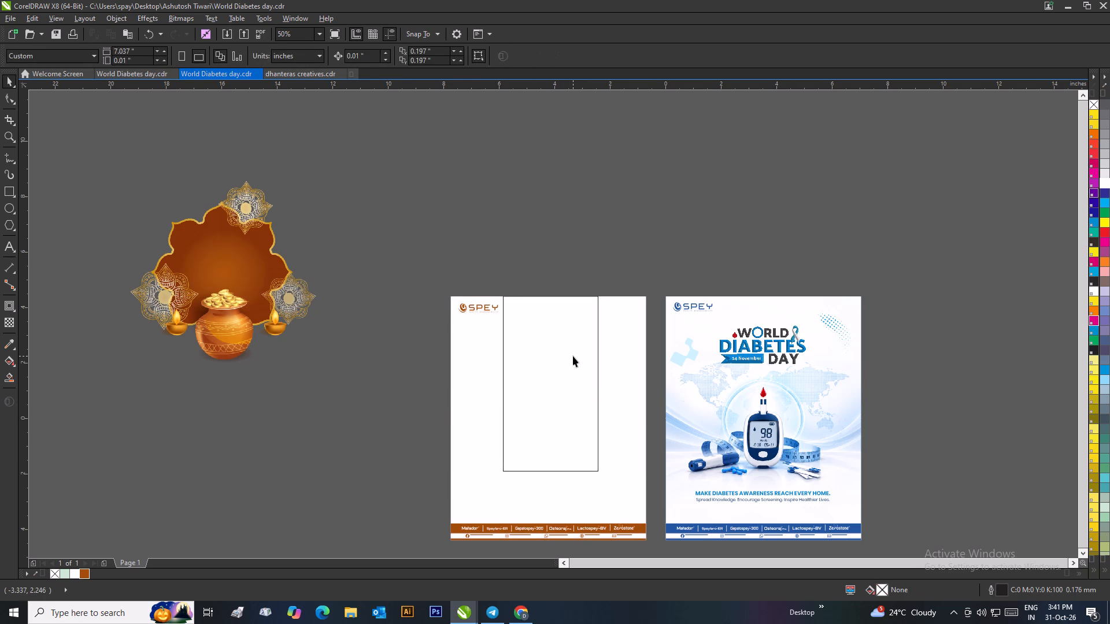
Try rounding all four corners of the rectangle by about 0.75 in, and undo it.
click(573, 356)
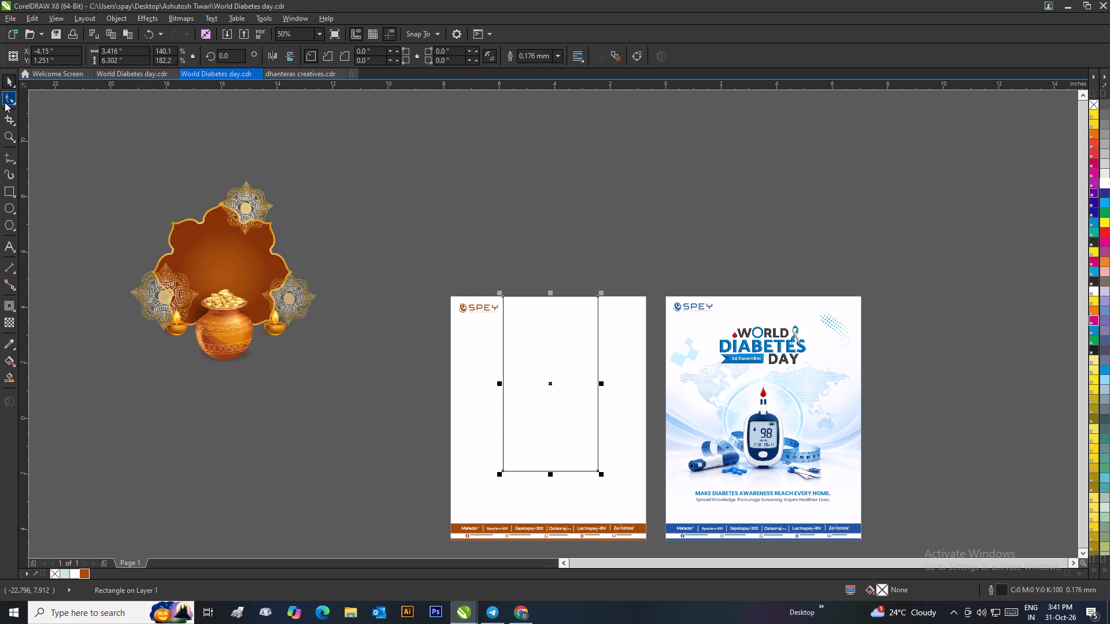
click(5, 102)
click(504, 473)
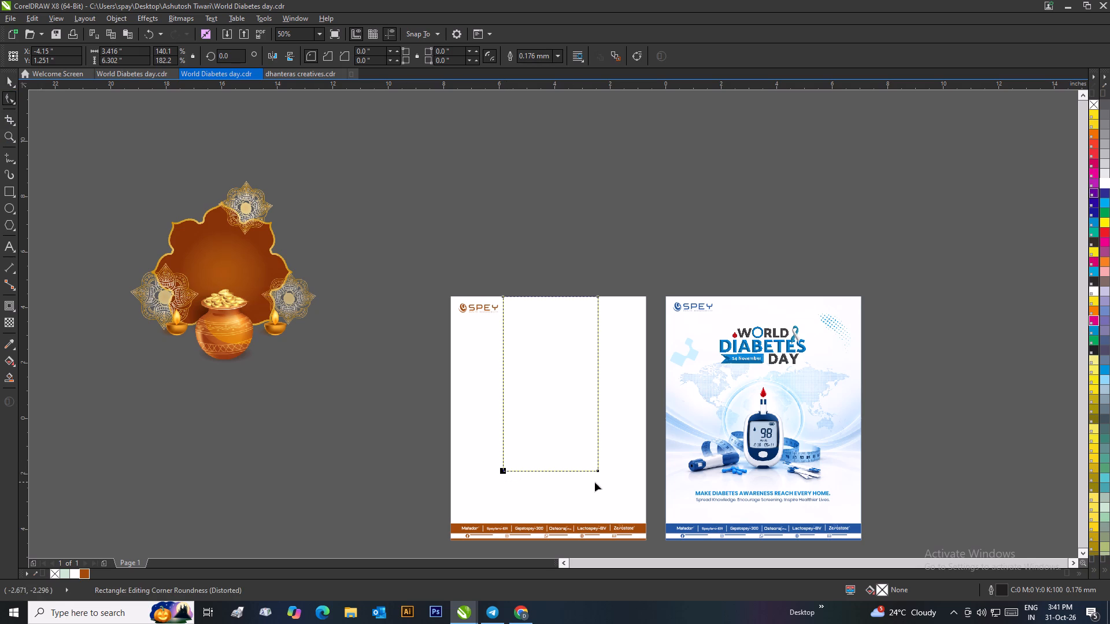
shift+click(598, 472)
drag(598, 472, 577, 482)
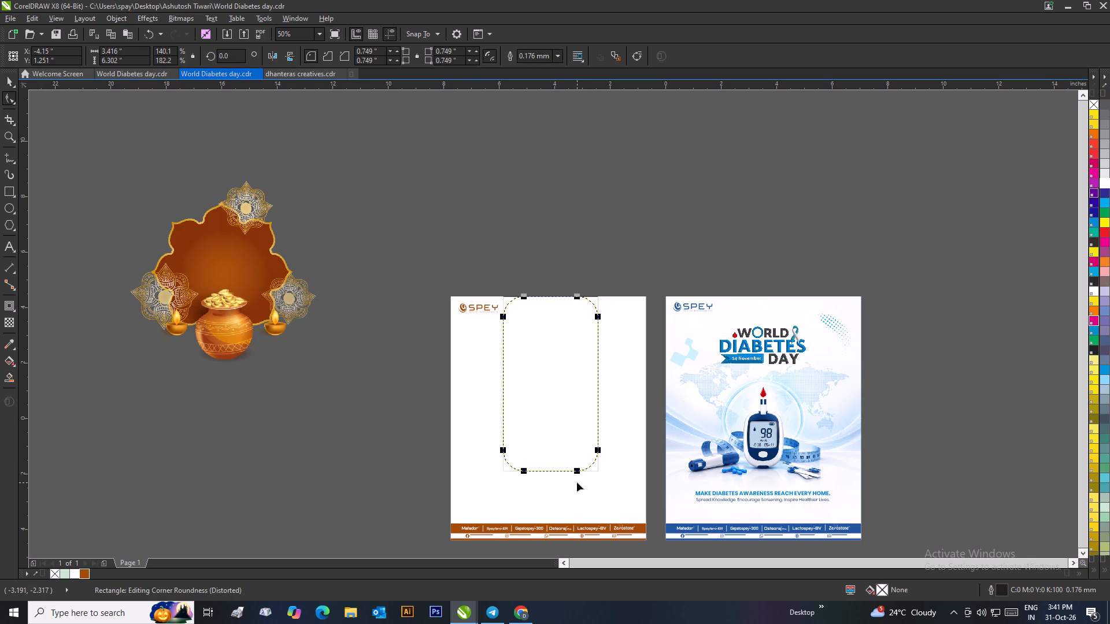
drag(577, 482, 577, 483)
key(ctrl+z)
Round only the rectangle's two bottom corners to a full semicircle of about 1.71 in radius.
click(597, 471)
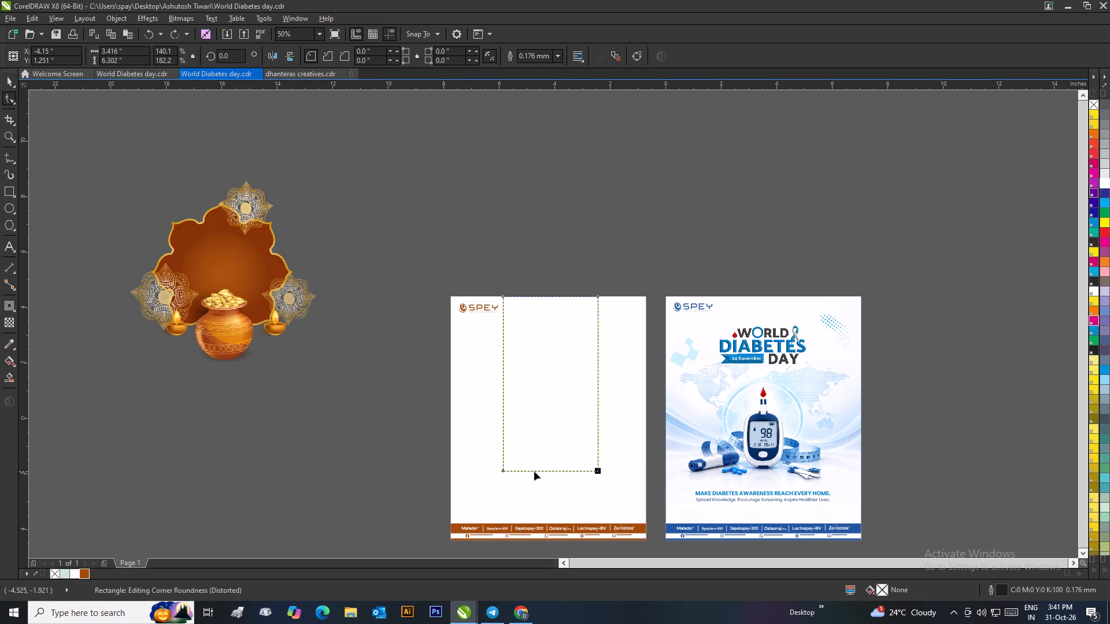
shift+click(504, 470)
drag(504, 470, 503, 400)
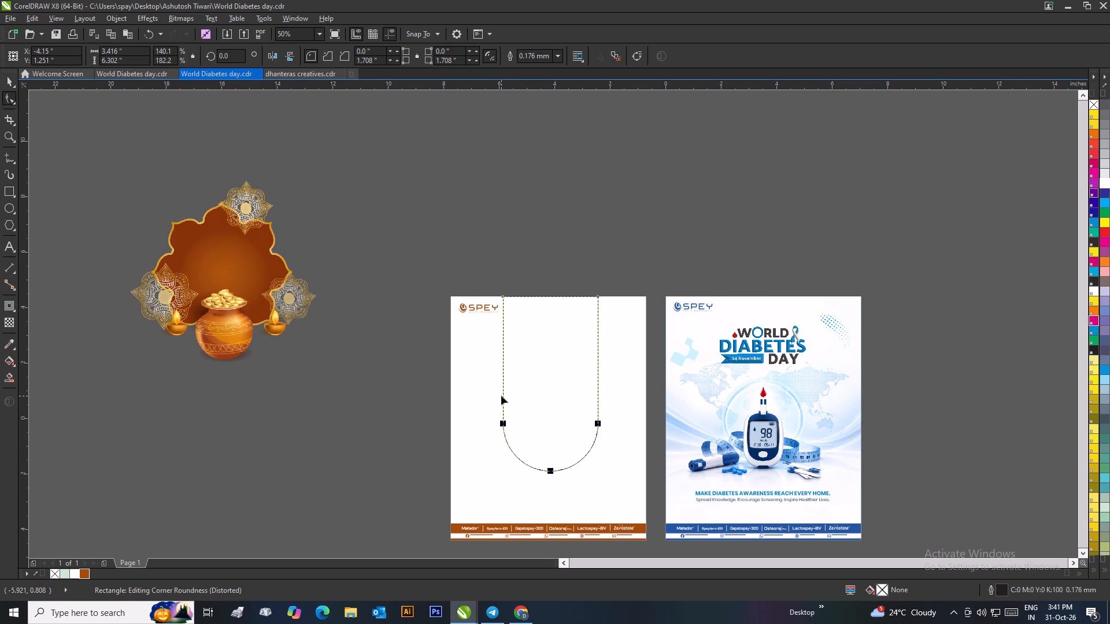
click(3, 78)
click(423, 137)
Widen the round-bottomed shape to about 4.25 in and center it horizontally on the poster.
click(590, 370)
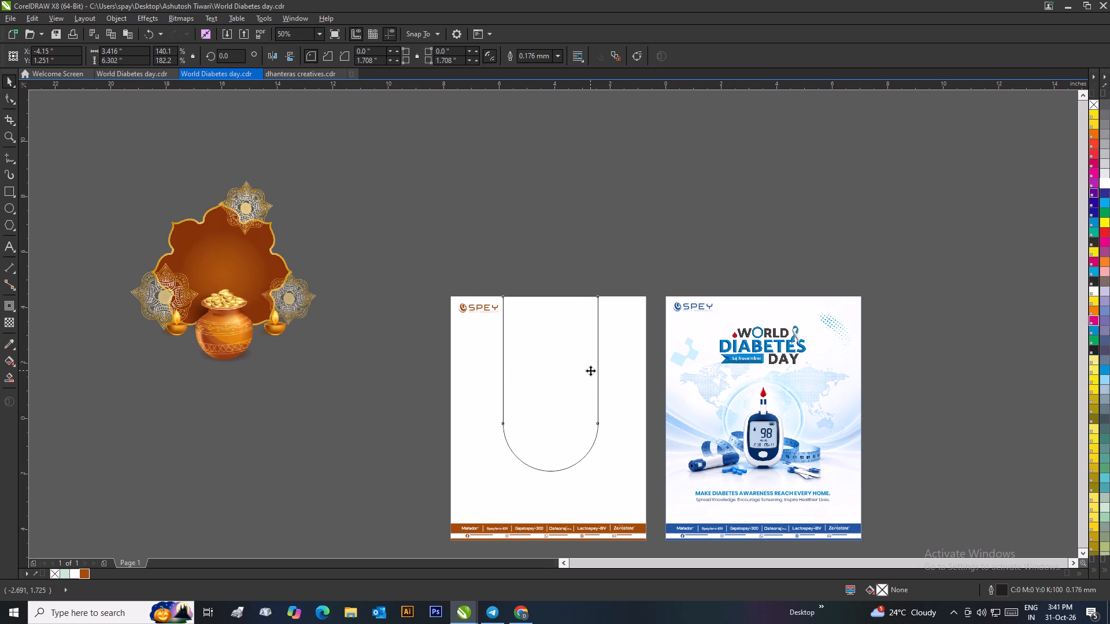
drag(604, 382, 627, 396)
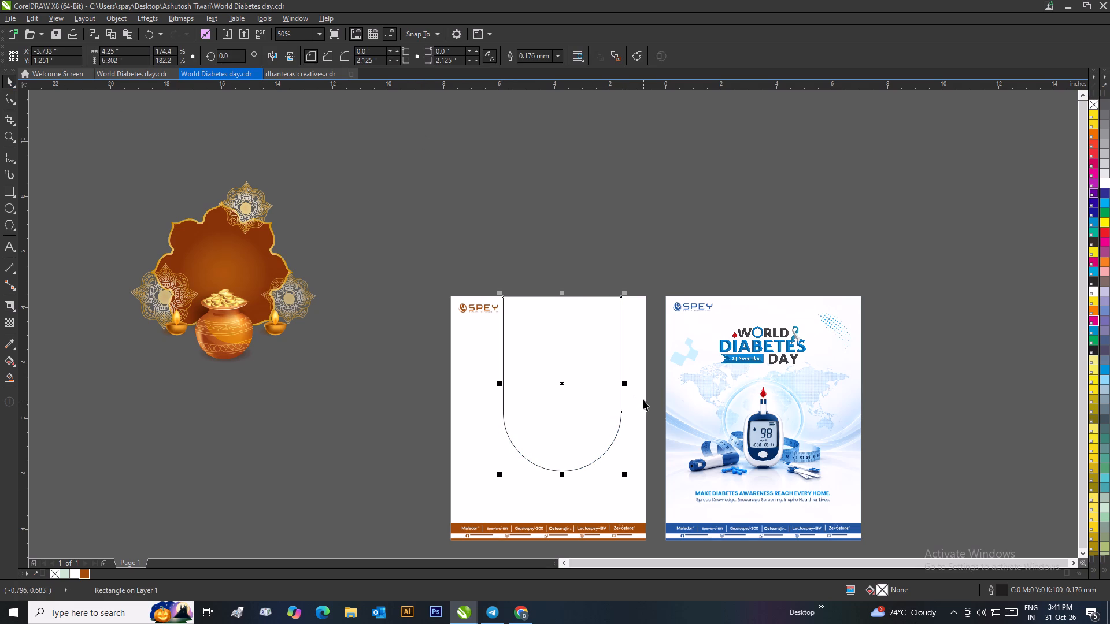
shift+click(643, 400)
key(c)
click(572, 247)
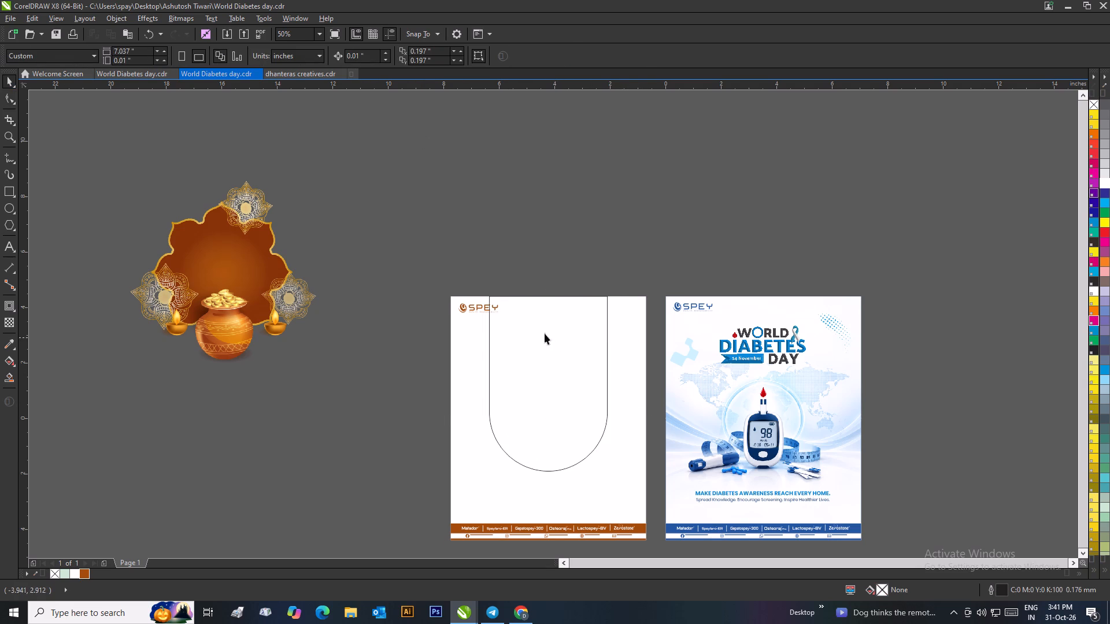
Place a copy of the brown SPEY logo at the poster's top center and delete the original in the corner.
drag(507, 289, 438, 324)
drag(475, 309, 533, 310)
right_drag(533, 310, 527, 307)
drag(504, 282, 417, 346)
key(Delete)
Fill the round-bottomed shape with the brand brown #A24C0B.
click(557, 335)
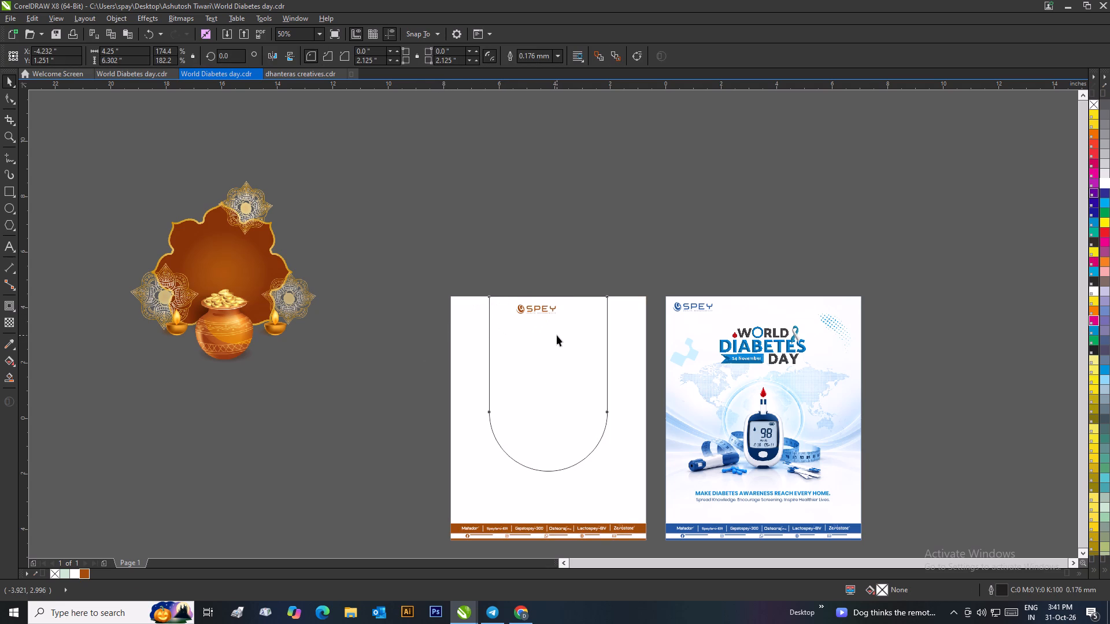
click(87, 570)
click(319, 486)
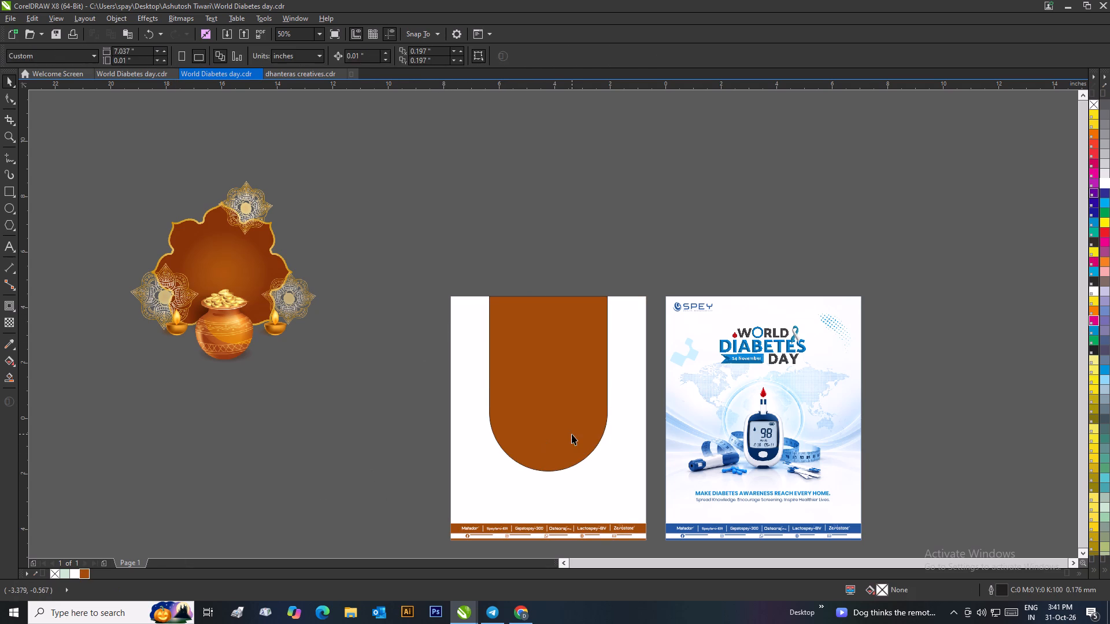
Apply a vertical fountain fill to the shape, from brown at the rounded bottom to white behind the logo.
click(572, 434)
key(g)
drag(546, 448, 539, 307)
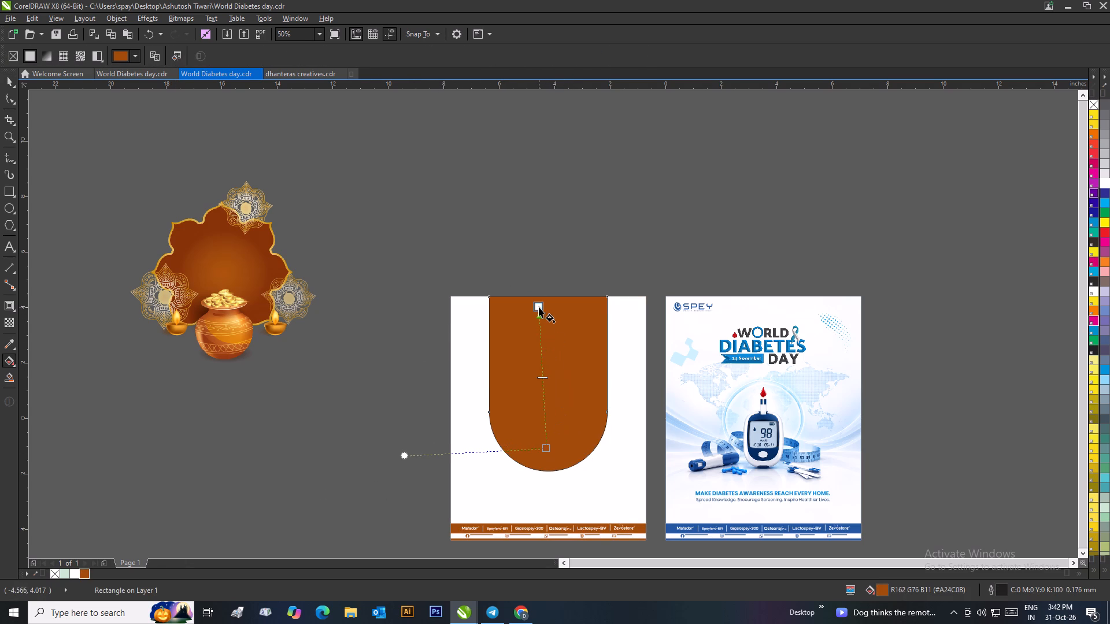
drag(539, 307, 550, 309)
click(573, 300)
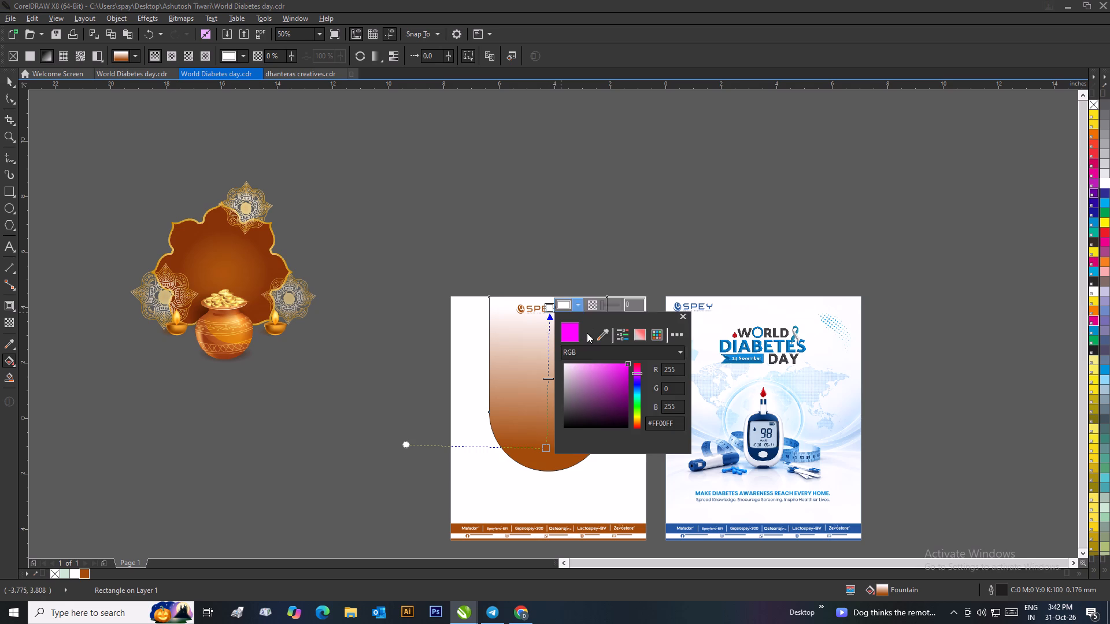
click(604, 369)
click(605, 369)
click(612, 368)
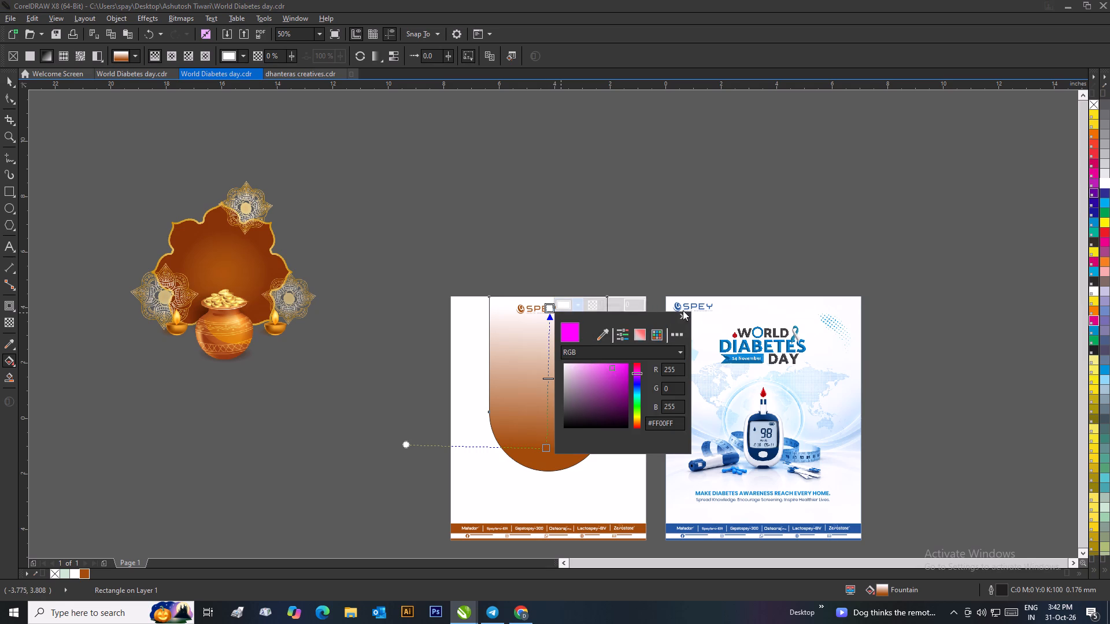
click(683, 310)
click(12, 82)
drag(357, 134, 365, 143)
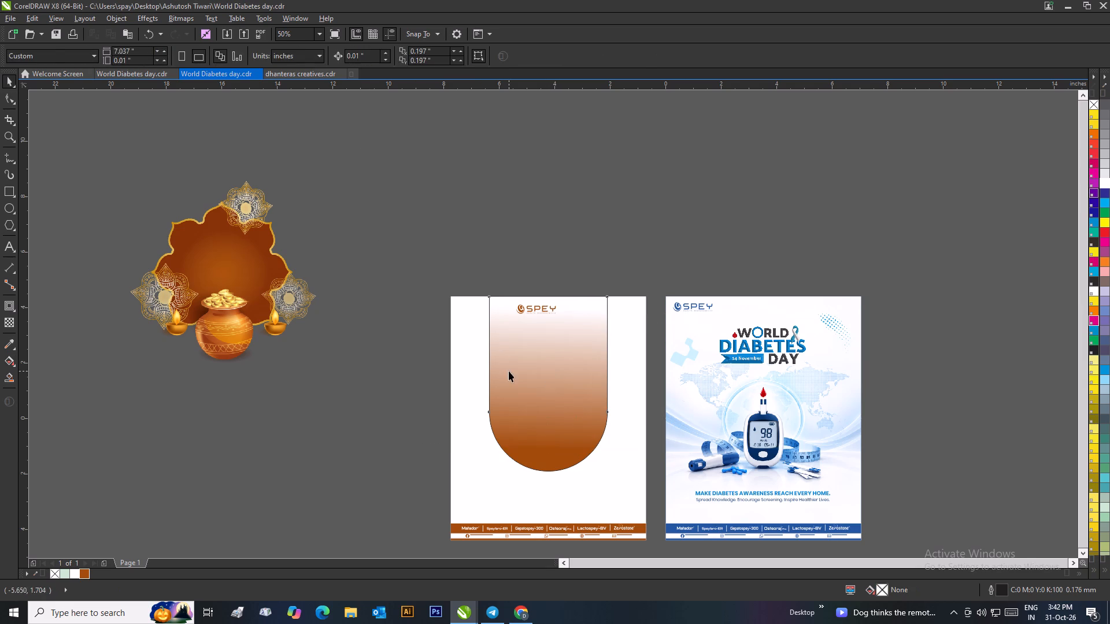
Set the gradient shape's outline width to None.
click(509, 371)
click(555, 56)
click(550, 66)
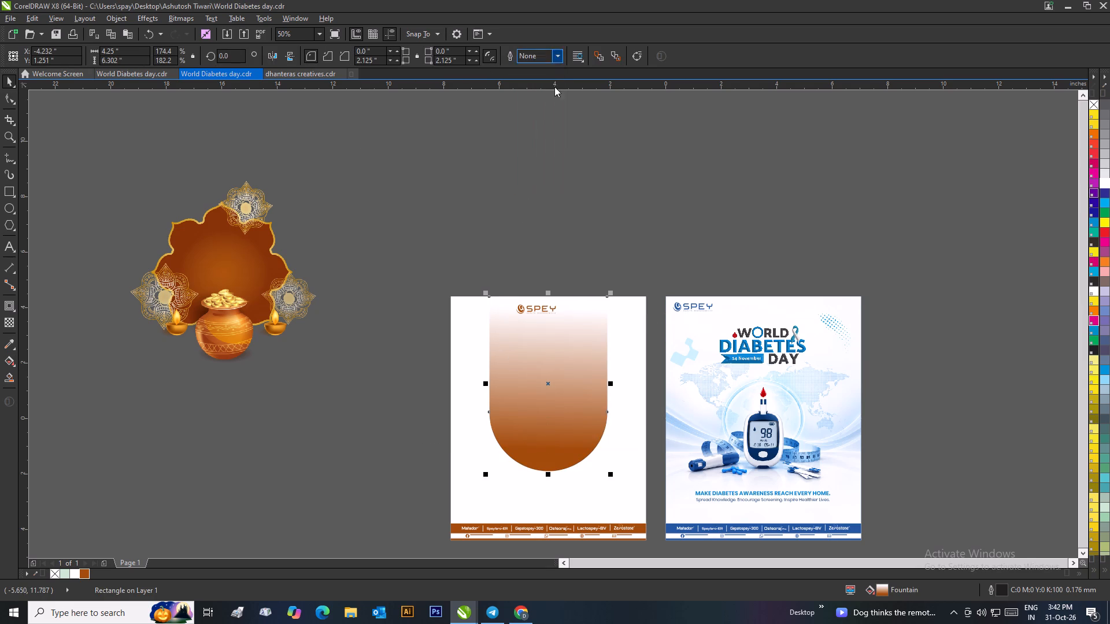
Sample light blue #ACD3FA from the World Diabetes Day poster and fill the round-bottomed shape with it.
click(579, 148)
click(572, 399)
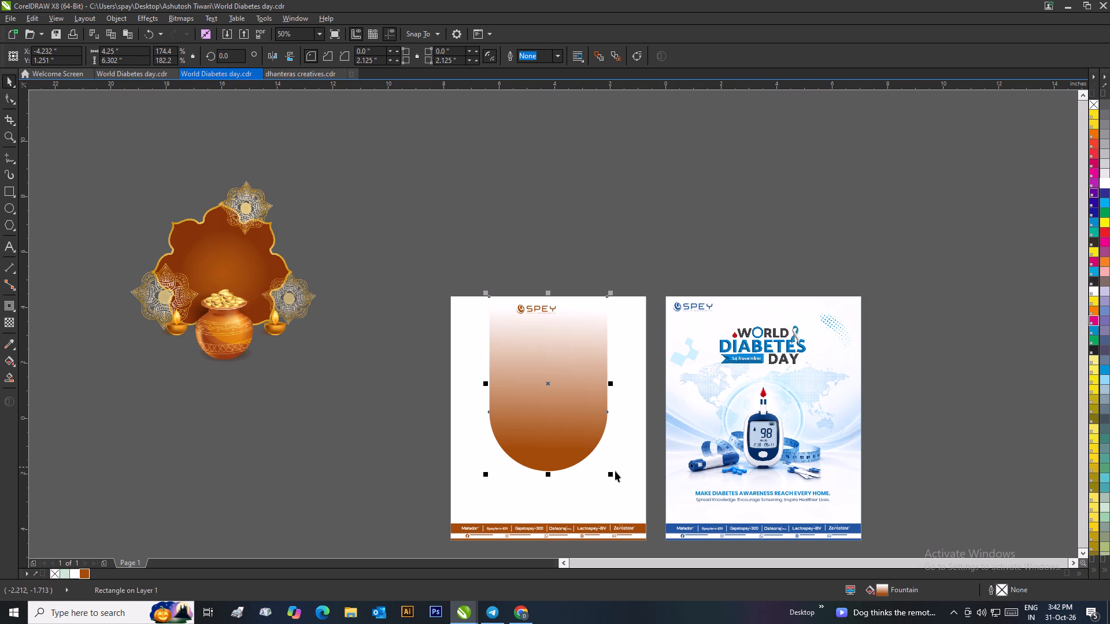
click(11, 337)
click(672, 420)
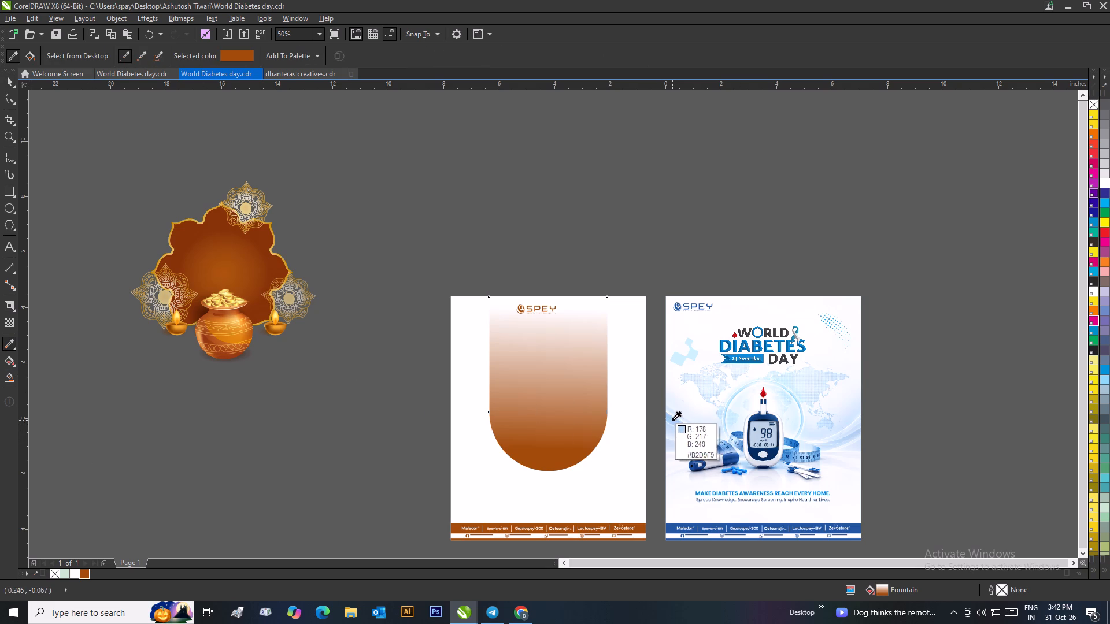
click(583, 386)
click(5, 78)
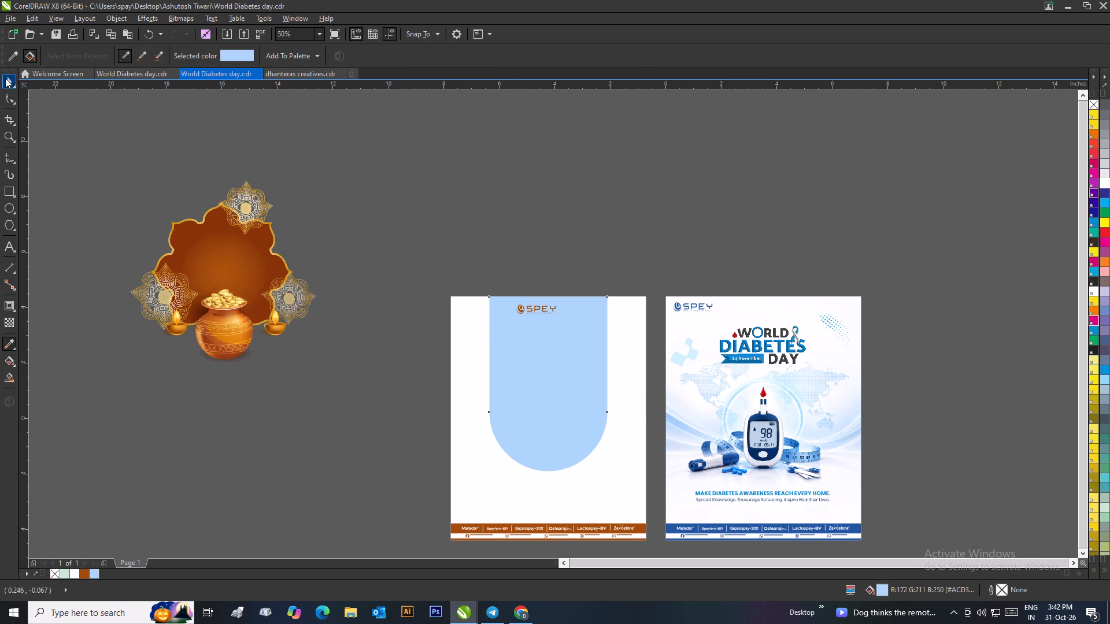
drag(397, 133, 404, 138)
Sample the mid blue #5FA9E5 from the World Diabetes Day poster and fill both the new poster's background and round-bottomed shape.
click(478, 422)
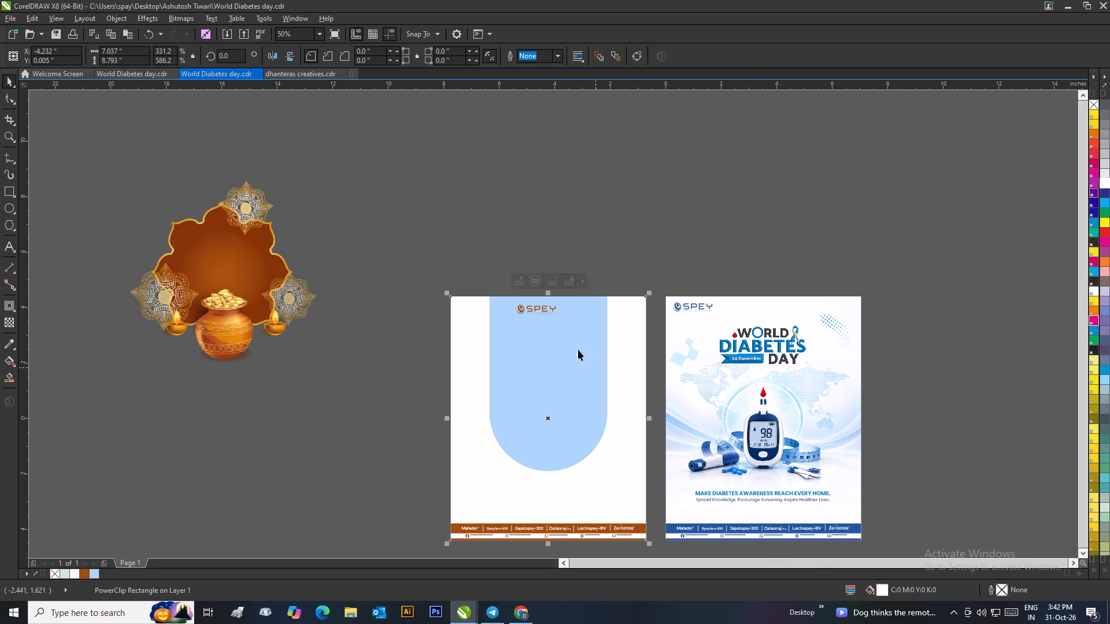
click(8, 346)
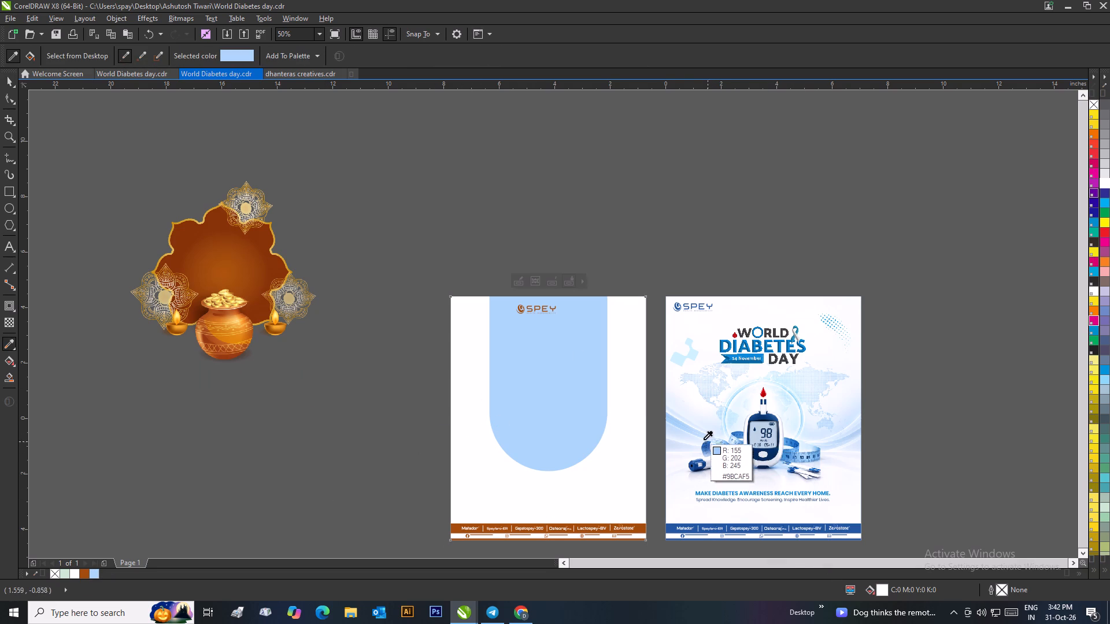
click(785, 441)
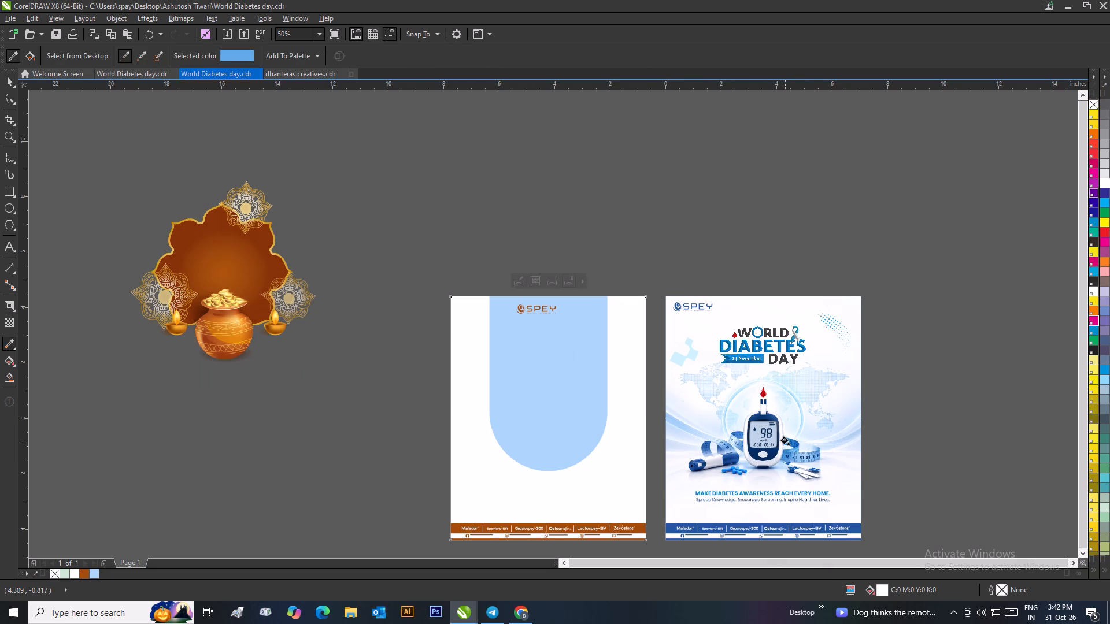
click(632, 430)
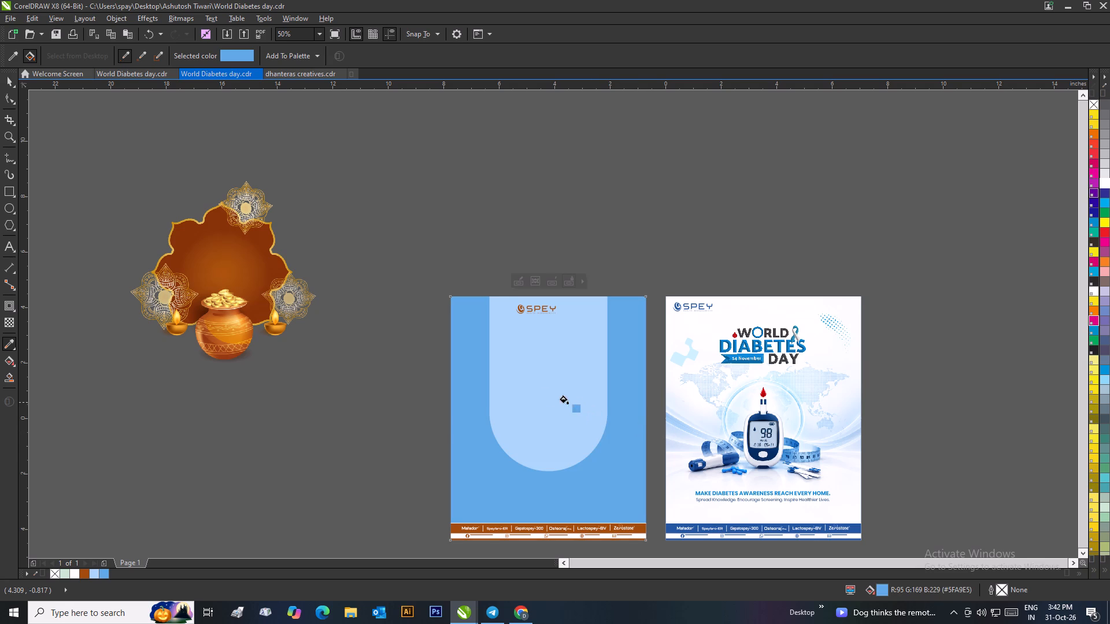
click(545, 396)
click(8, 85)
click(94, 112)
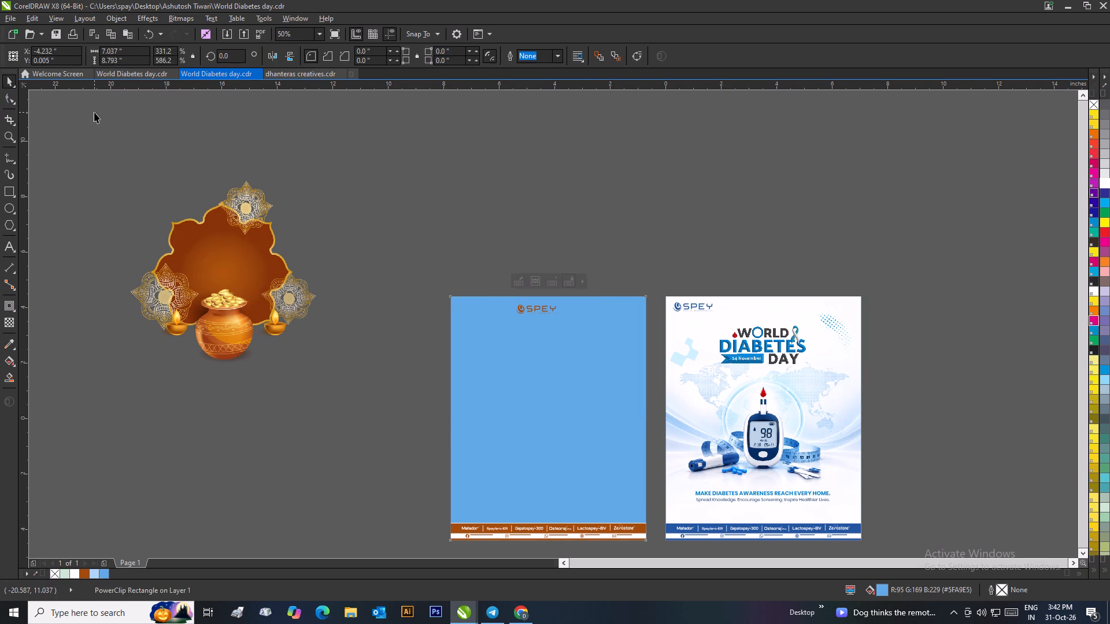
Fill the poster background behind the round-bottomed shape with light blue #ACD3FA.
click(463, 462)
click(95, 574)
drag(277, 495, 305, 489)
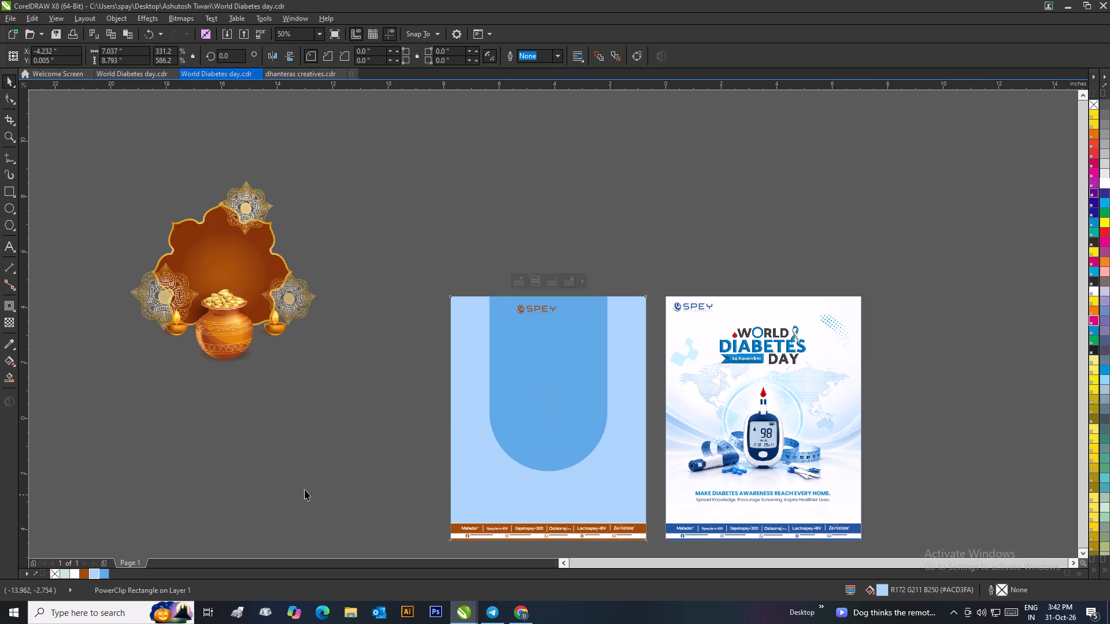
drag(305, 489, 283, 493)
Recolour the SPEY logo at the top of the blue shape white.
drag(522, 301, 572, 332)
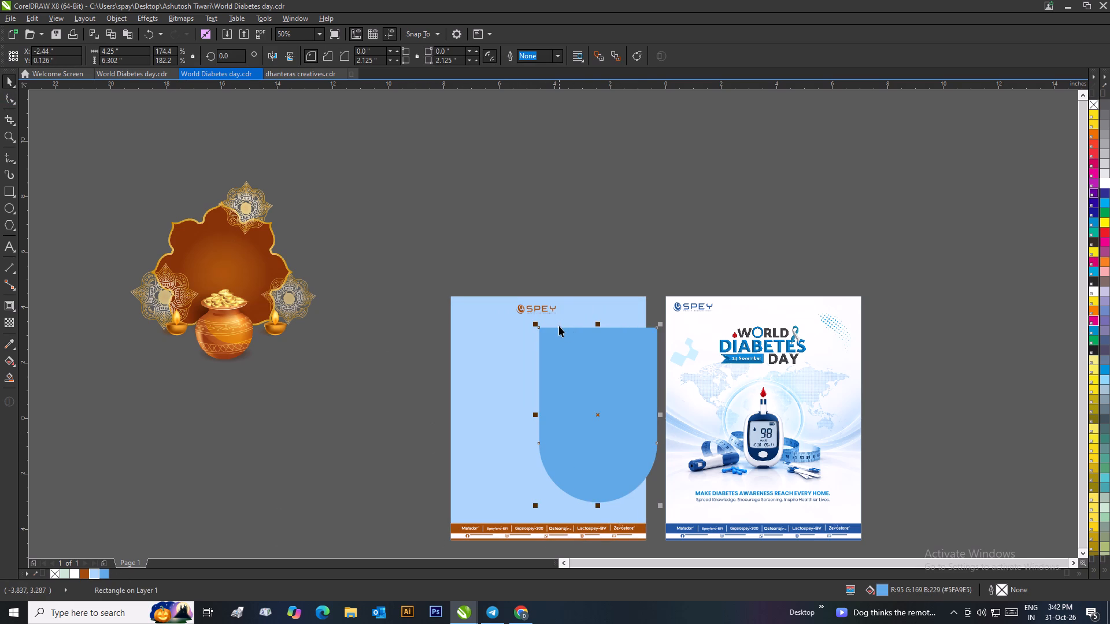
key(ctrl+z)
click(560, 246)
drag(568, 252, 493, 335)
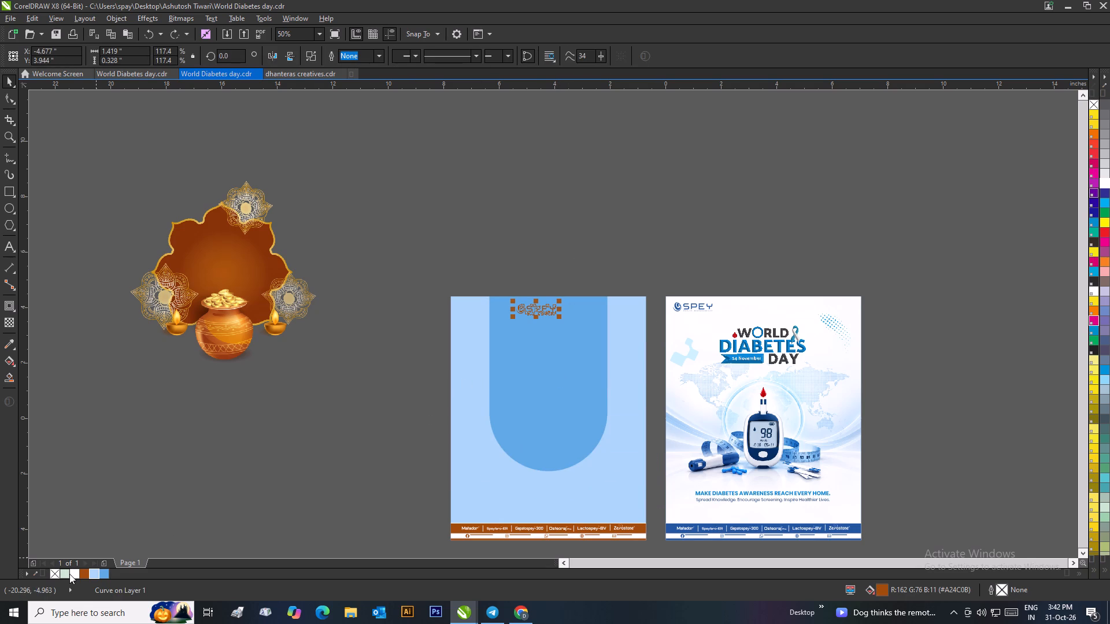
click(73, 573)
drag(340, 470, 358, 465)
Align the white SPEY logo's center horizontally with the center of the round-bottomed shape.
click(530, 311)
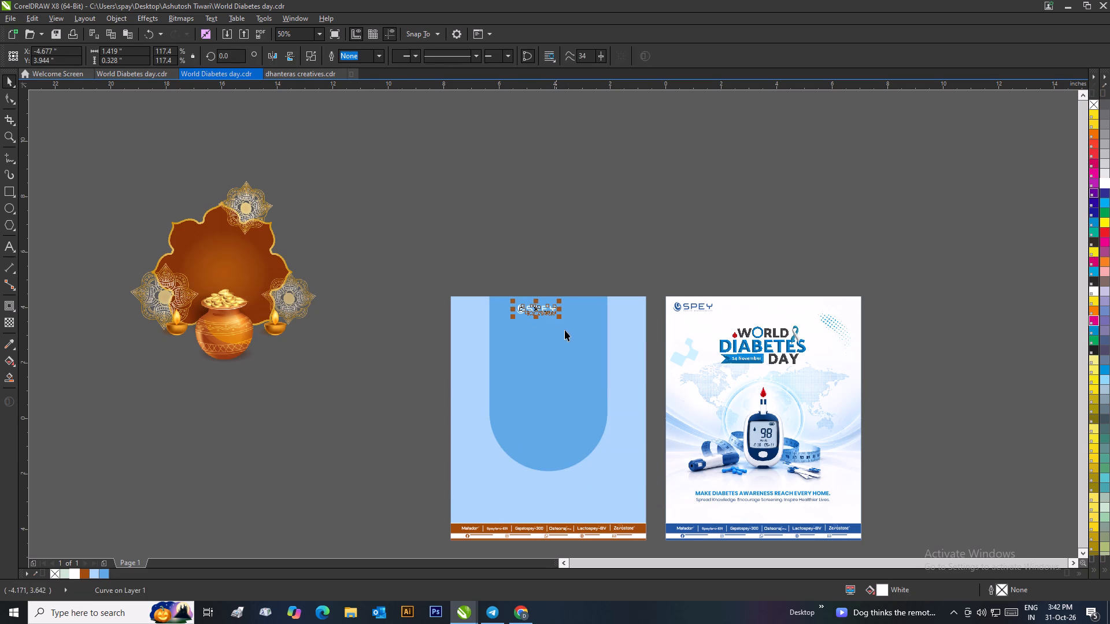
shift+click(566, 335)
key(c)
click(566, 264)
Group the blue poster's background, round-bottomed shape and logo together.
scroll(472, 283, down, 1)
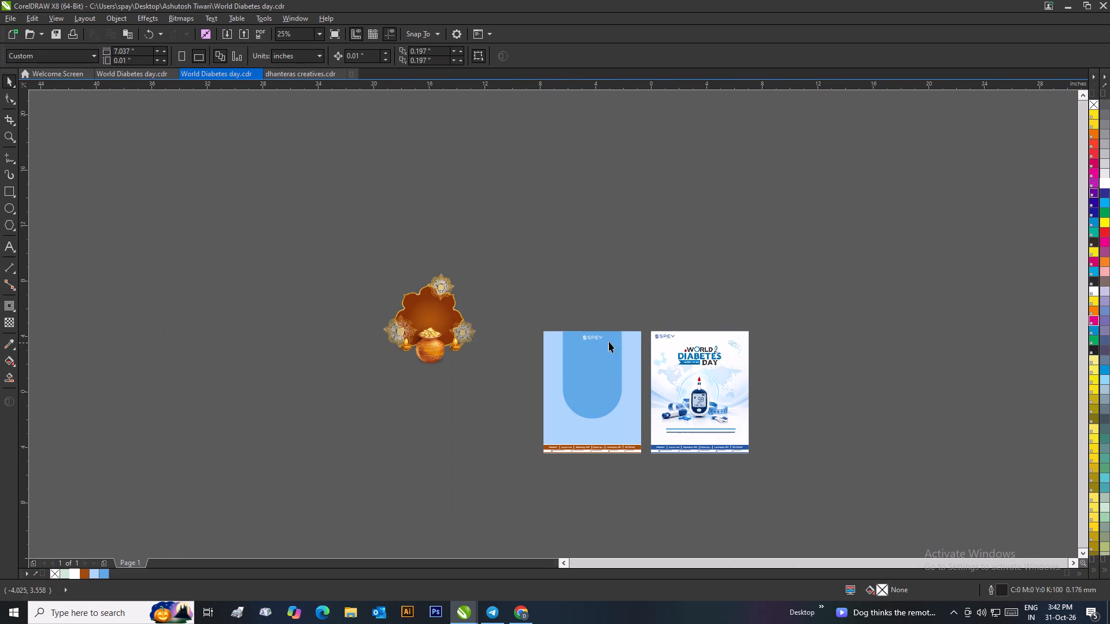
drag(645, 323, 542, 474)
drag(542, 474, 527, 478)
key(ctrl+g)
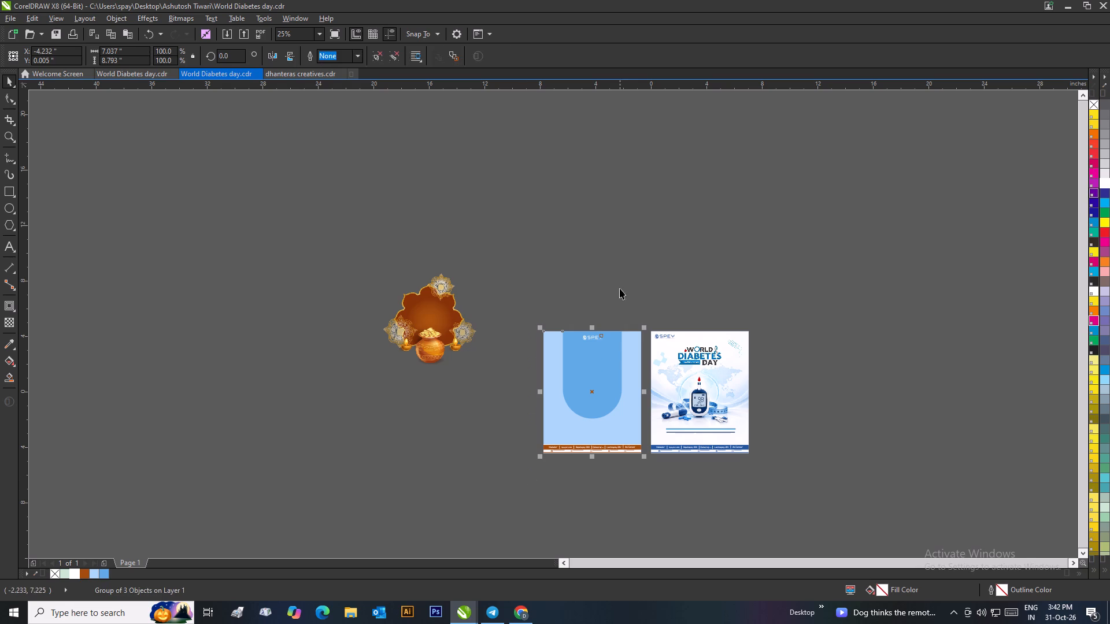
Copy the grouped blue poster into a new document and center it on the page.
click(620, 288)
click(606, 355)
right_click(605, 356)
click(626, 179)
key(ctrl+n)
scroll(621, 183, down, 1)
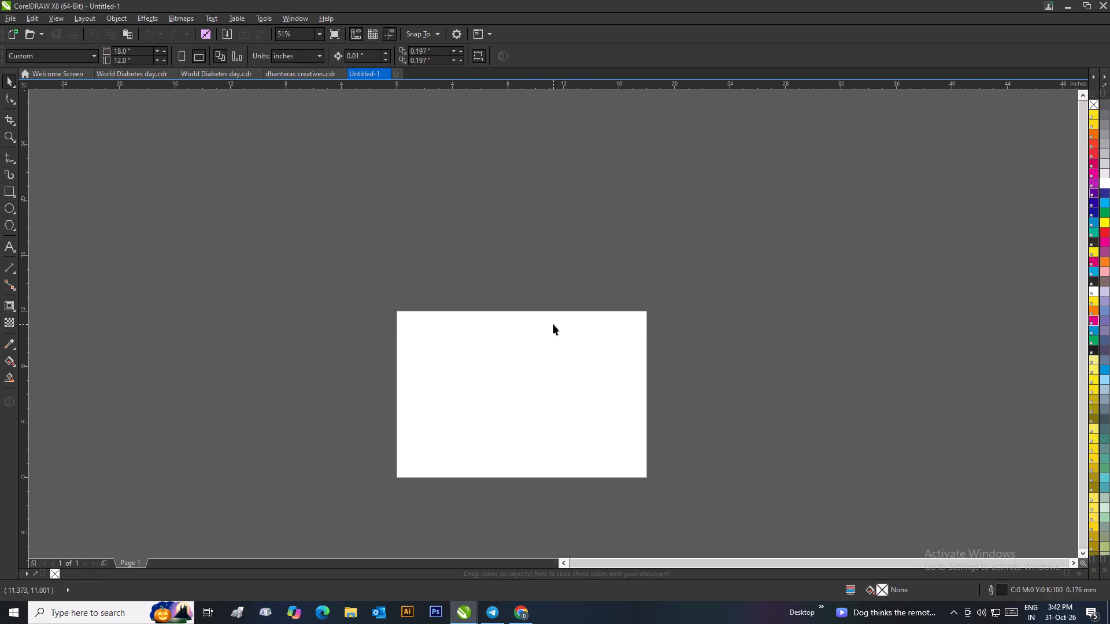
key(ctrl+v)
key(p)
scroll(567, 403, up, 1)
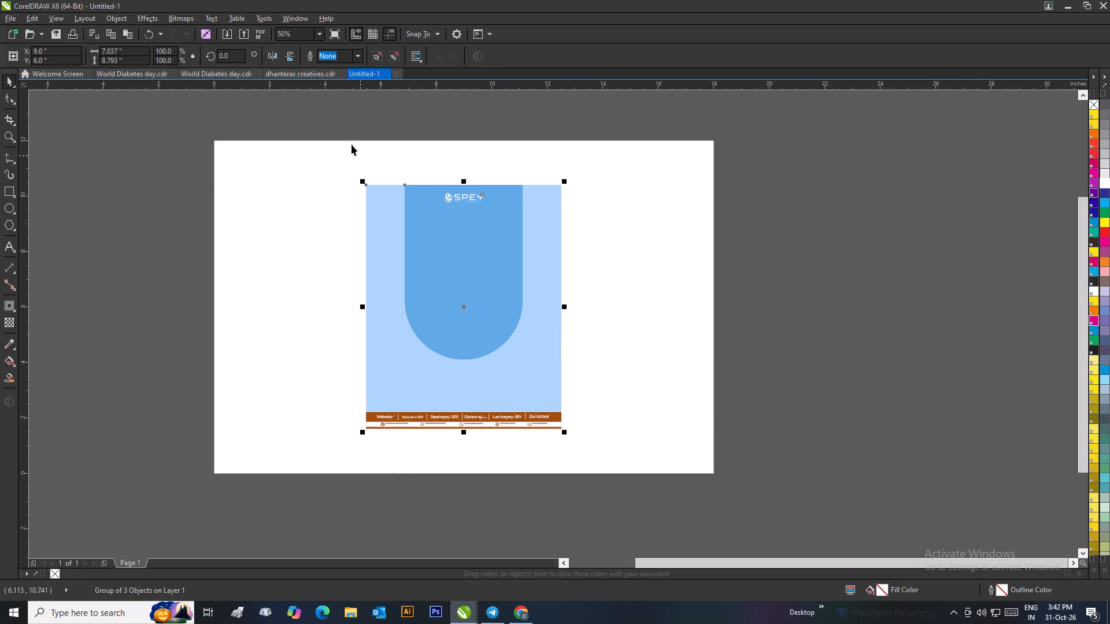
click(244, 101)
Ungroup all objects of the pasted poster.
click(412, 274)
right_click(412, 273)
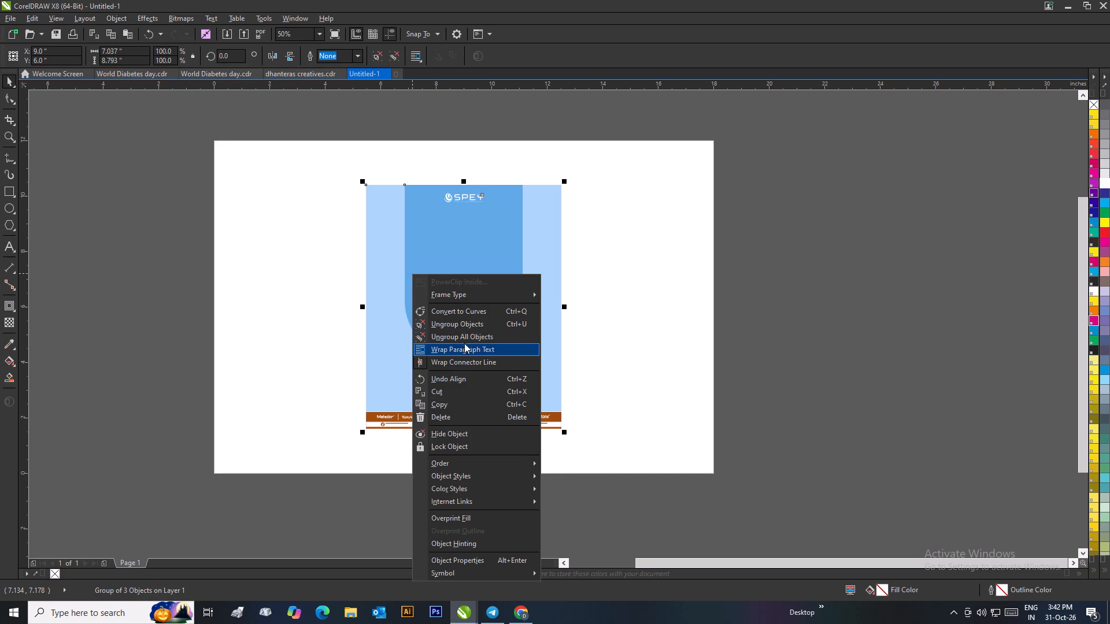
click(465, 341)
drag(852, 328, 838, 331)
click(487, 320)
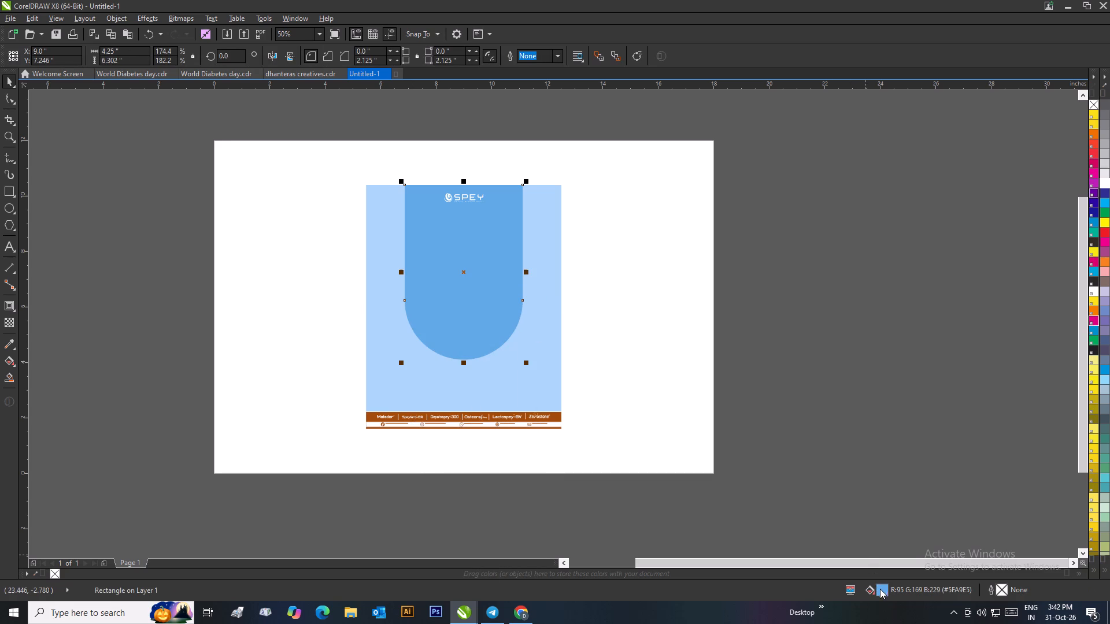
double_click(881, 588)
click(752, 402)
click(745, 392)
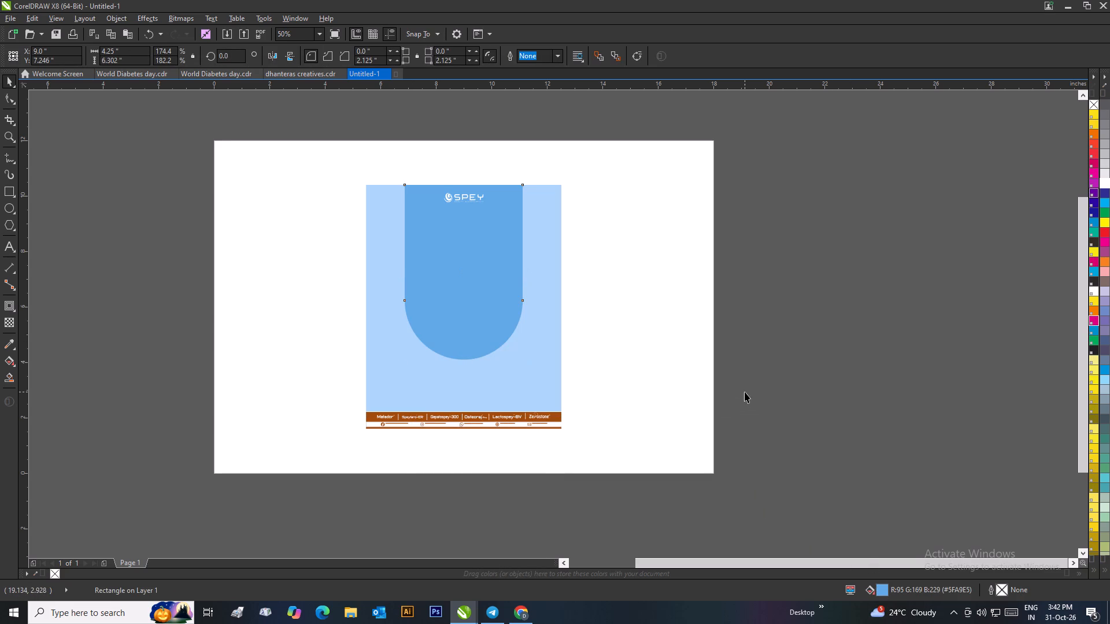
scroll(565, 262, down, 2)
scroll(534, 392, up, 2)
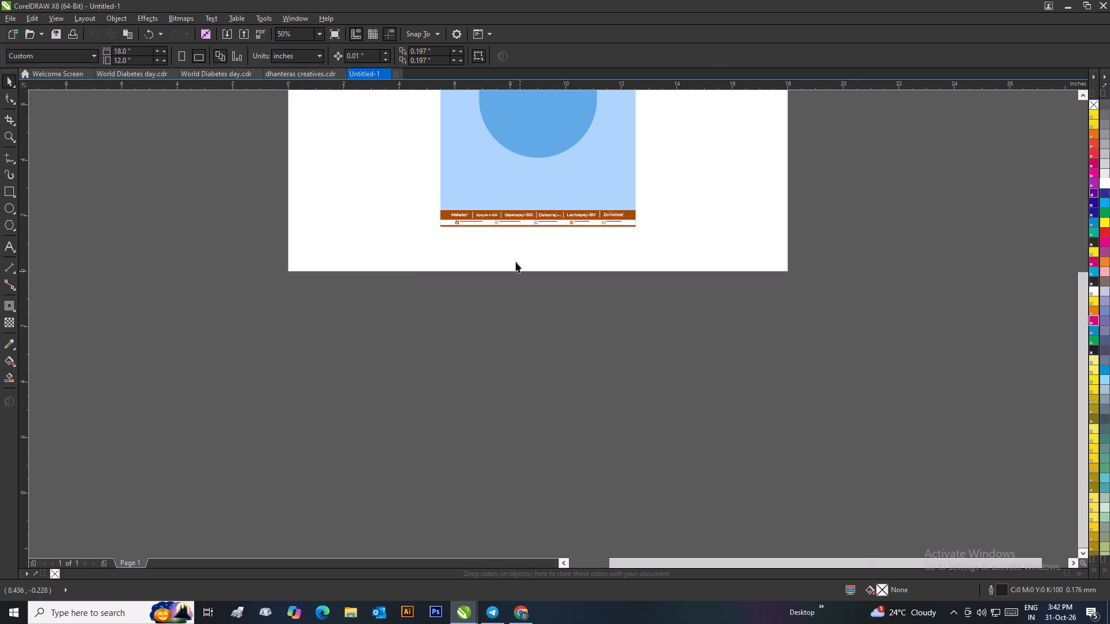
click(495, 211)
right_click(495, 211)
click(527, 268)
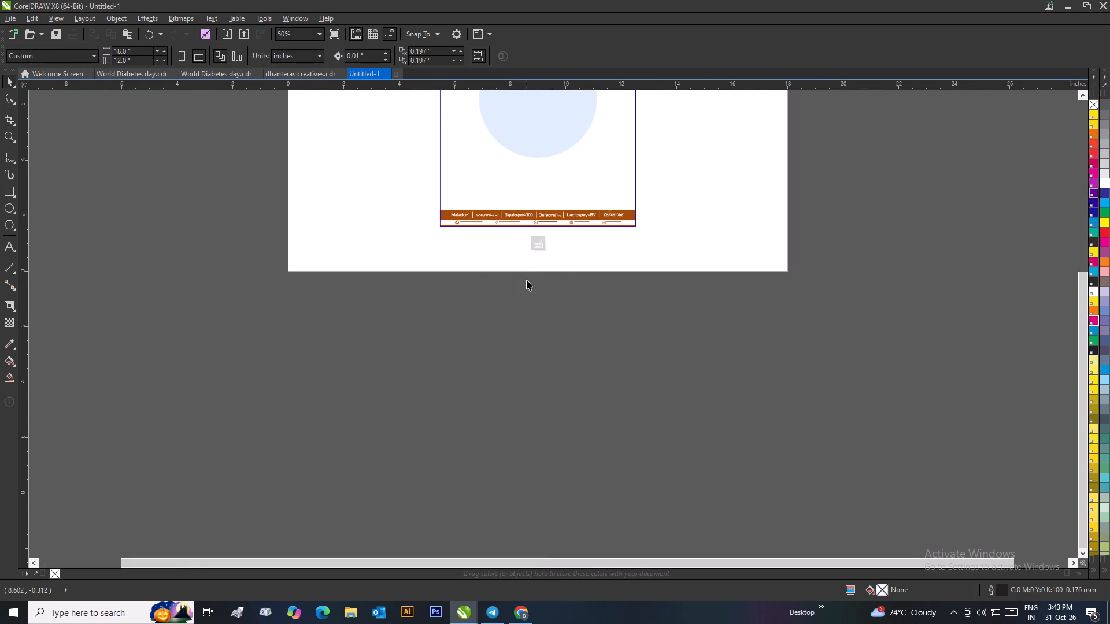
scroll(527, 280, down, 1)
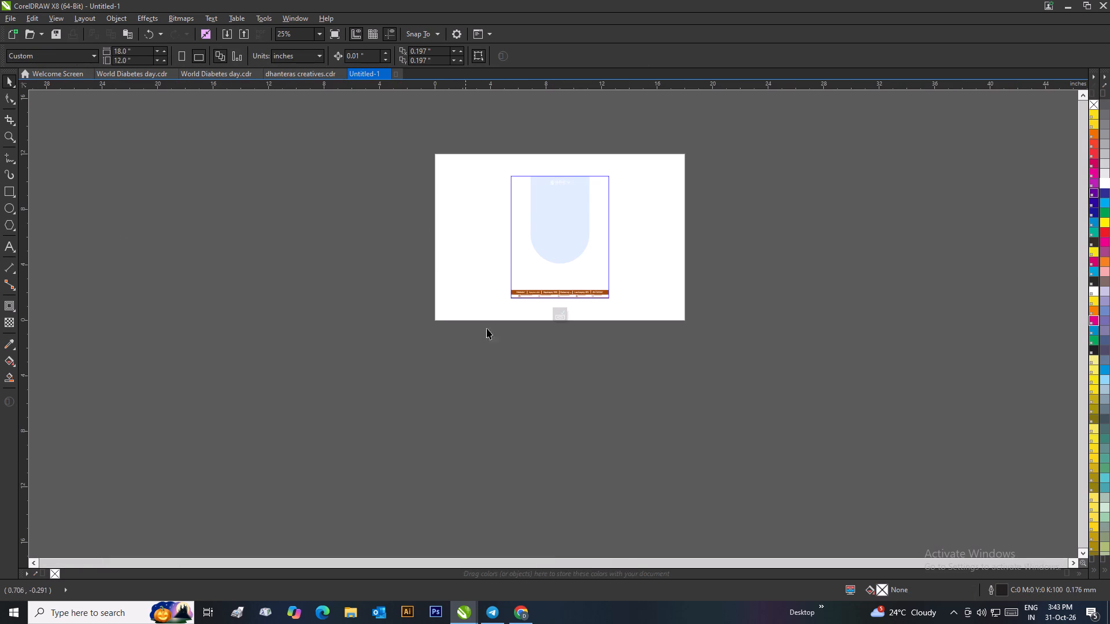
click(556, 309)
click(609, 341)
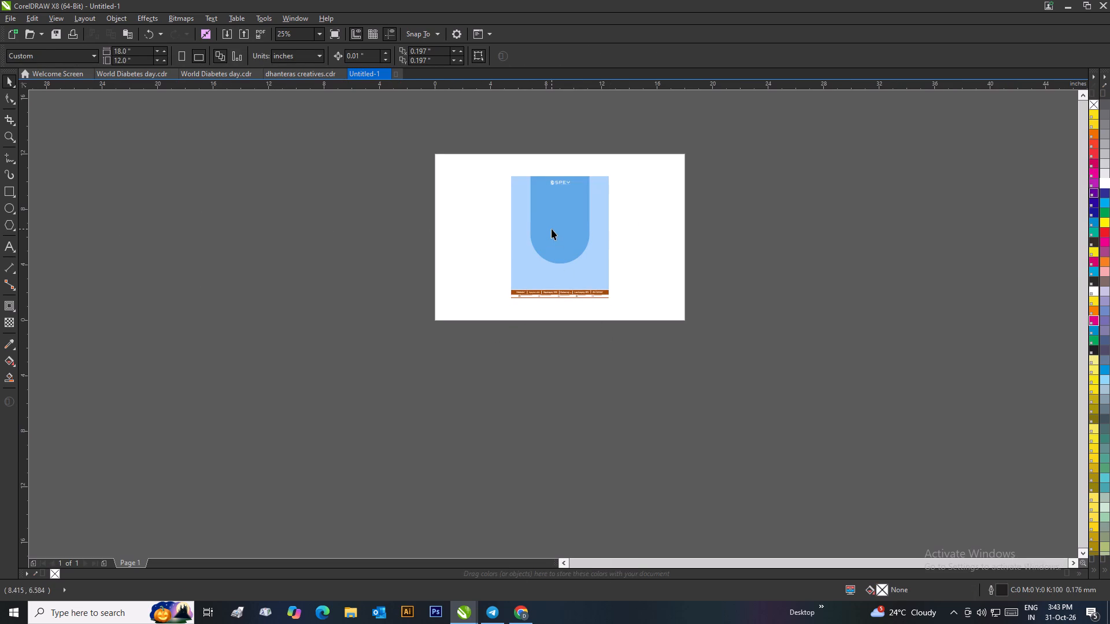
Sample the round-bottomed shape's blue #5FA9E5 into the document palette, try it on the poster background and undo that fill.
click(552, 229)
click(10, 339)
click(568, 240)
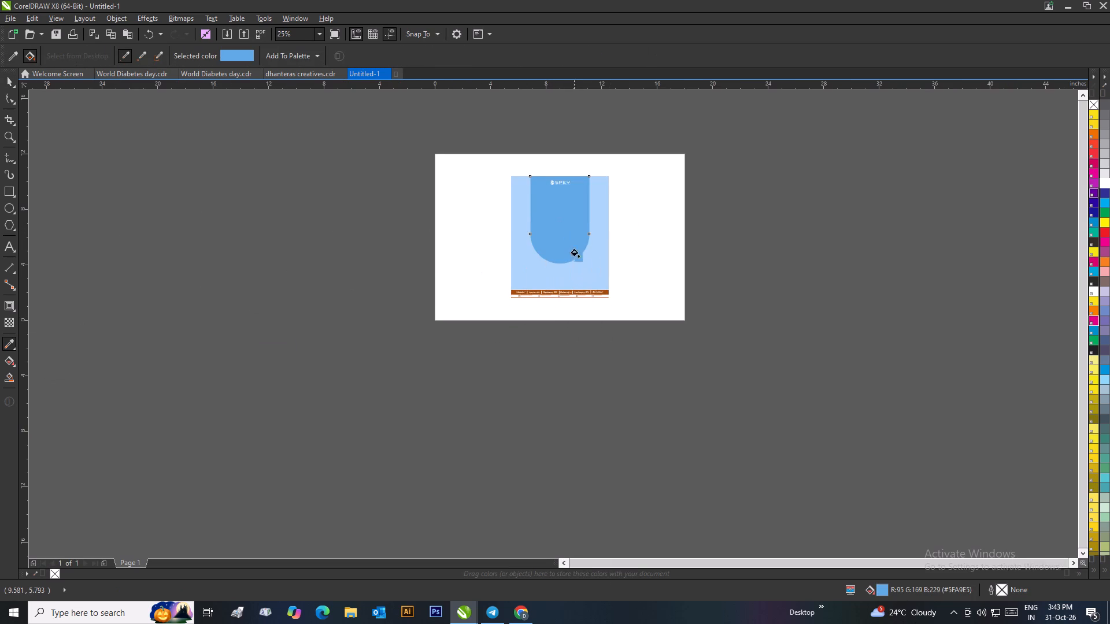
click(584, 272)
click(8, 83)
click(208, 244)
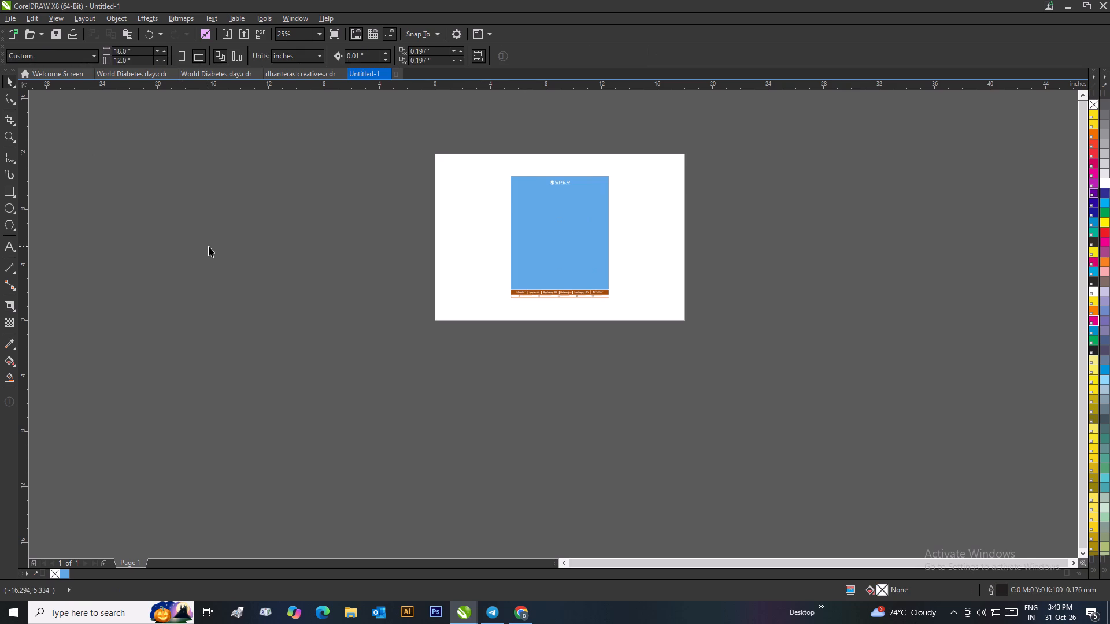
key(ctrl+z)
click(335, 303)
Edit the poster background's PowerClip contents and fill the brown footer band with blue #5FA9E5.
right_click(598, 234)
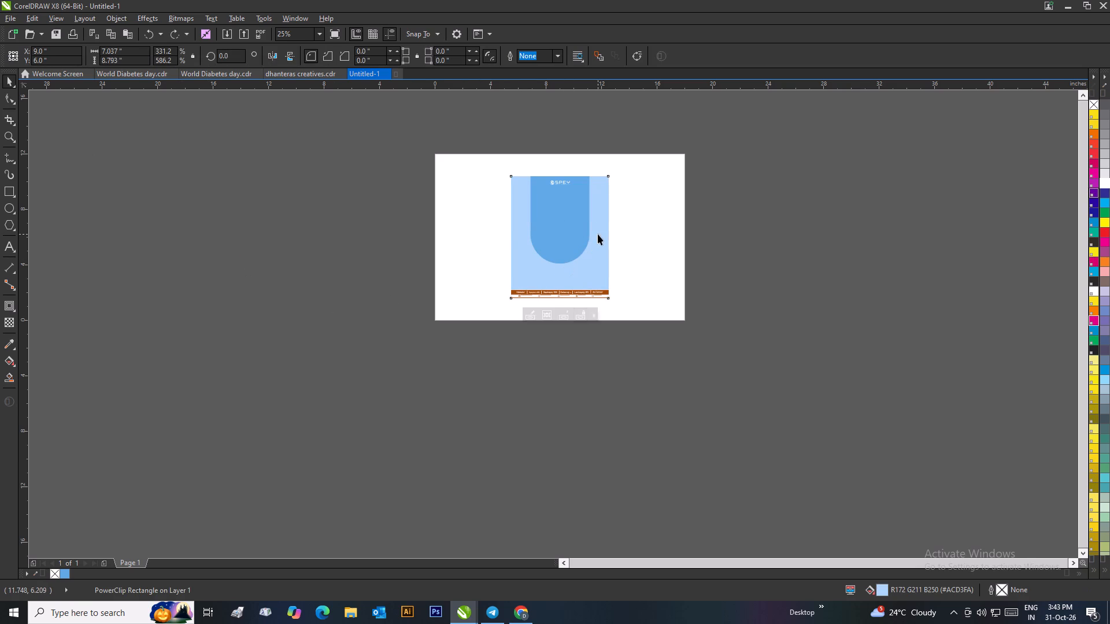
click(627, 275)
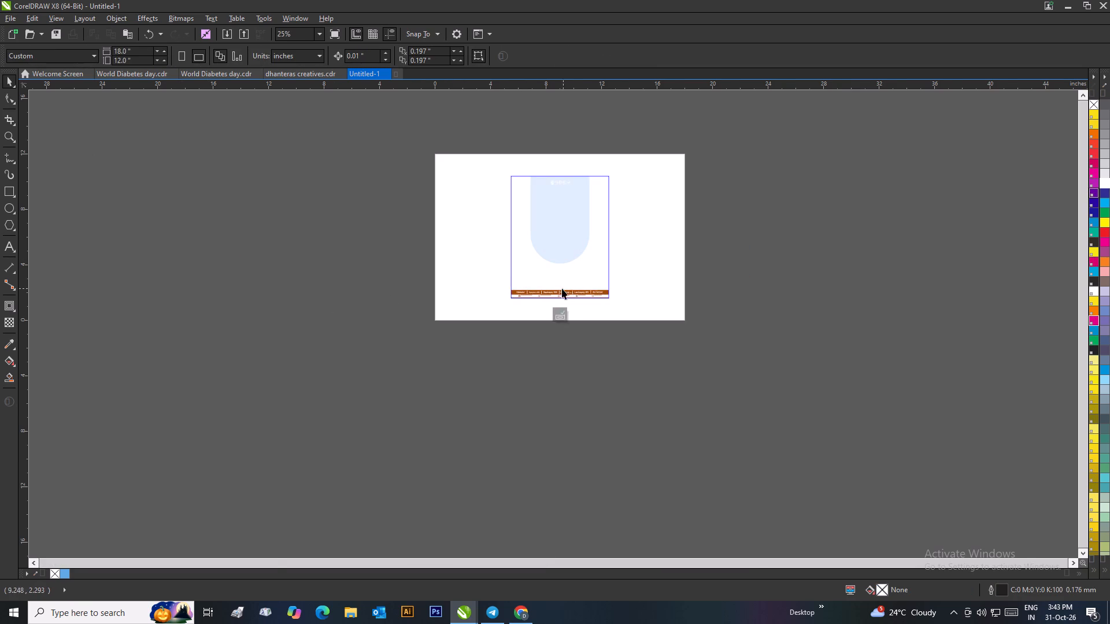
scroll(546, 288, up, 2)
click(428, 334)
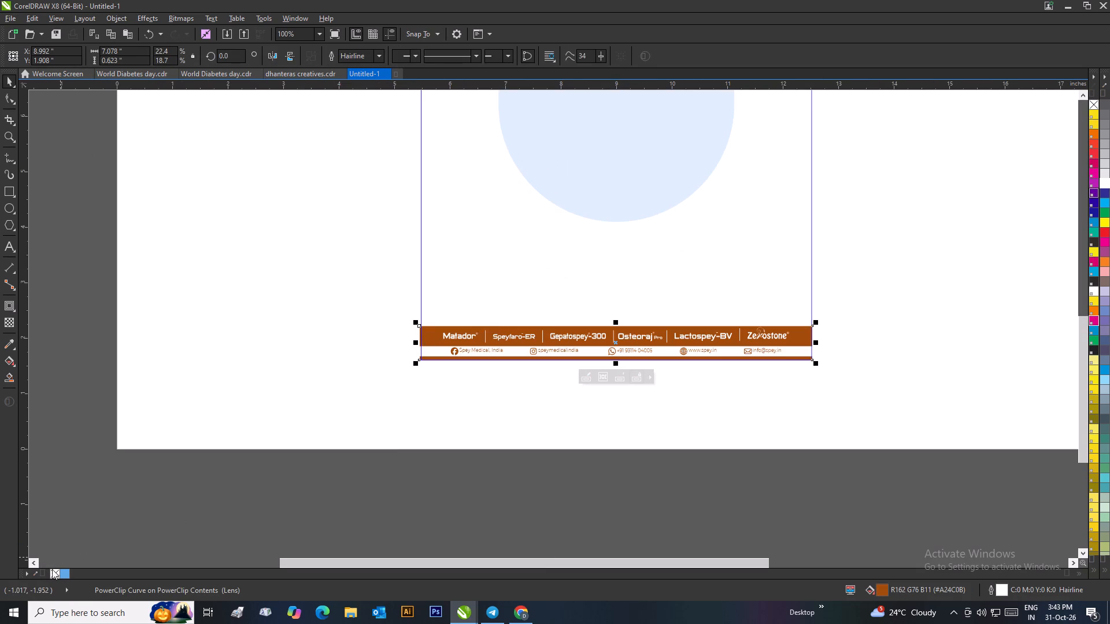
click(64, 575)
drag(308, 514, 316, 512)
Recolour the contact details and icons inside the footer's PowerClip blue #5FA9E5 and finish editing both PowerClips.
click(515, 354)
right_click(515, 353)
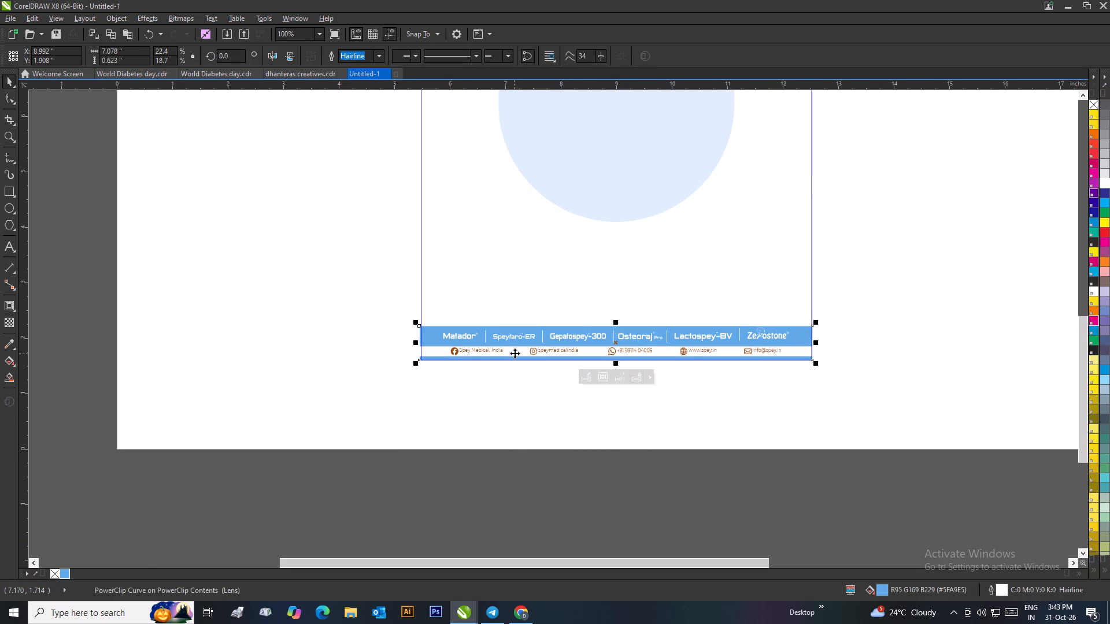
click(553, 268)
drag(422, 432, 589, 331)
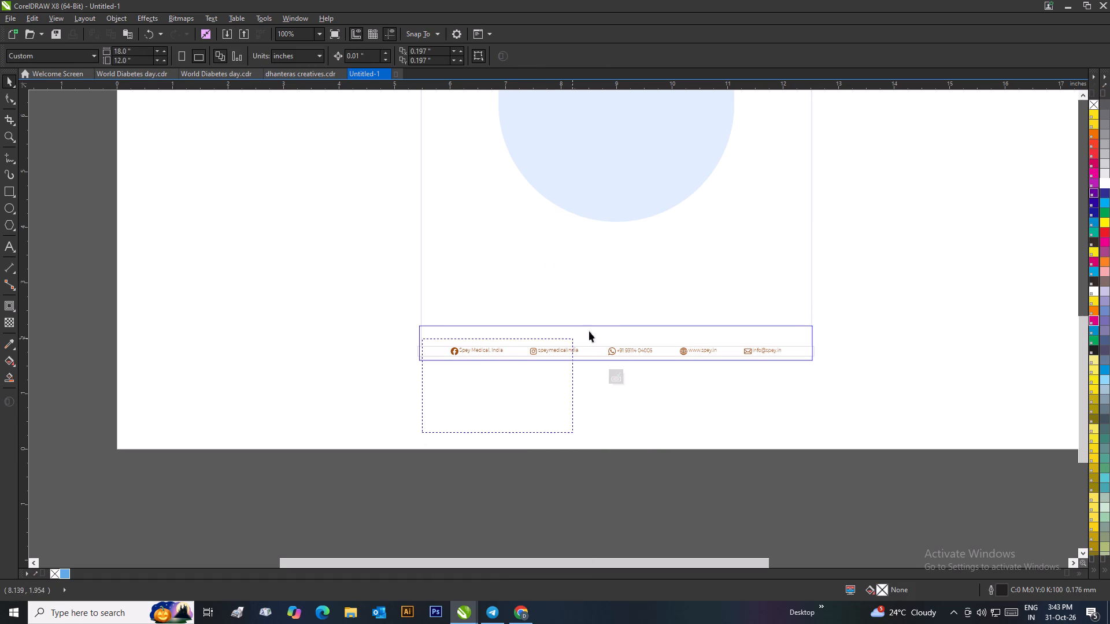
drag(589, 331, 787, 294)
click(64, 573)
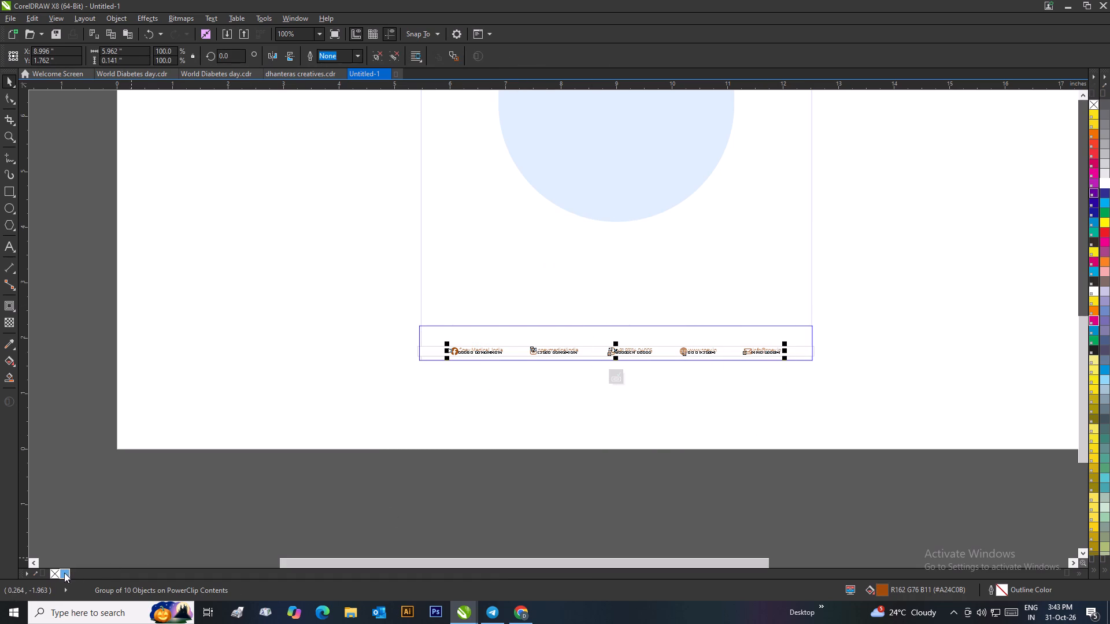
drag(424, 504, 434, 501)
click(620, 369)
click(654, 460)
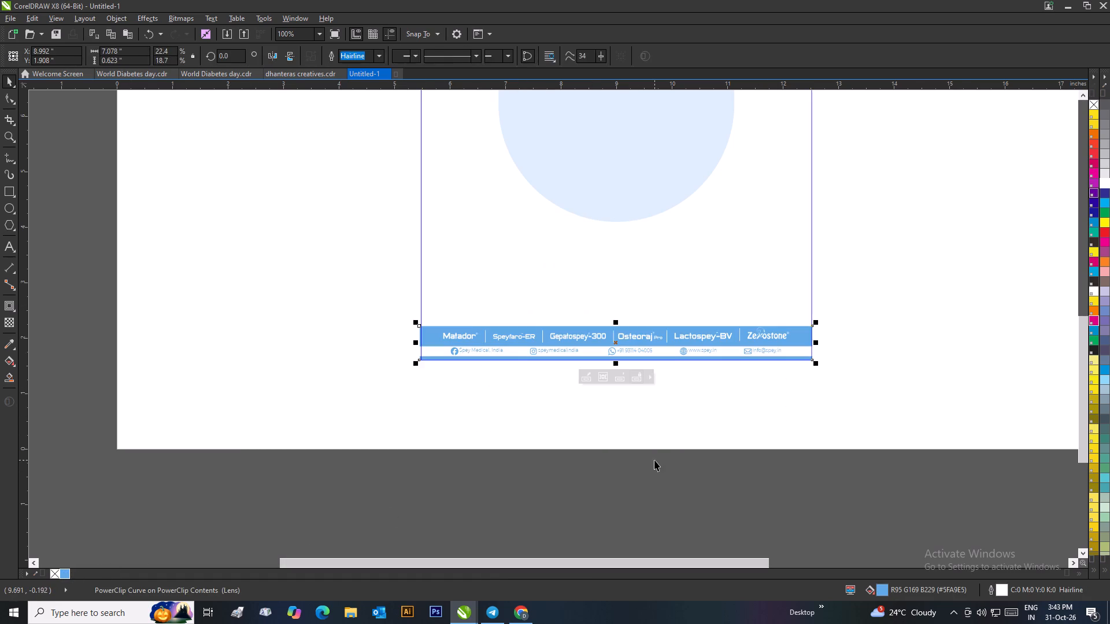
scroll(640, 463, down, 2)
click(553, 310)
click(572, 346)
scroll(553, 285, up, 2)
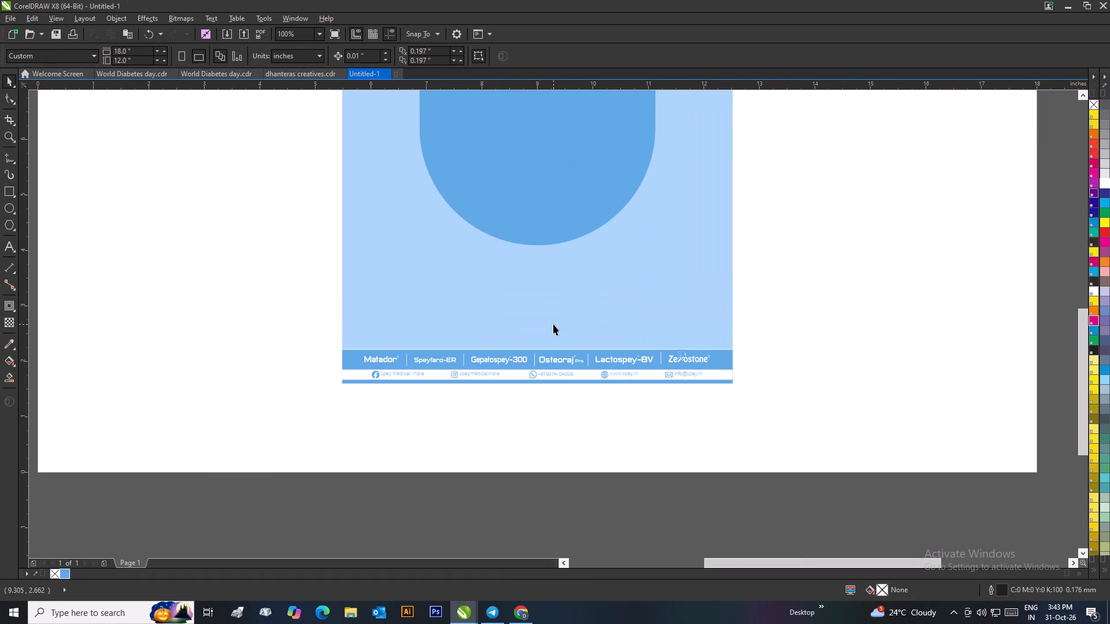
Group the recoloured blue poster's objects, including the background, round-bottomed panel and Spey logo.
scroll(562, 357, down, 2)
scroll(561, 268, up, 1)
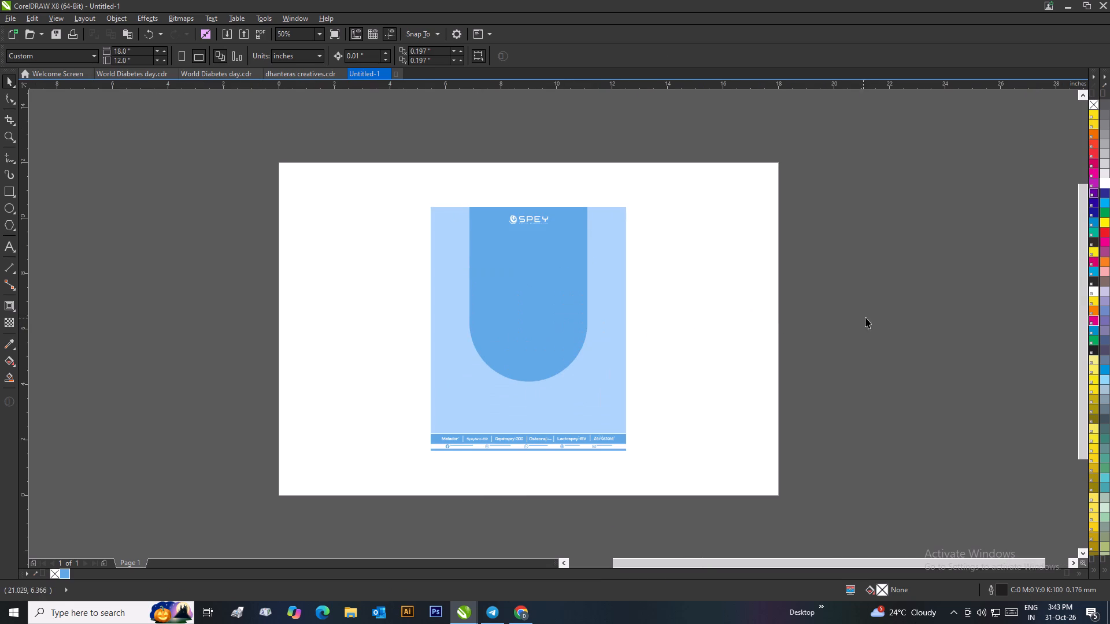
click(868, 316)
drag(398, 145, 661, 467)
key(ctrl+g)
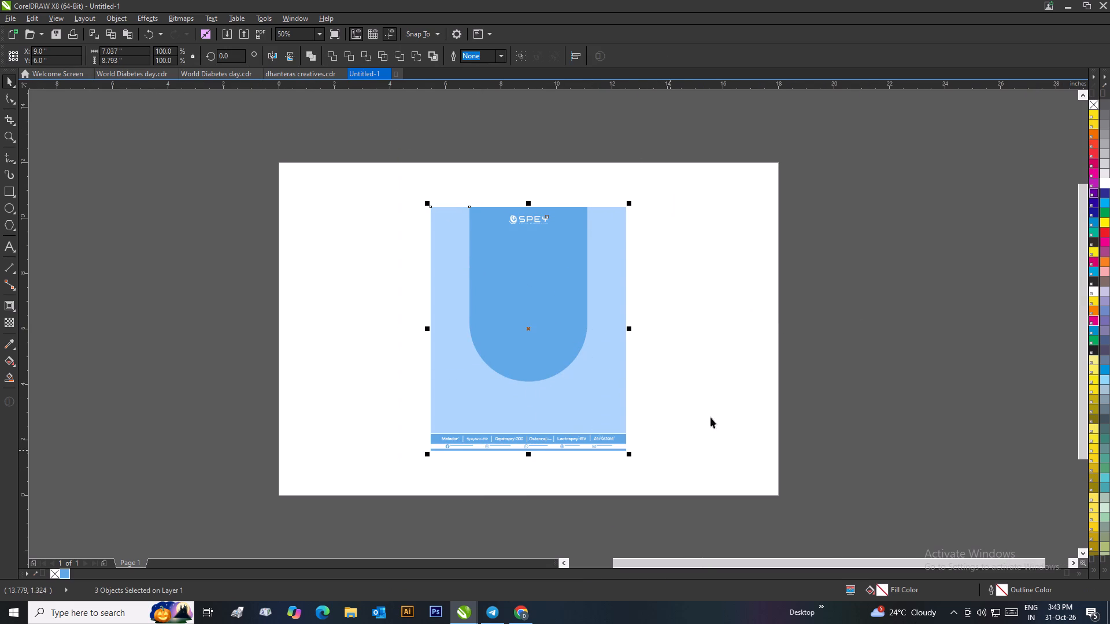
Move the grouped blue poster from Untitled-1 into dhanteras creatives.cdr, placing it at the row's outer end beside the dark blue Dhanteras poster.
drag(835, 355, 820, 354)
click(548, 285)
right_click(548, 285)
click(576, 416)
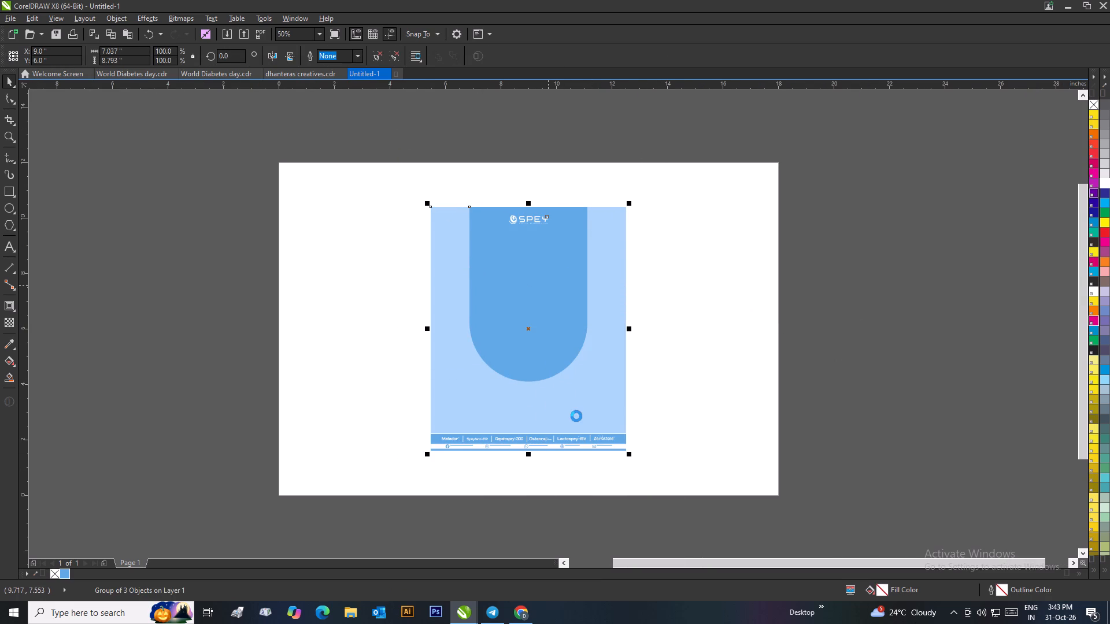
key(Delete)
click(289, 72)
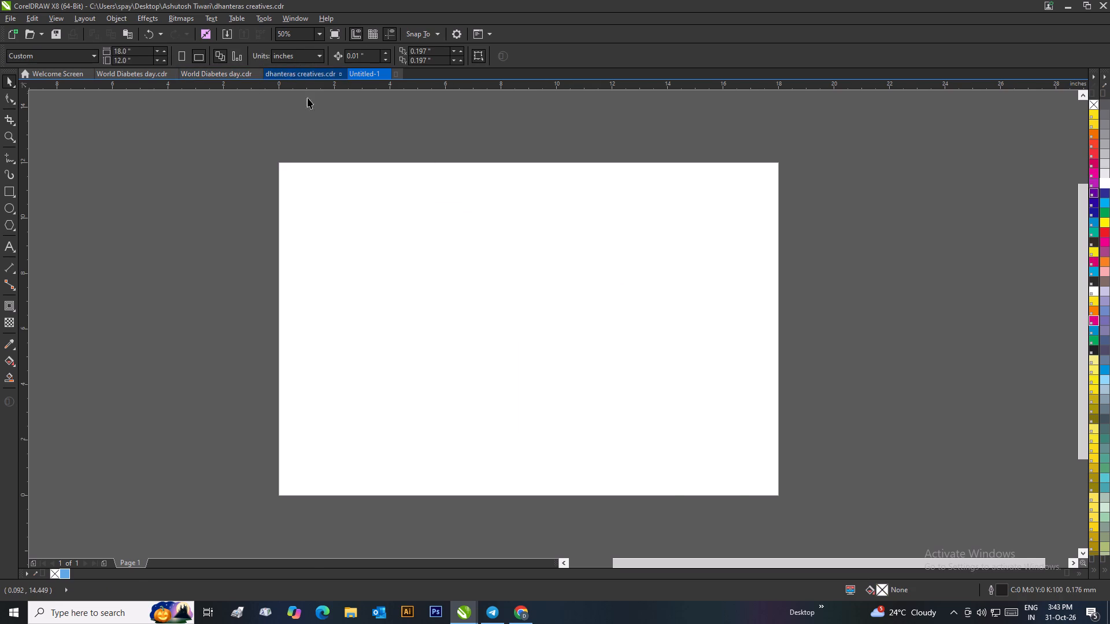
key(ctrl+v)
drag(797, 343, 388, 361)
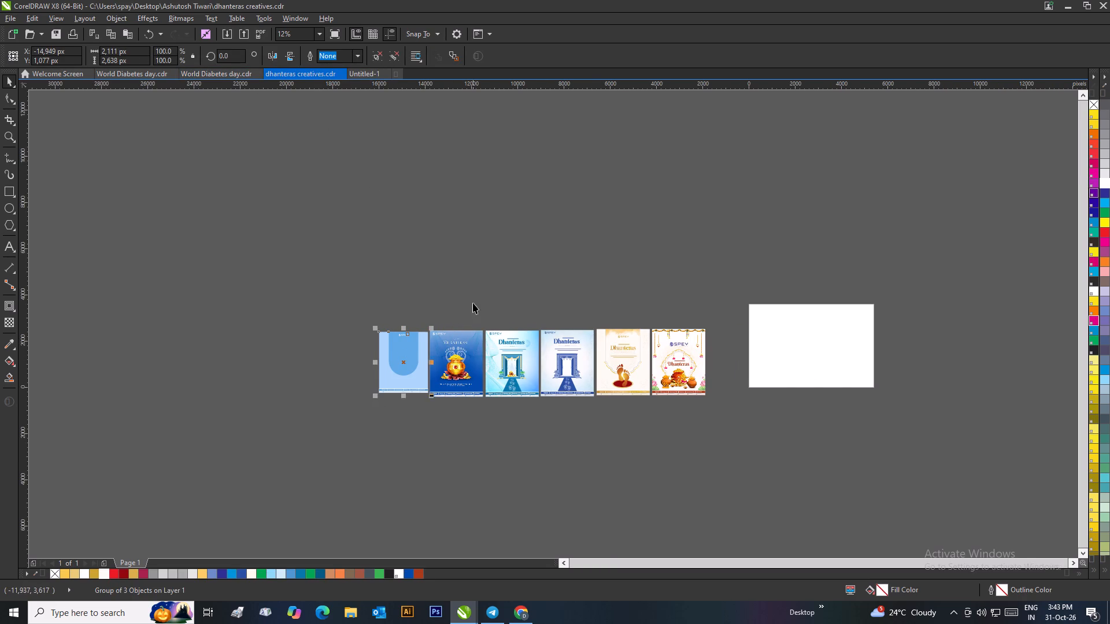
click(473, 303)
Close the Untitled-1 document without saving it.
click(386, 72)
click(565, 332)
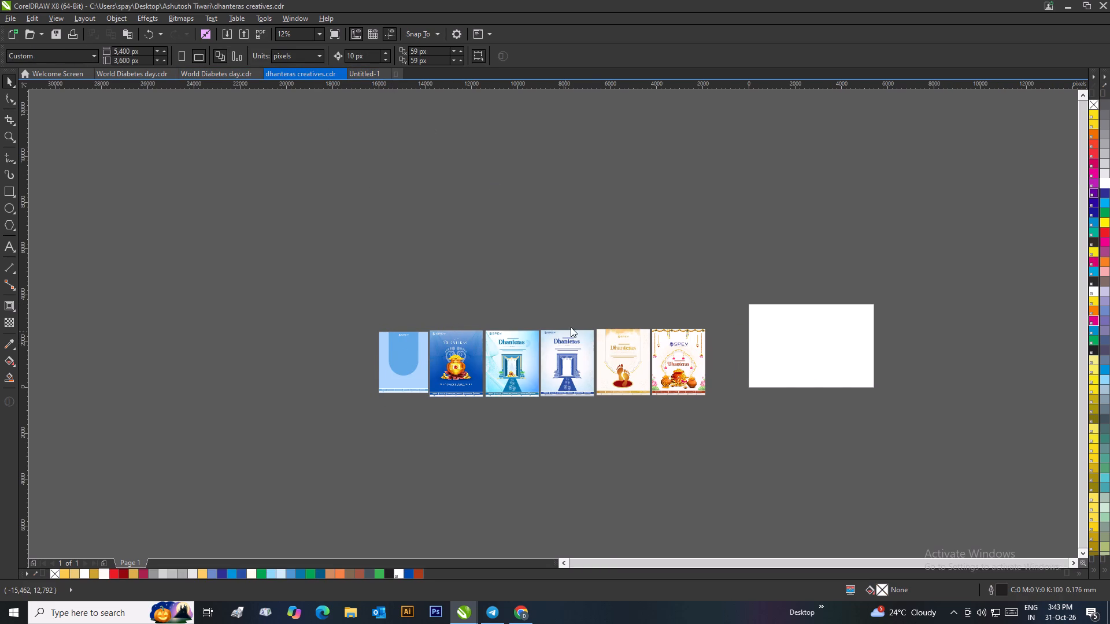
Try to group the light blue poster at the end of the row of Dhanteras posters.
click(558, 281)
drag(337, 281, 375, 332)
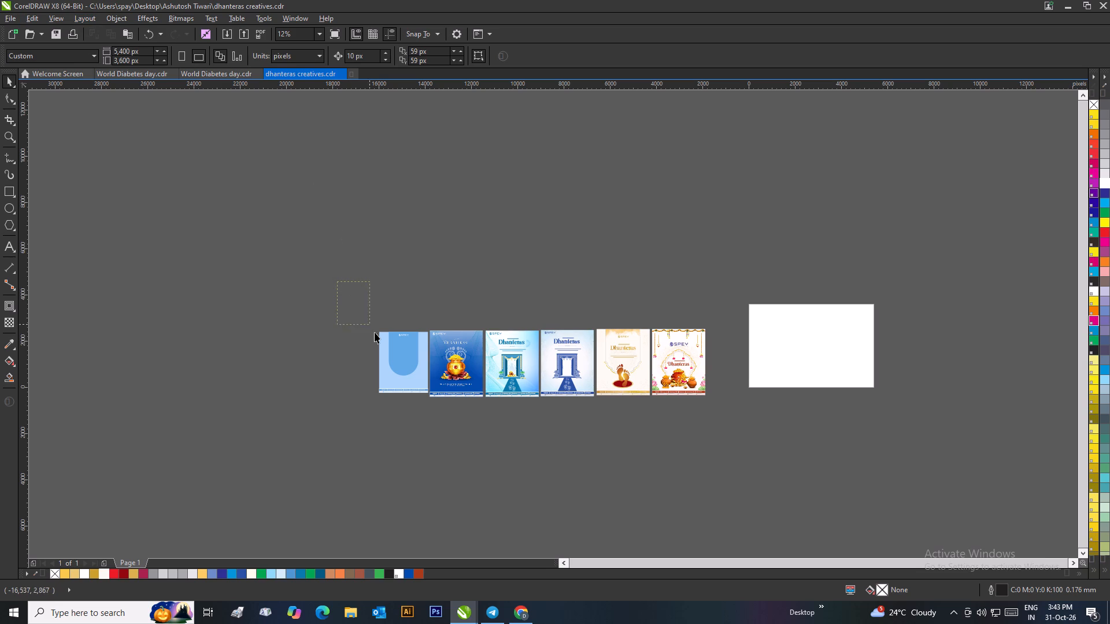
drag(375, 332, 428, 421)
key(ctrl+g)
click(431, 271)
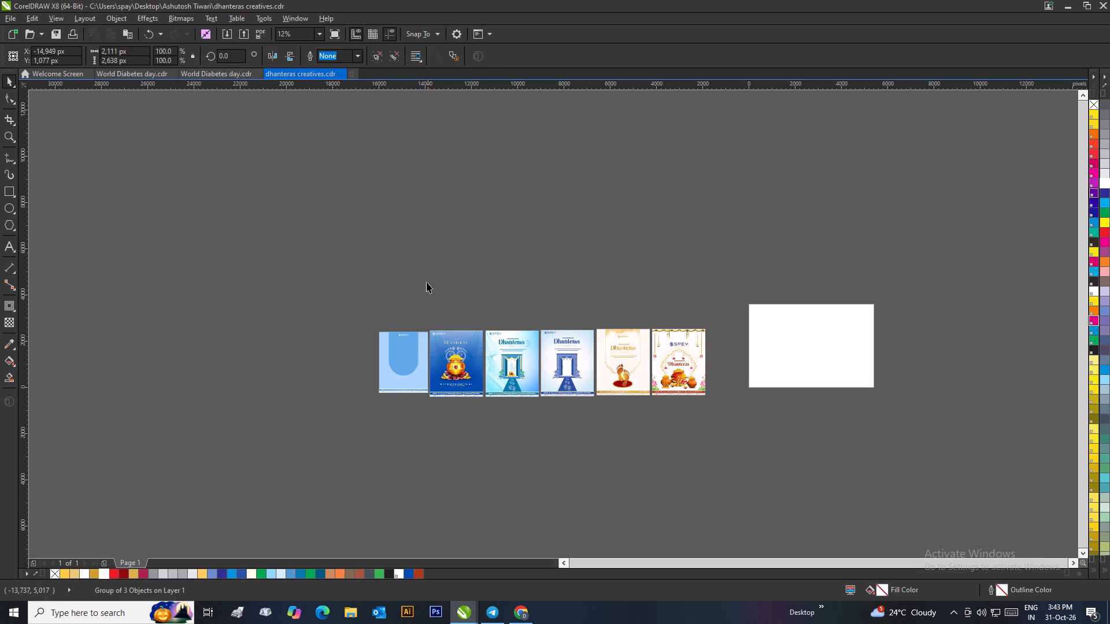
Save the drawing as dhanteras creatives in CDR format, version 18.0, in the same folder, replacing the existing file.
click(9, 21)
click(36, 129)
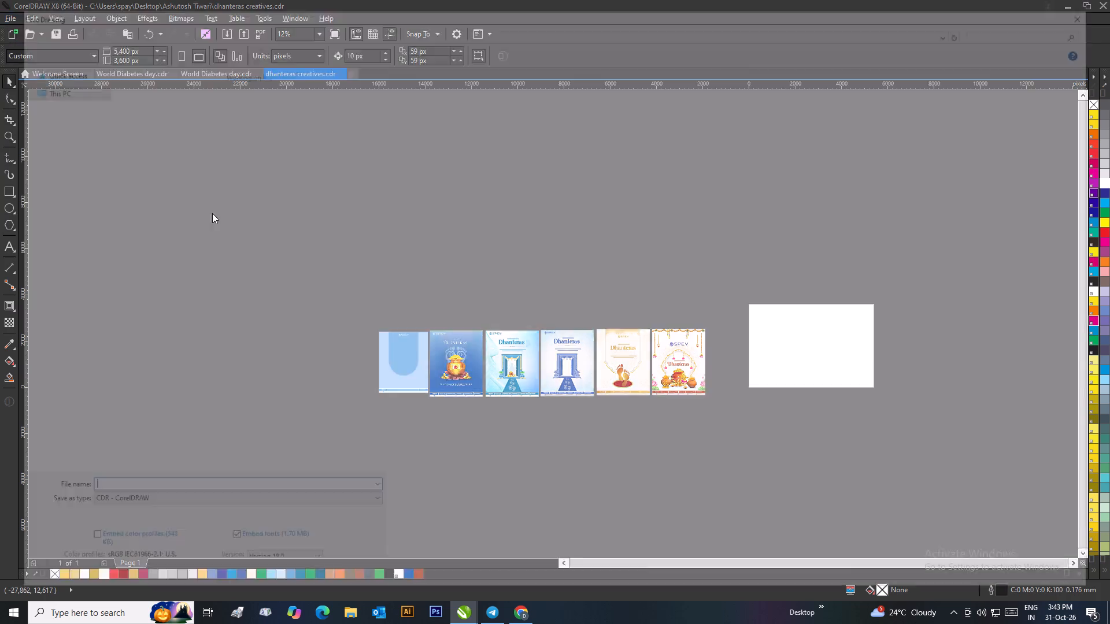
click(1008, 586)
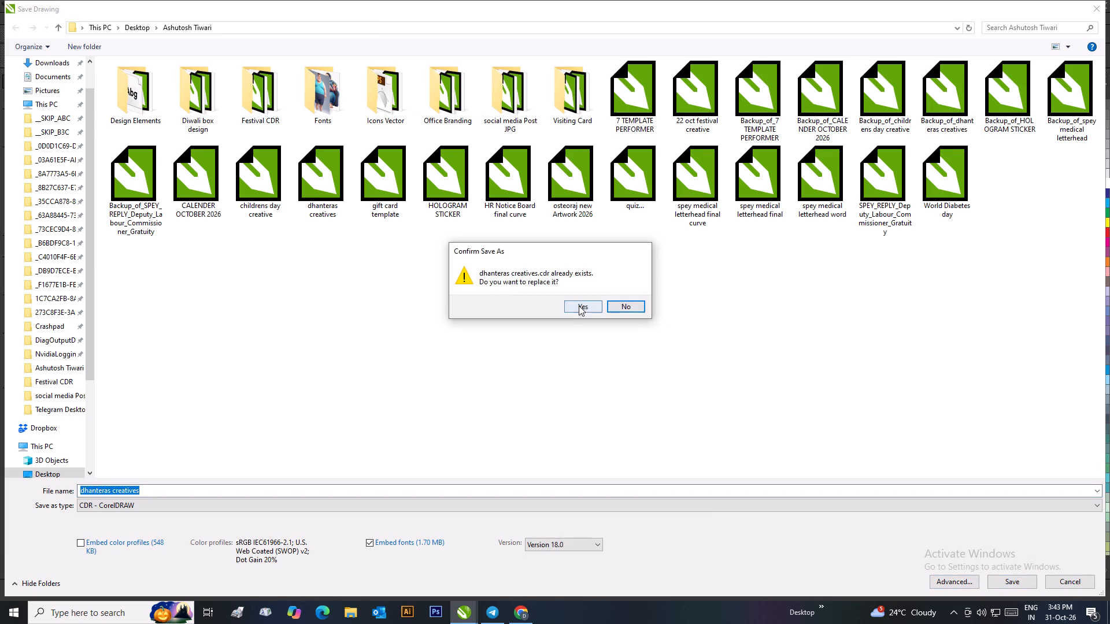
click(579, 306)
click(611, 294)
Close the dhanteras creatives.cdr document and return to World Diabetes day.cdr.
click(224, 70)
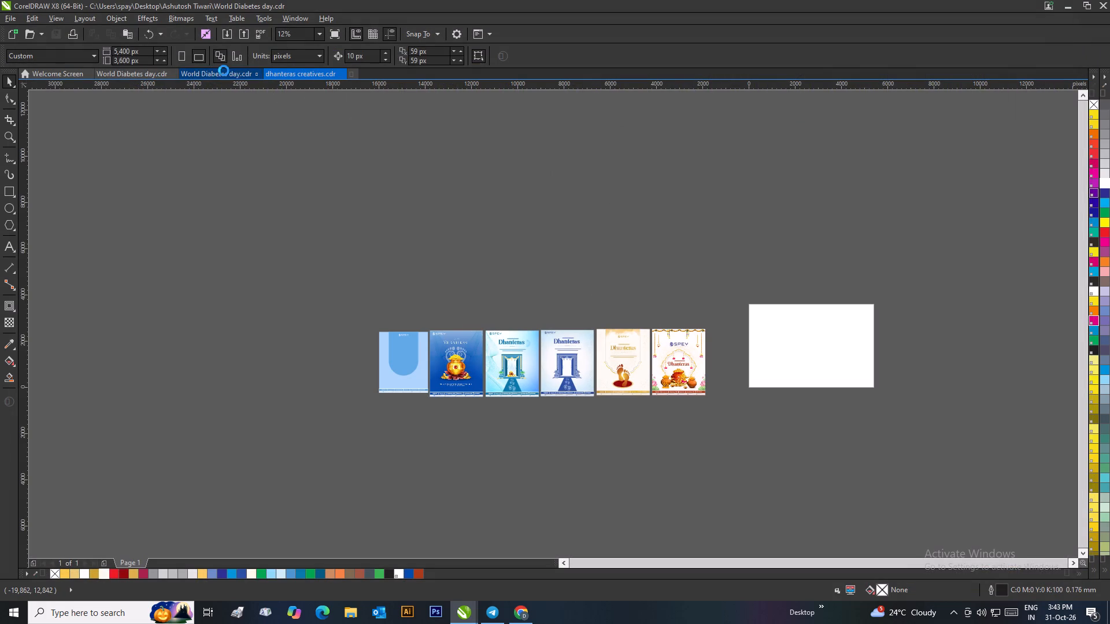
click(284, 73)
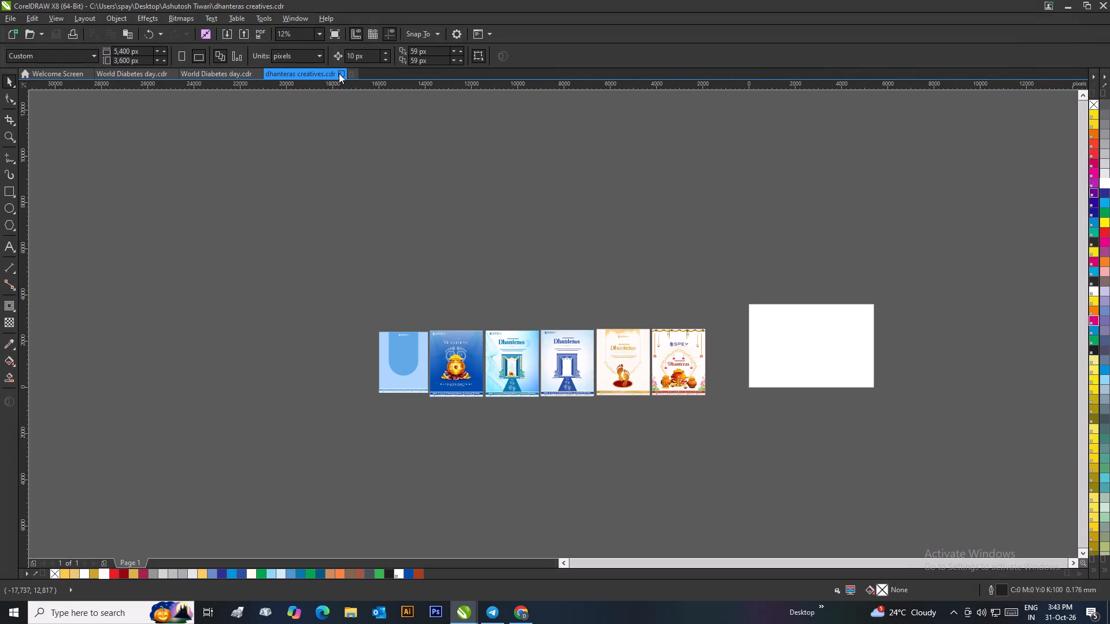
click(340, 73)
click(340, 73)
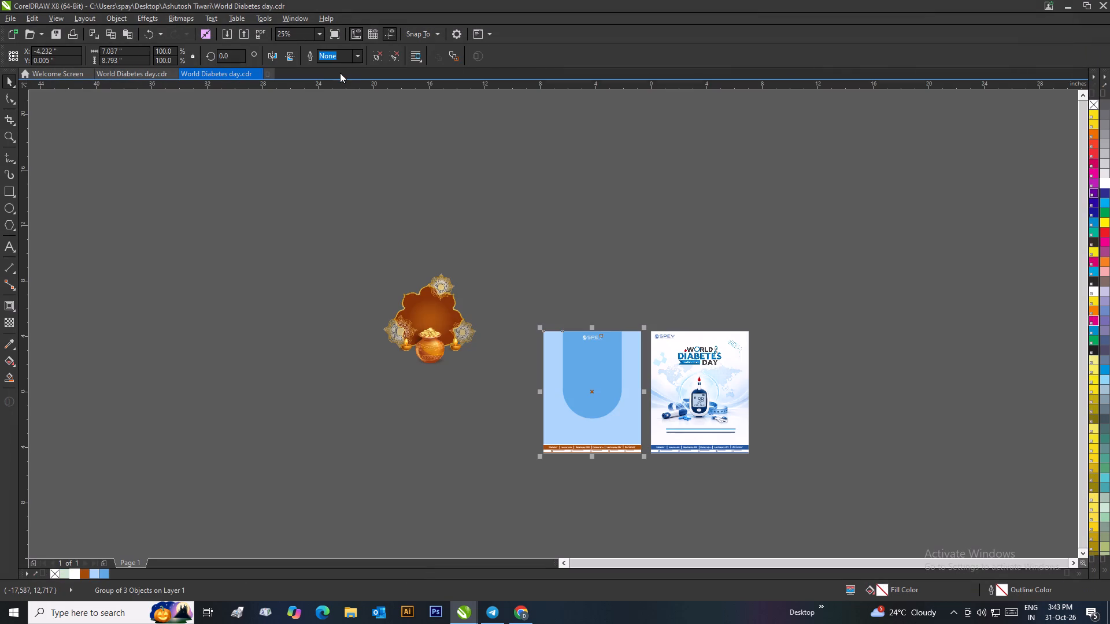
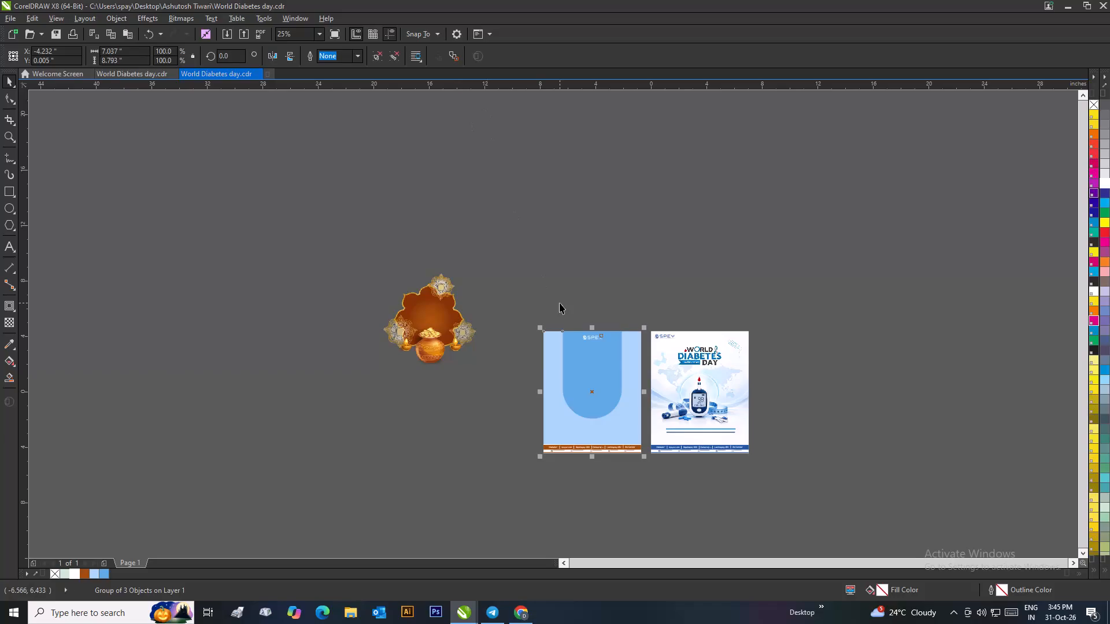
Delete the light blue arch poster and the orange Dhanteras pot artwork, keeping only the World Diabetes Day poster.
click(560, 303)
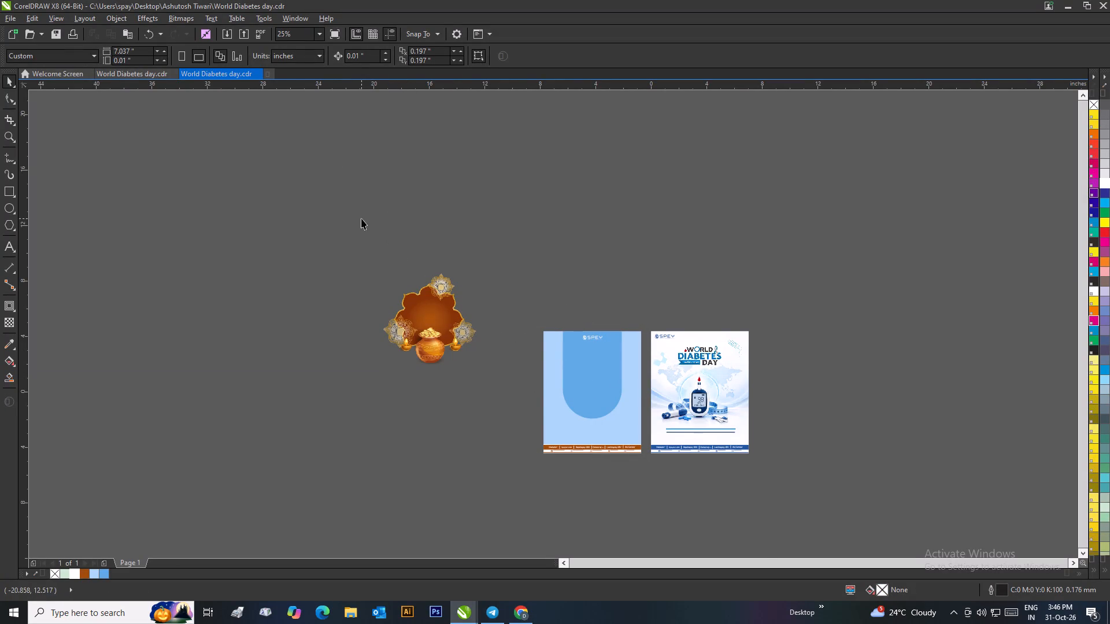
drag(361, 218, 647, 521)
key(Delete)
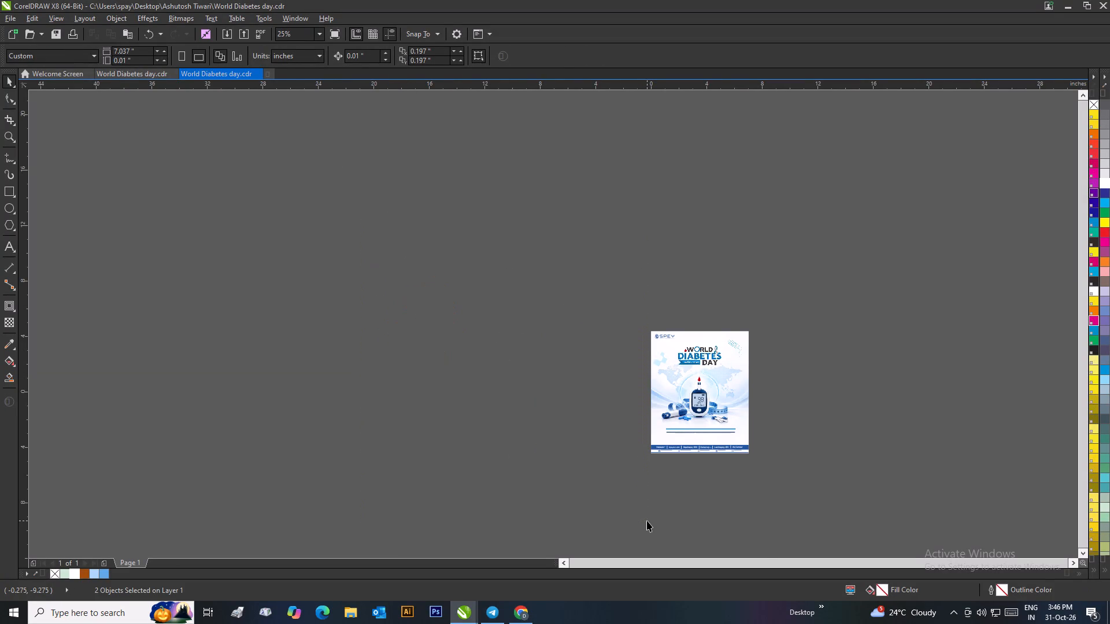
click(9, 12)
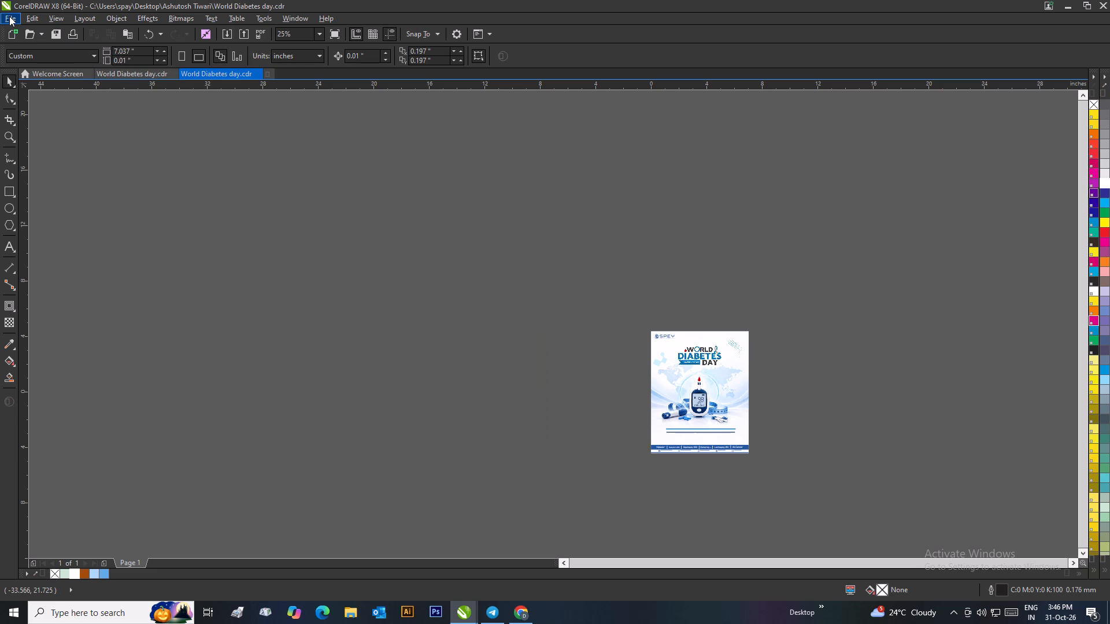
click(9, 16)
click(36, 129)
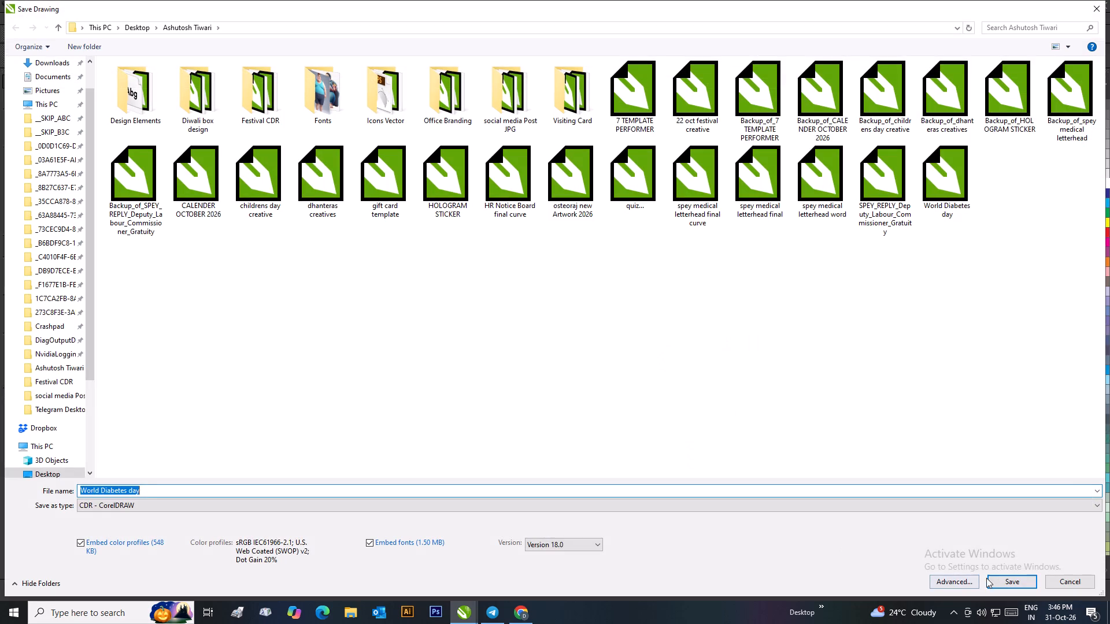
click(996, 578)
click(571, 304)
click(846, 306)
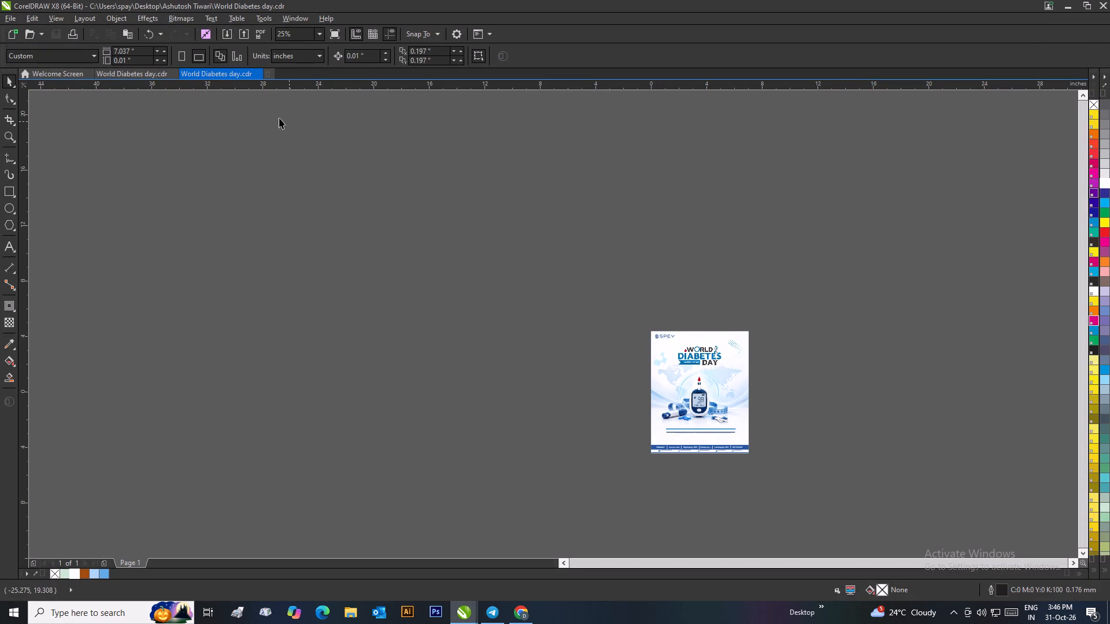
Close this World Diabetes day.cdr document and return to the one stored in the Festival CDR folder.
click(258, 72)
click(286, 153)
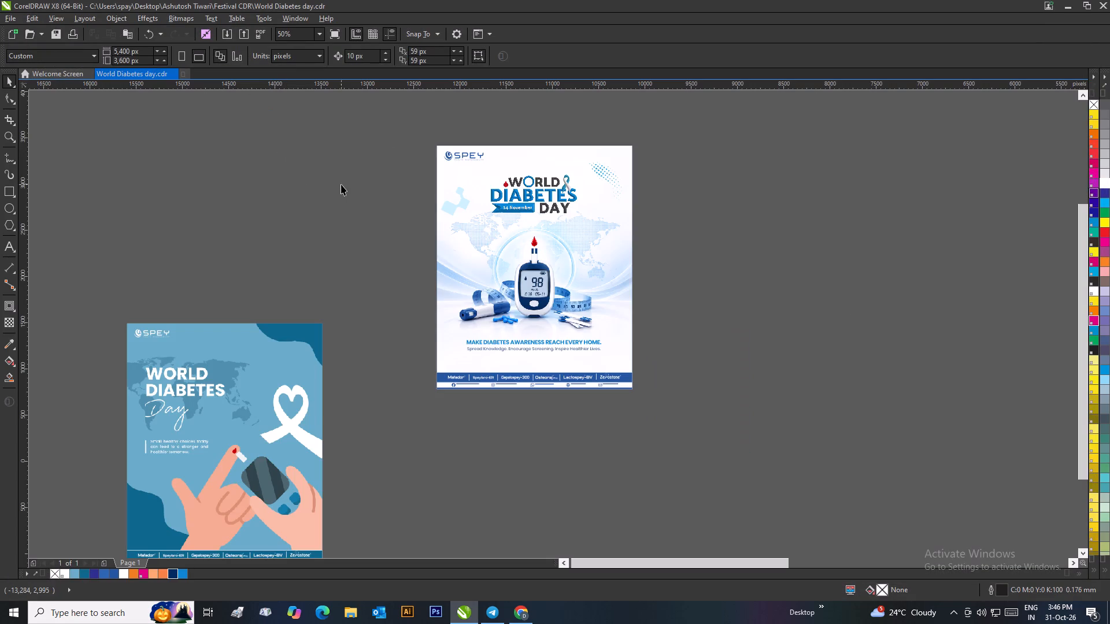
Close the remaining World Diabetes day.cdr document without saving its changes, and exit CorelDRAW.
click(173, 74)
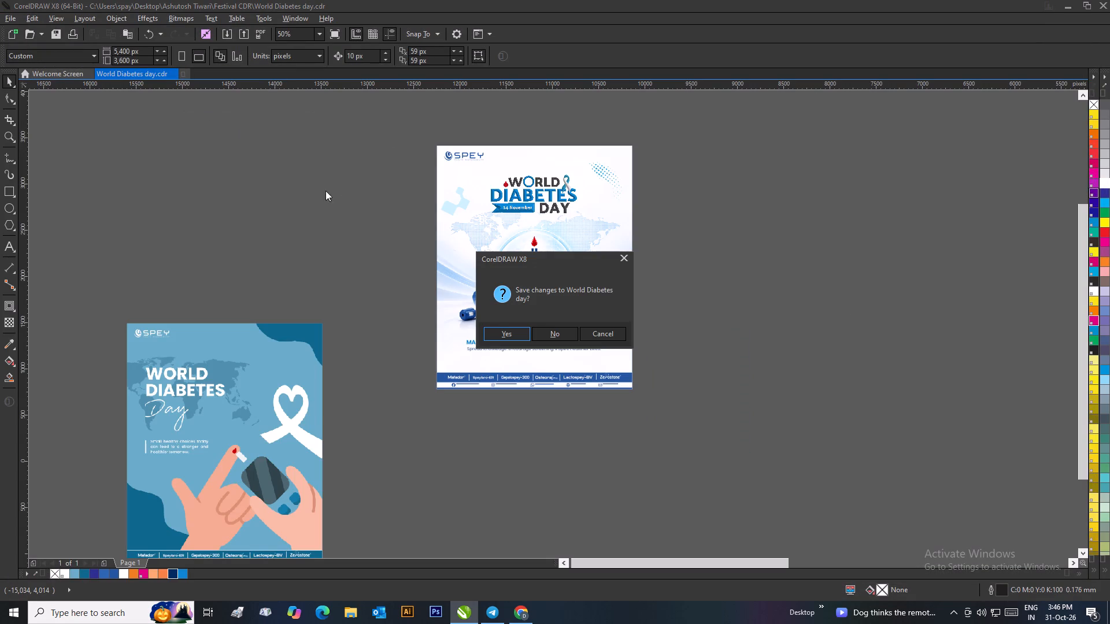
click(551, 329)
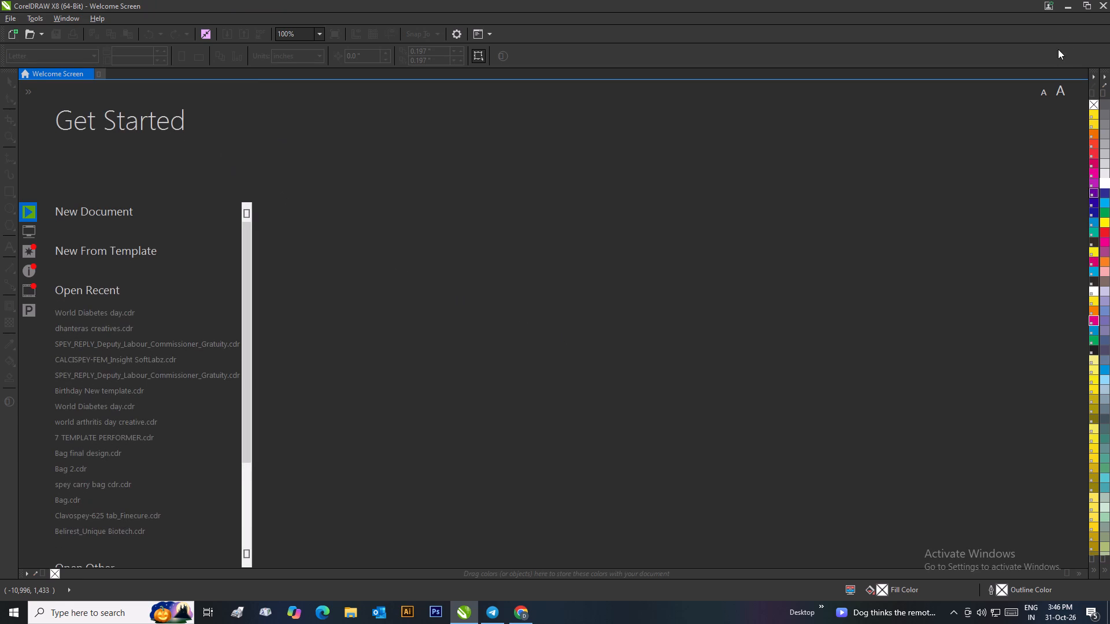
click(1104, 1)
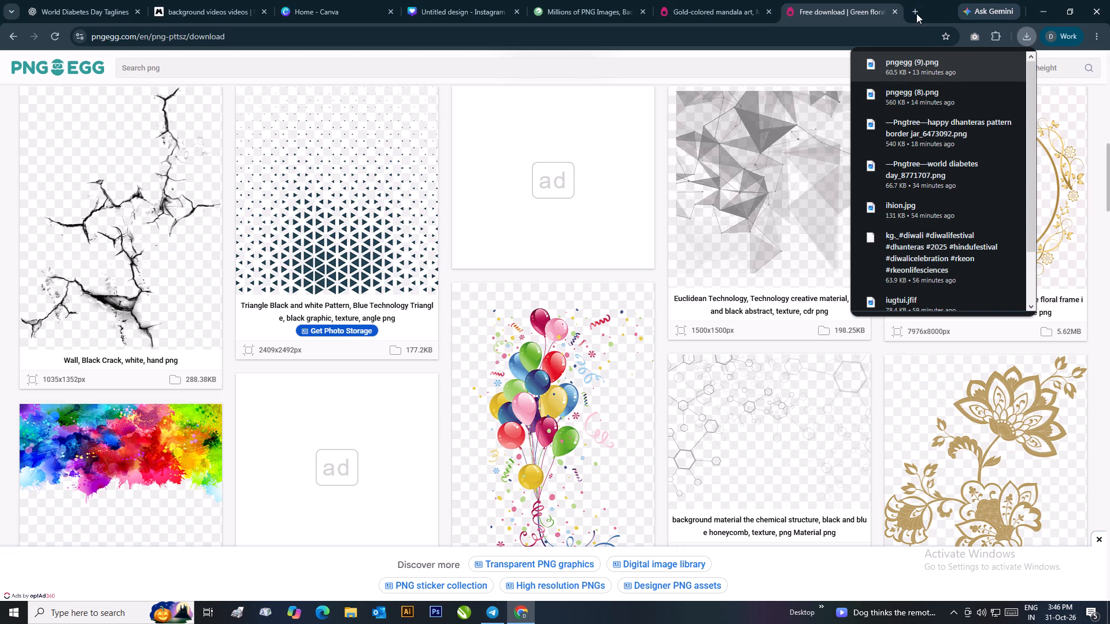
In Chrome, close the two PNGEgg pages, the Pngtree page, the untitled Canva design and the background videos page, keeping Canva Home open.
click(899, 10)
click(893, 11)
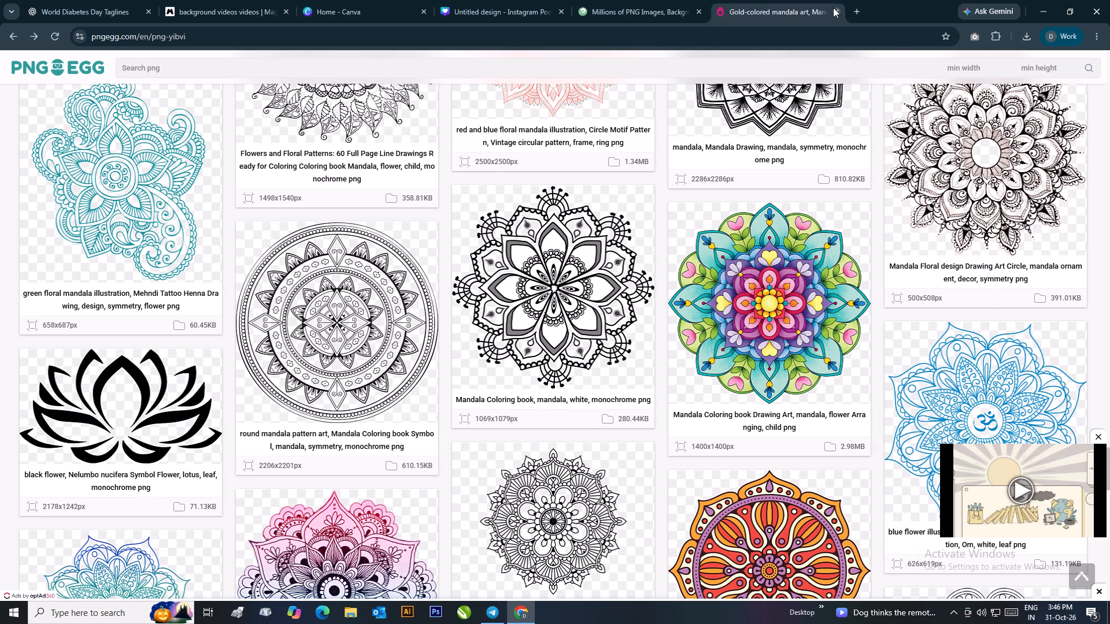
click(833, 8)
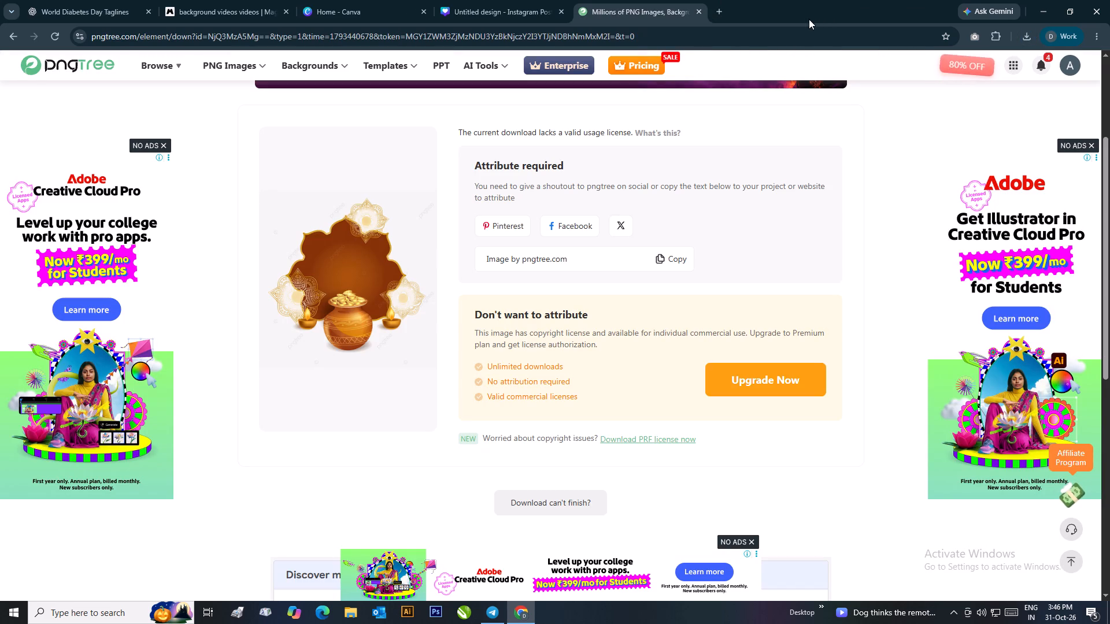
click(699, 6)
click(698, 6)
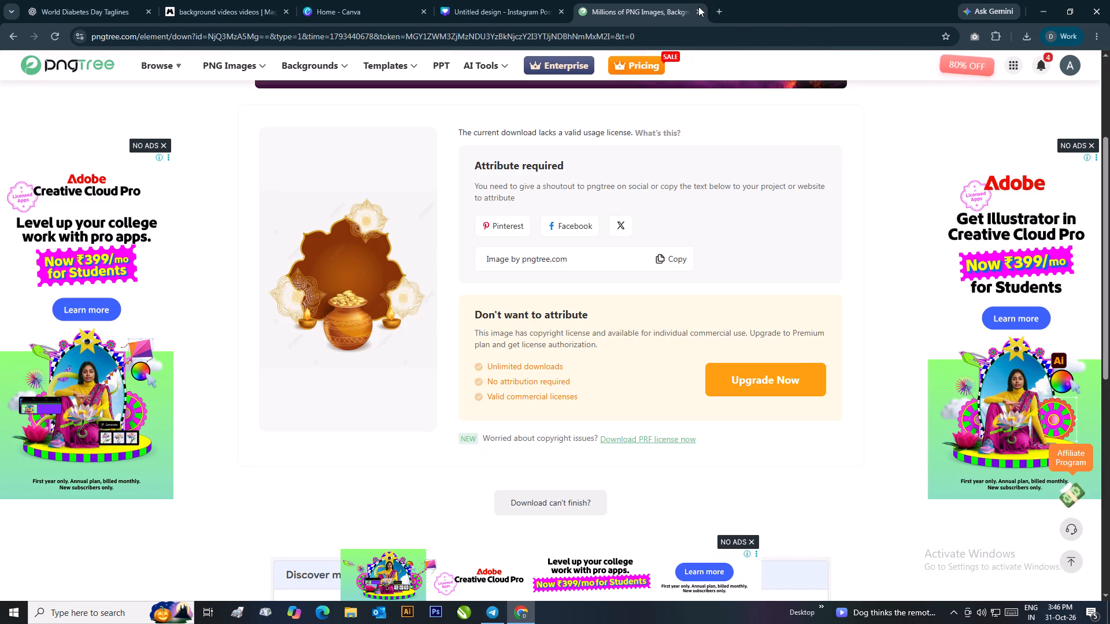
click(701, 13)
click(562, 10)
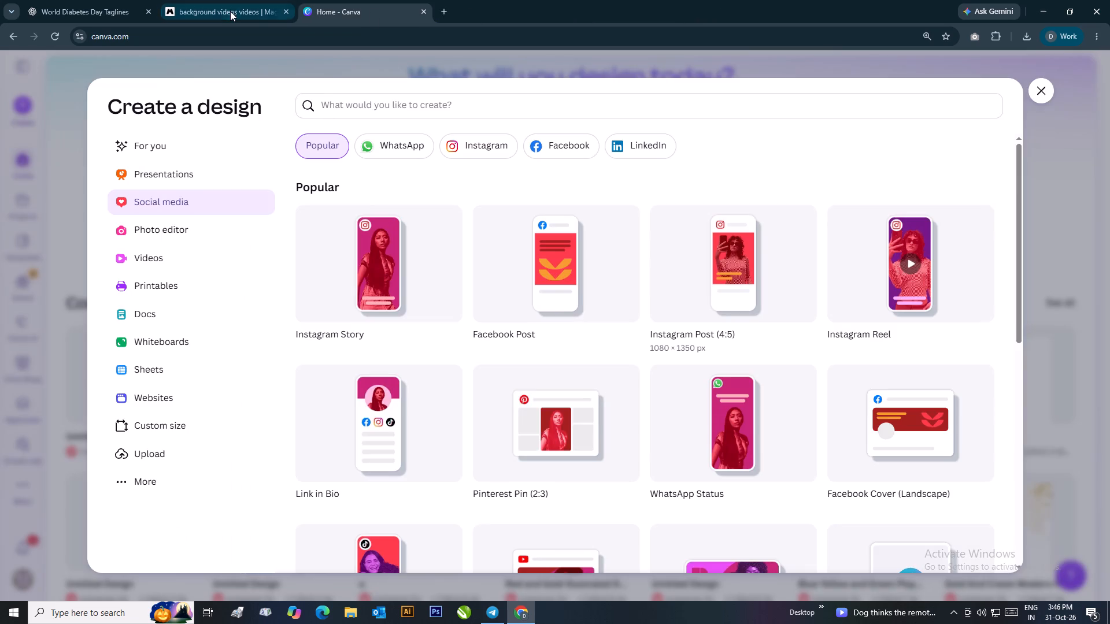
click(230, 11)
click(284, 11)
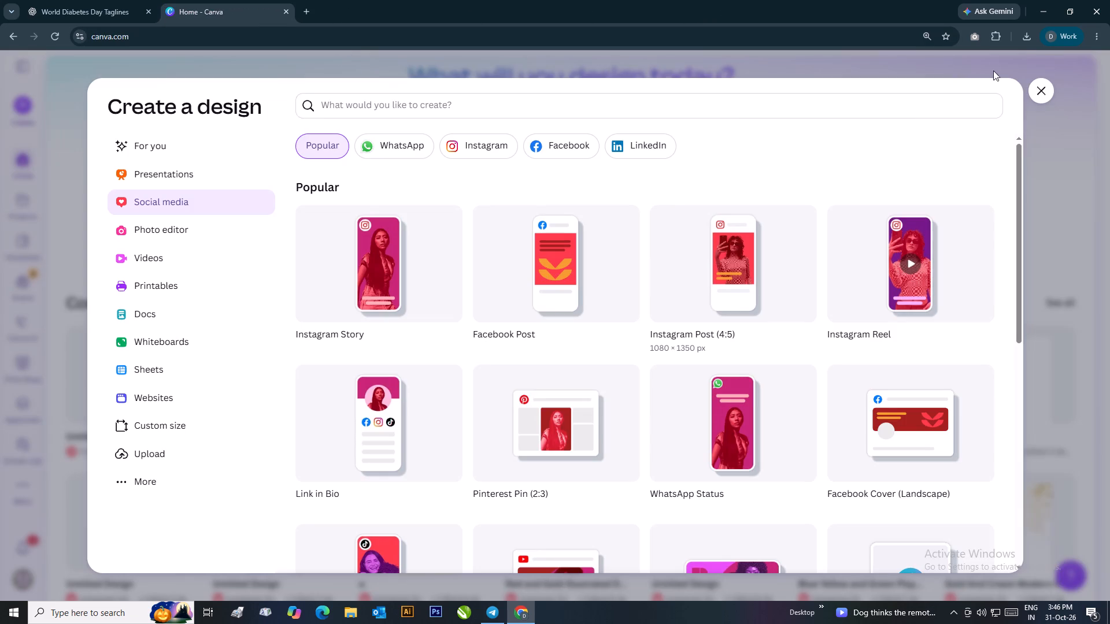
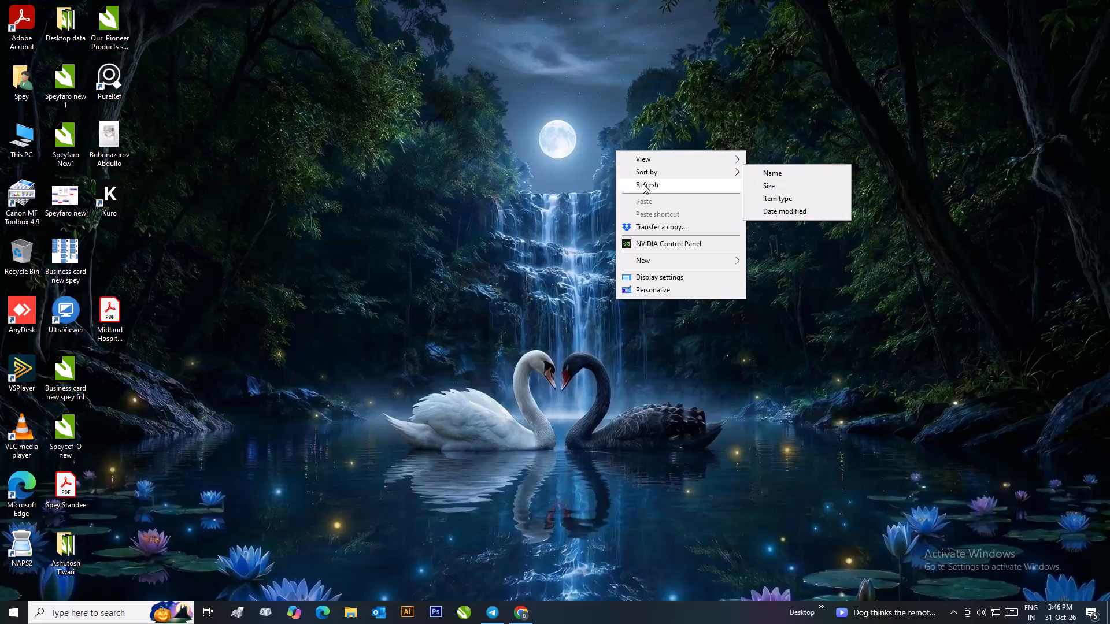
Launch CorelDRAW X8 from the desktop.
double_click(469, 611)
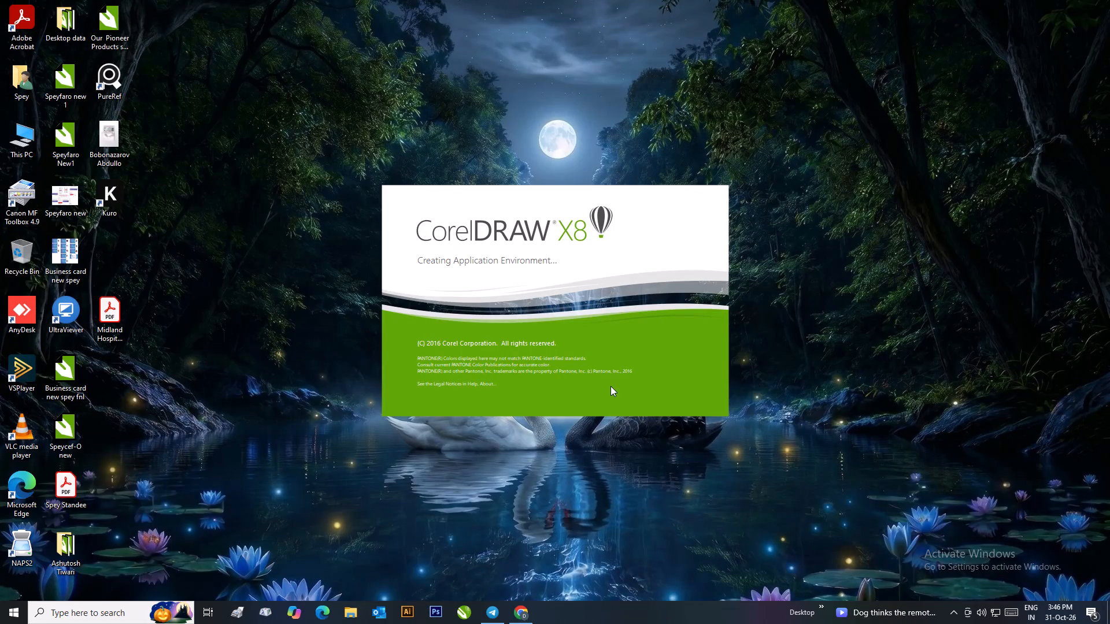
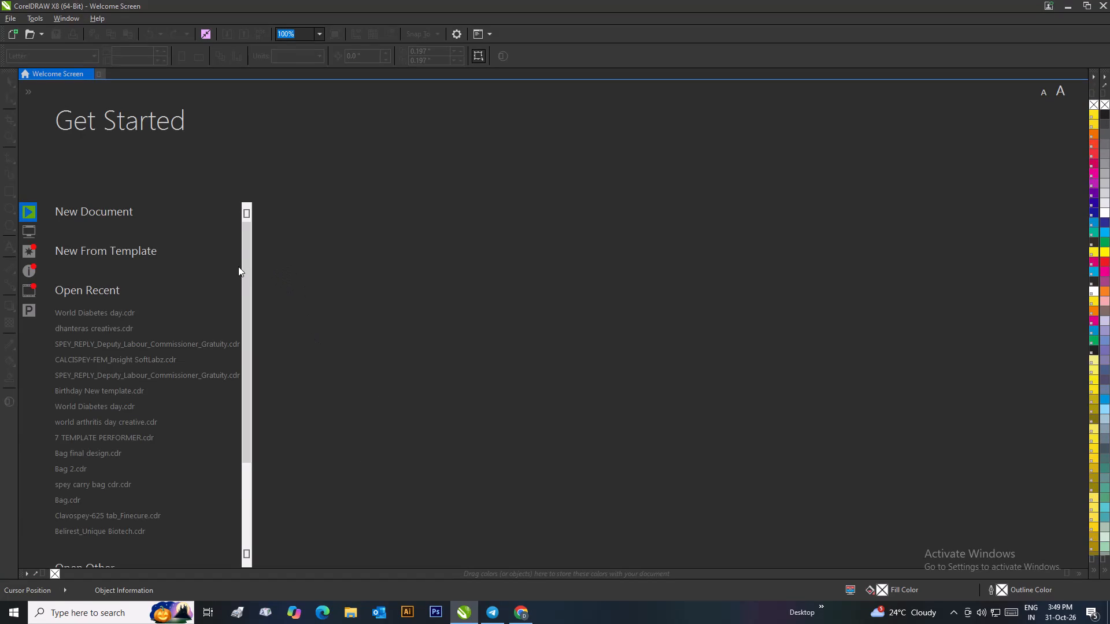
Open the dhanteras creatives.cdr drawing from the quick access list of recent files.
scroll(238, 266, down, 4)
click(355, 287)
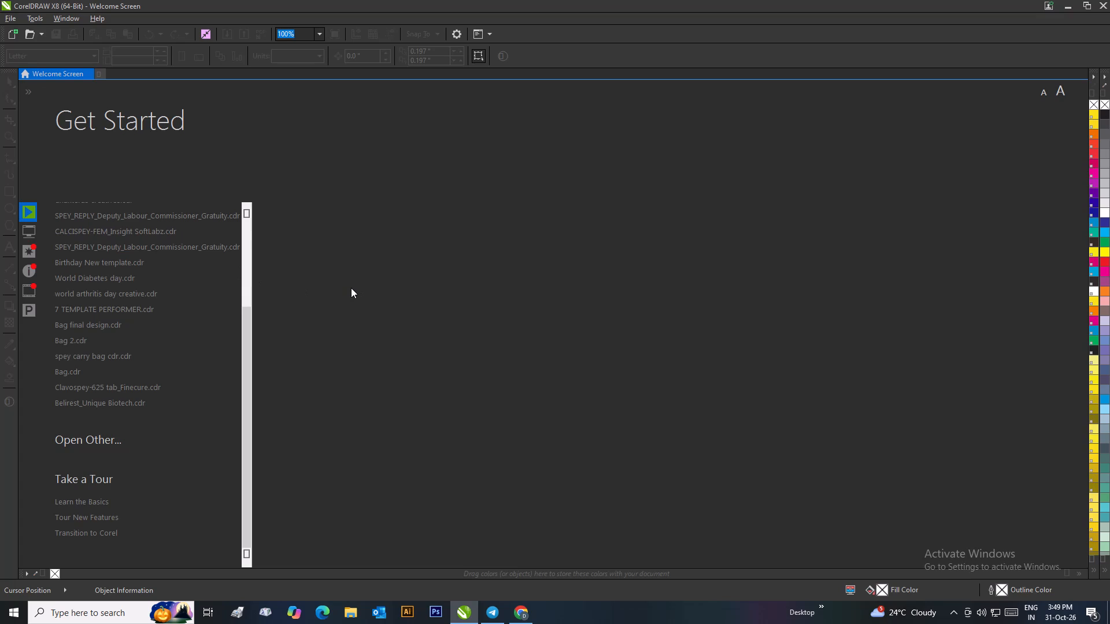
key(ctrl+o)
click(52, 71)
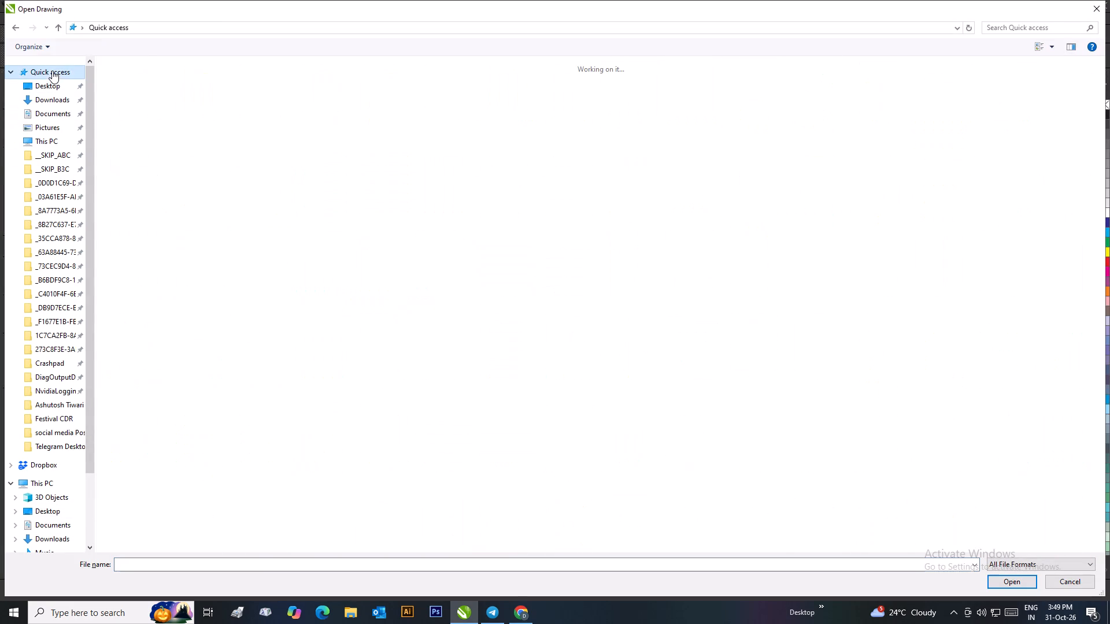
double_click(180, 277)
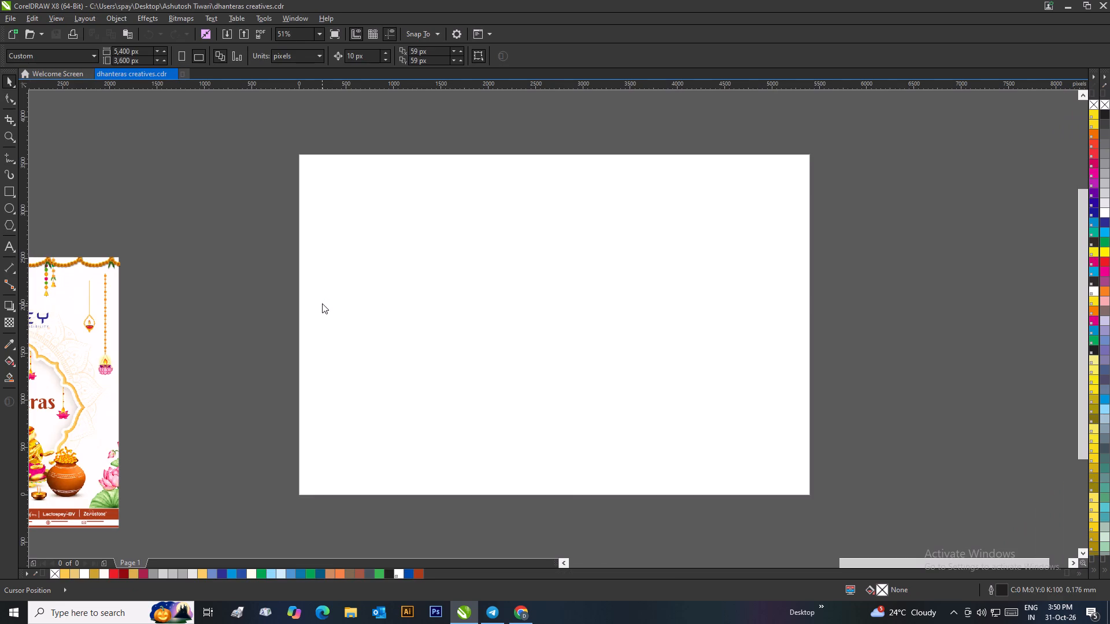
Ungroup all objects of the light blue arch poster beside the blue gold-pot Dhanteras poster.
scroll(401, 255, down, 2)
scroll(203, 352, up, 1)
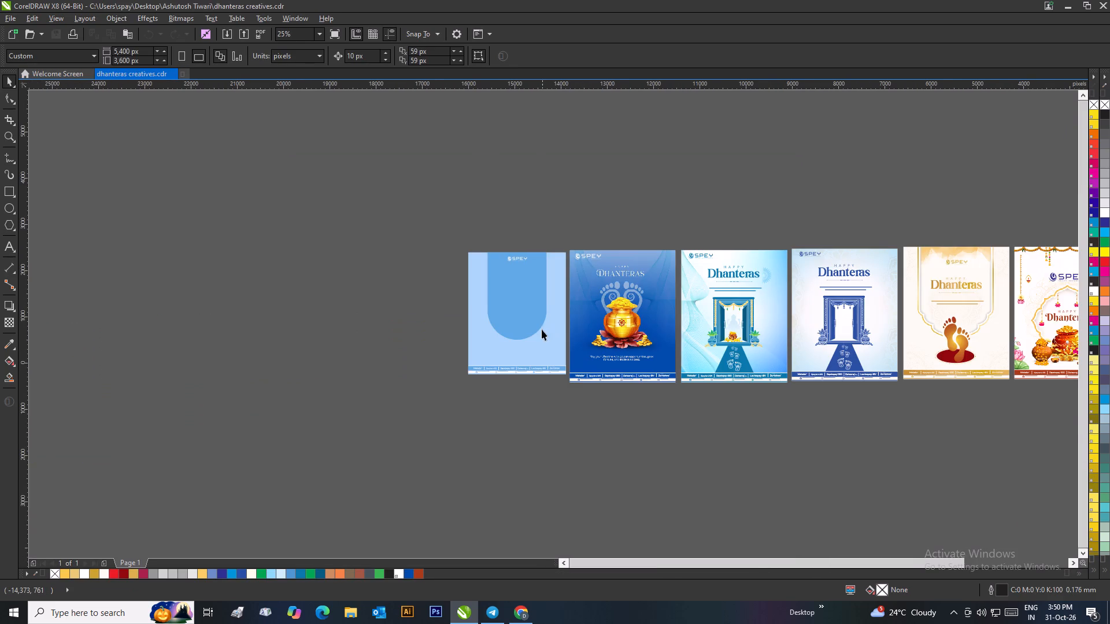
scroll(532, 325, up, 1)
right_click(550, 328)
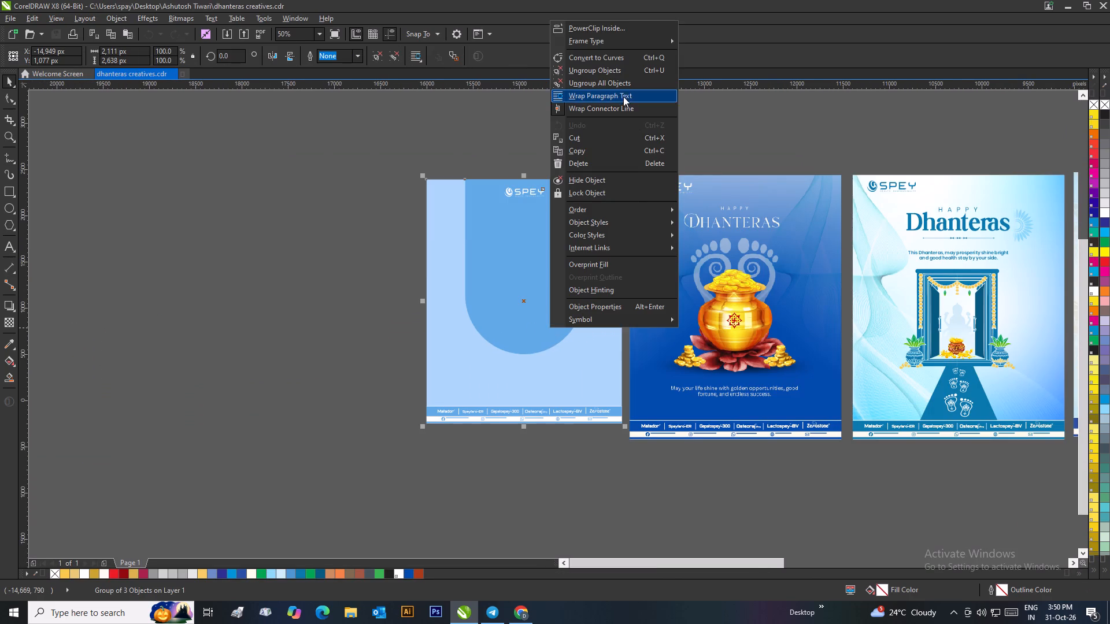
click(616, 86)
click(605, 117)
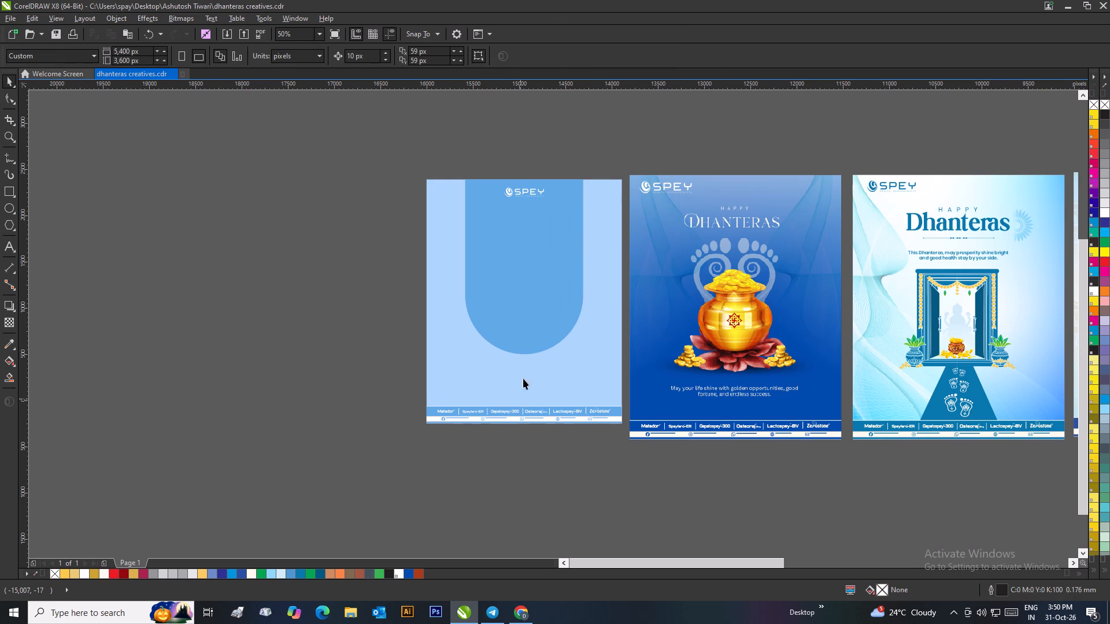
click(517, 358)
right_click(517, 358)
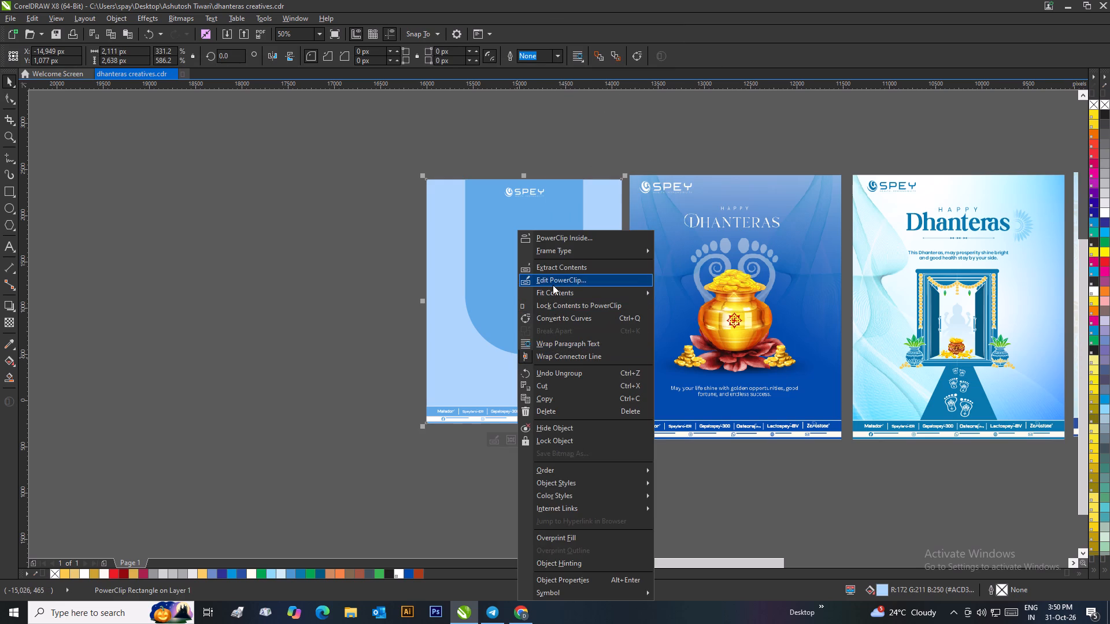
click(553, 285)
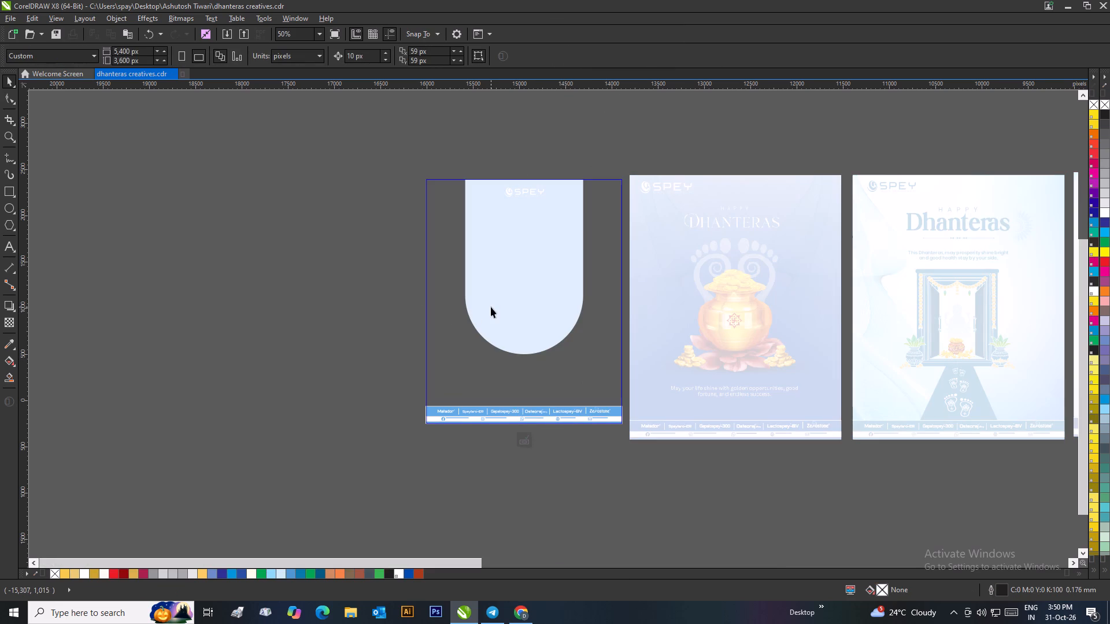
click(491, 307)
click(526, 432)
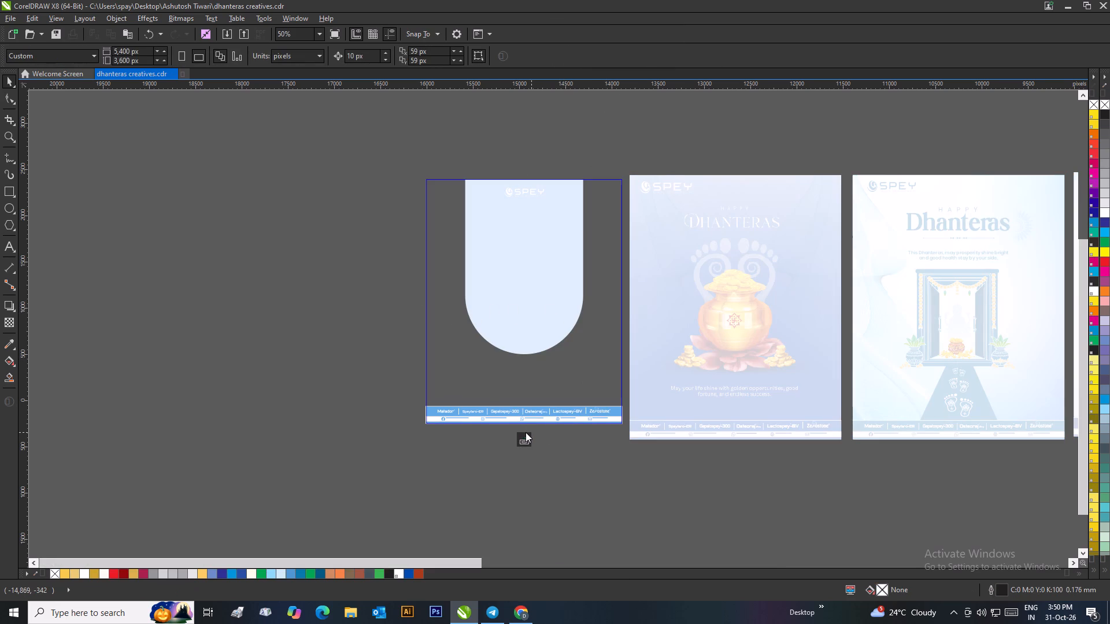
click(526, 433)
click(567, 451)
Change the arch's uniform fill to a darker blue, RGB 47, 125, 189.
scroll(511, 414, up, 1)
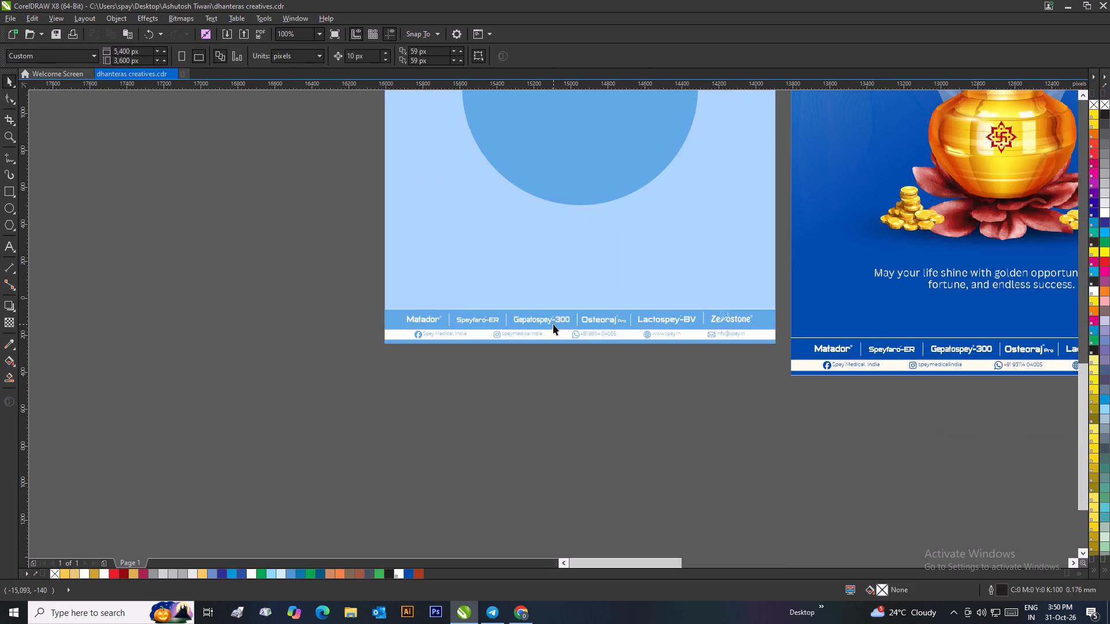
scroll(553, 324, down, 1)
click(572, 207)
scroll(592, 215, down, 1)
scroll(550, 314, up, 1)
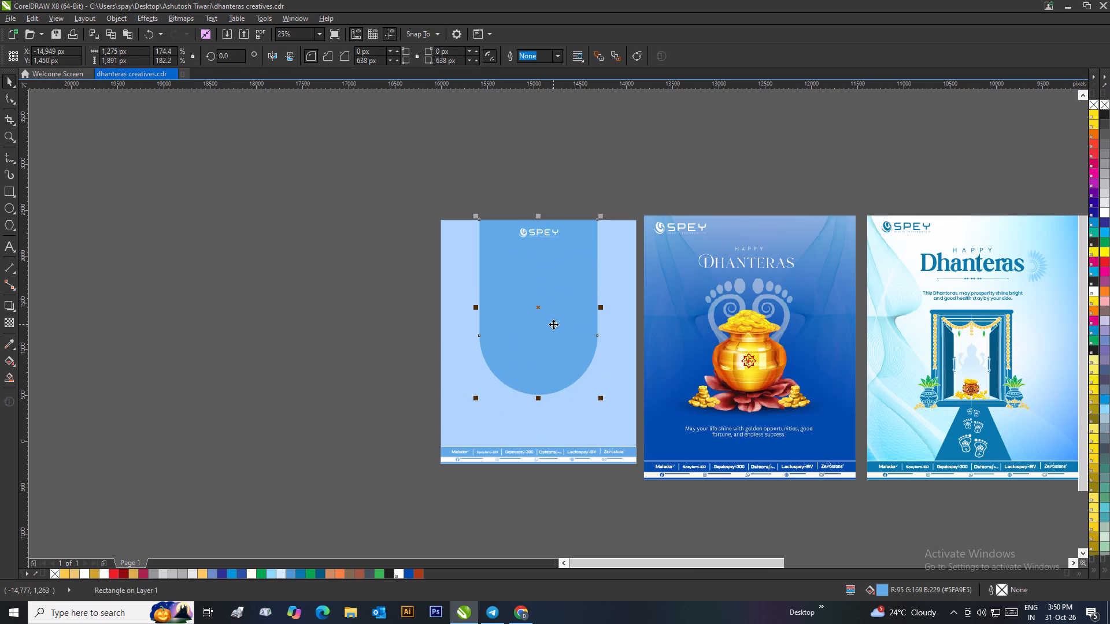
double_click(882, 586)
drag(580, 193, 739, 192)
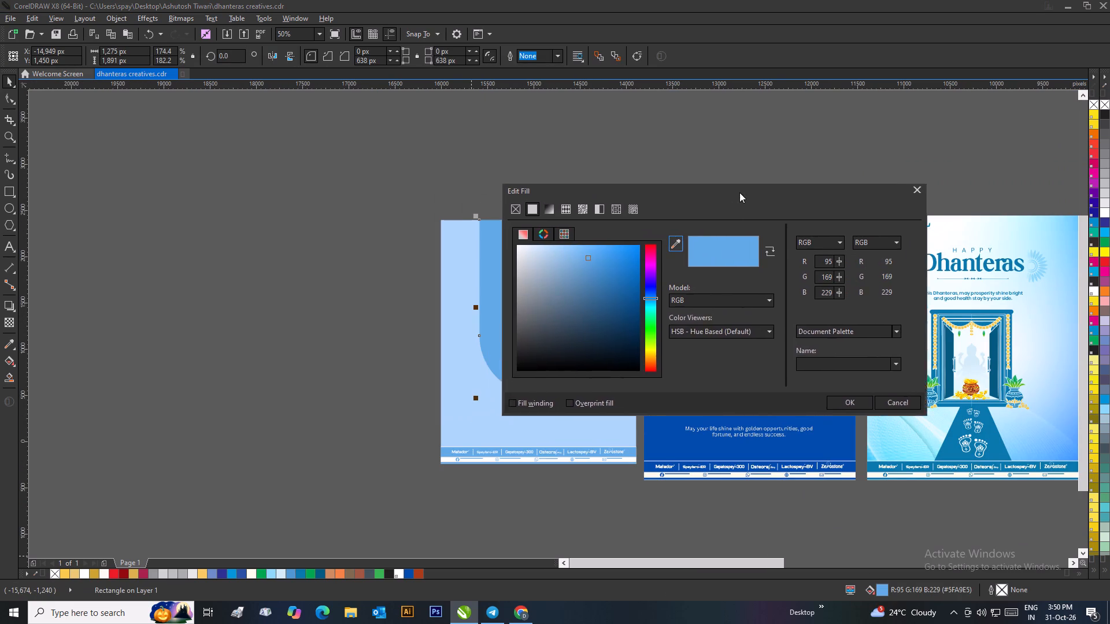
drag(739, 192, 830, 180)
click(685, 254)
click(683, 270)
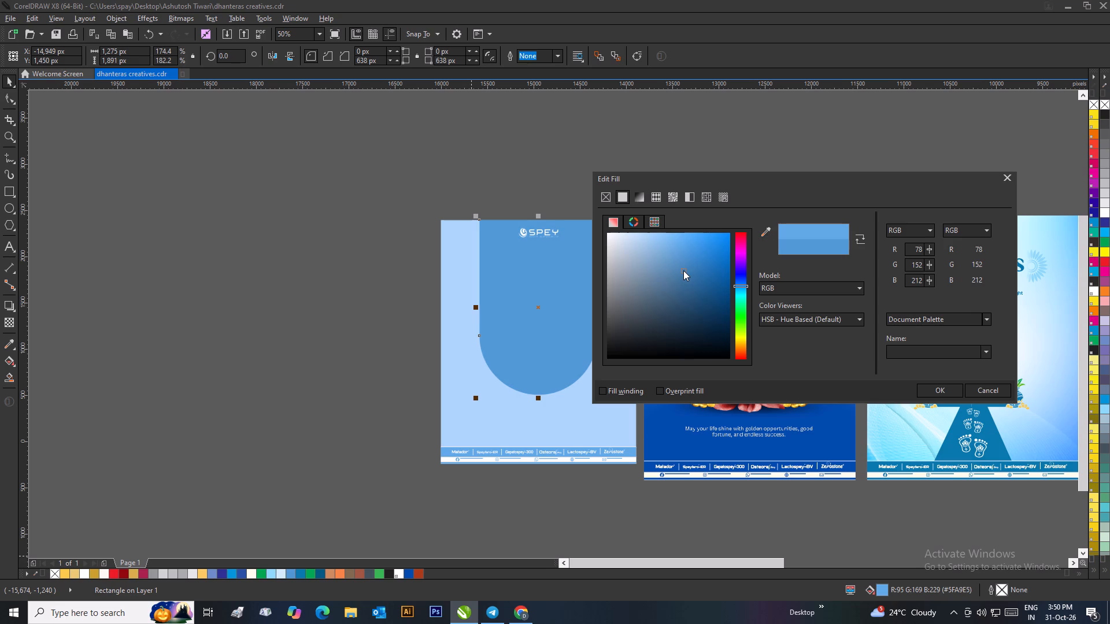
click(690, 269)
click(689, 259)
click(701, 269)
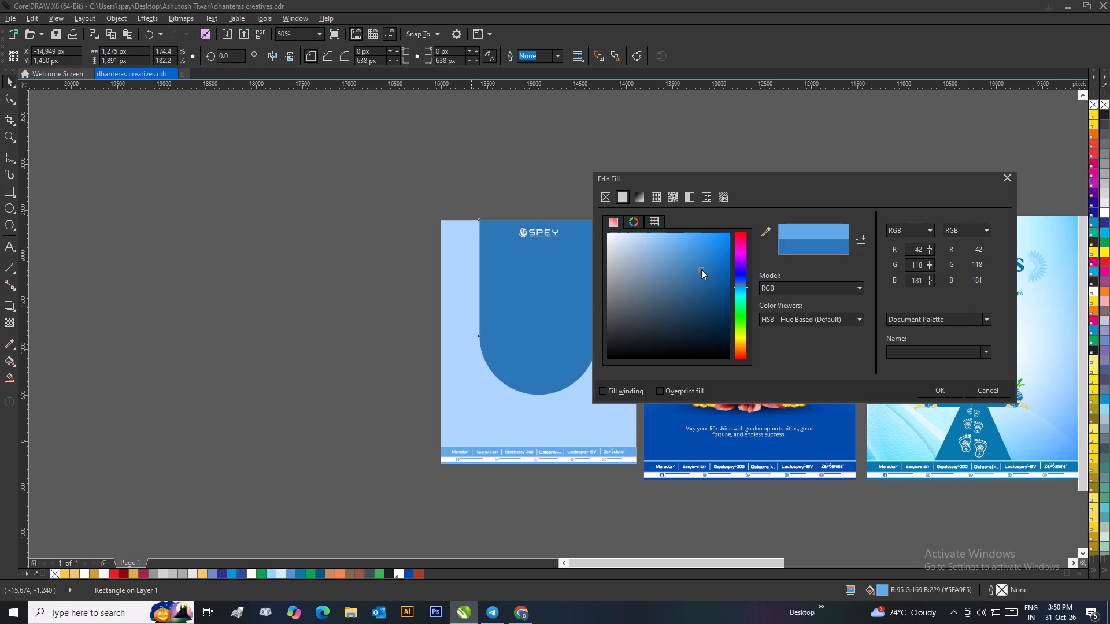
click(700, 265)
click(945, 388)
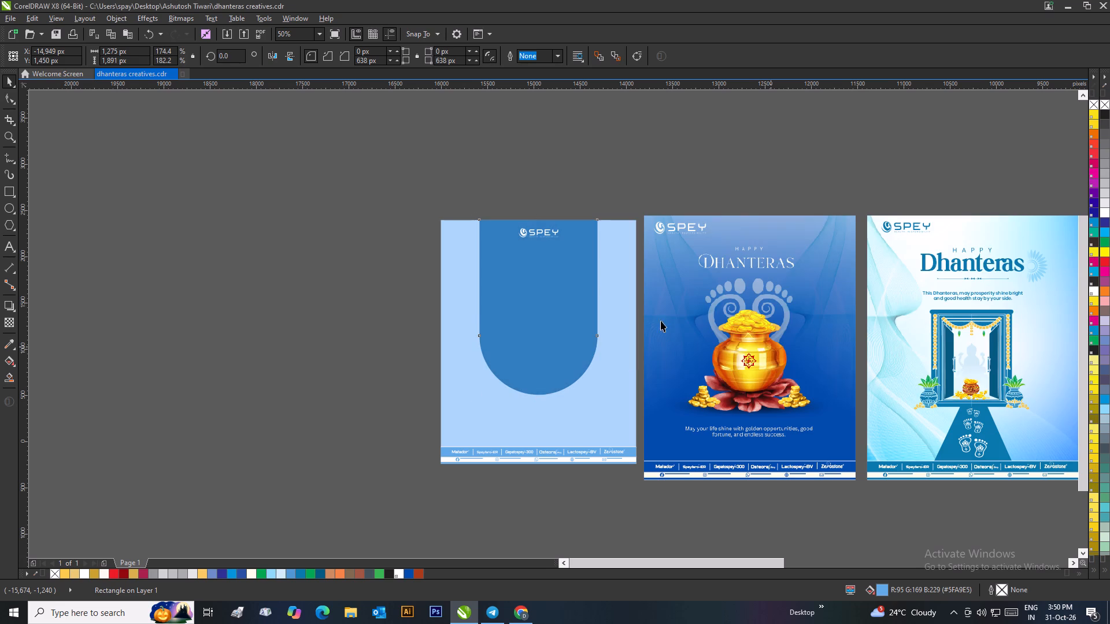
click(285, 283)
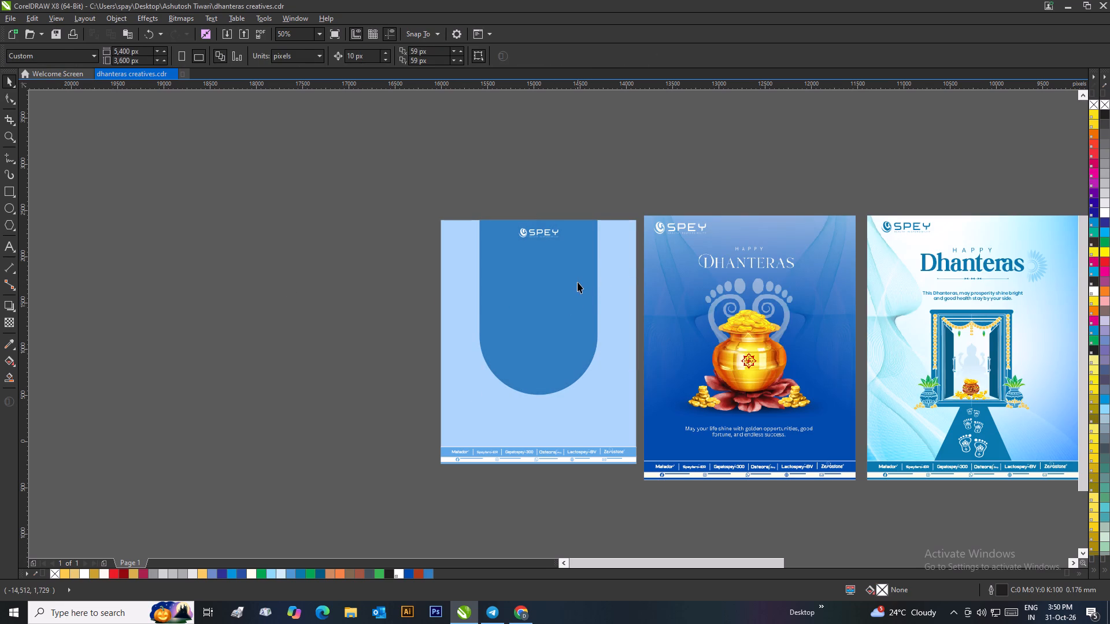
Add a drop shadow to the arch running straight down from its top edge to its bottom, with opacity 100.
click(578, 282)
click(4, 308)
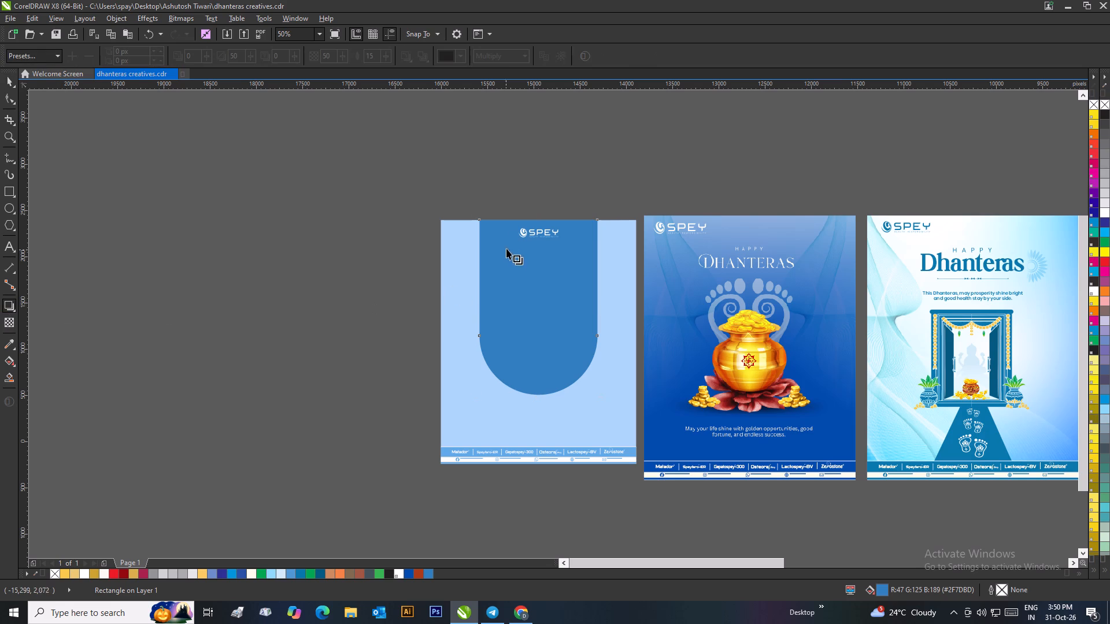
drag(538, 220, 535, 388)
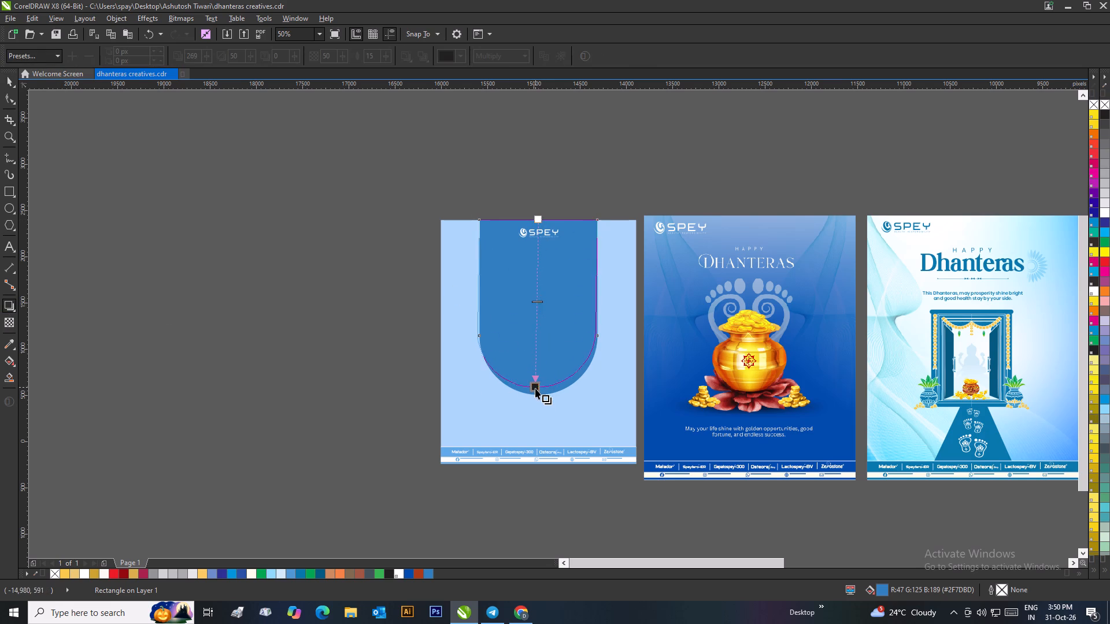
drag(535, 388, 538, 394)
drag(536, 304, 546, 377)
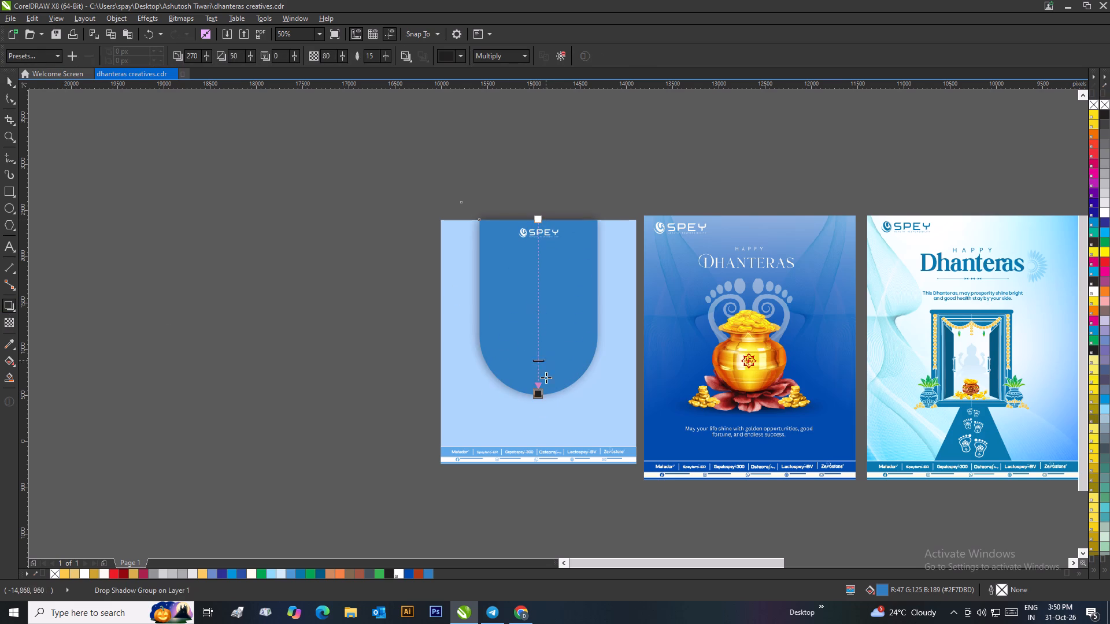
drag(546, 377, 546, 400)
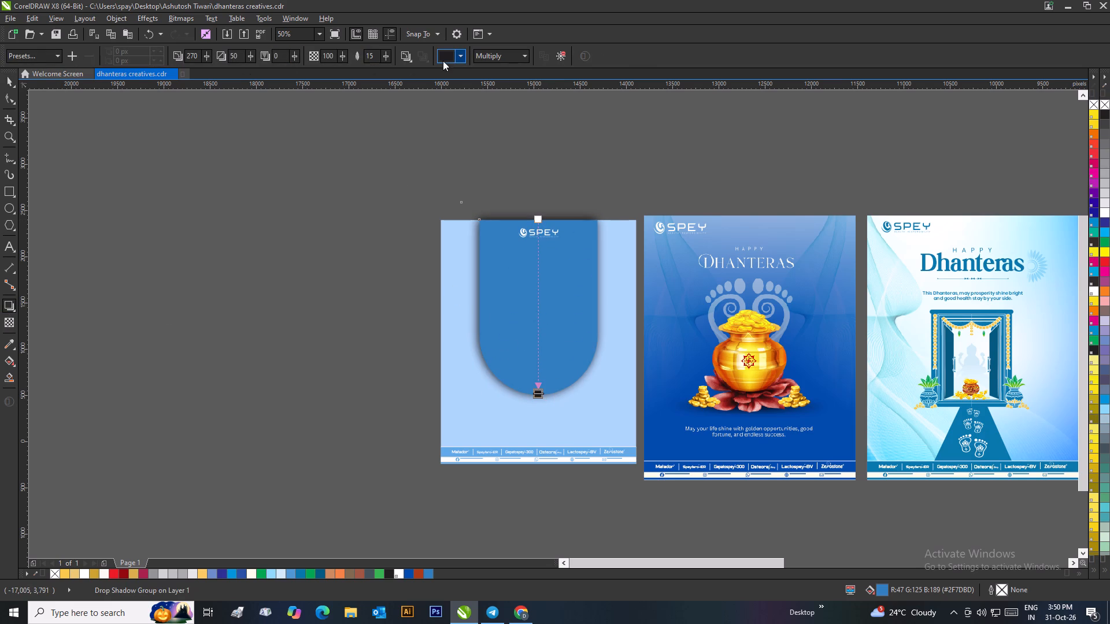
Turn the arch's shadow into a white glow using colour #F7F7F7 and the Add merge mode.
click(456, 57)
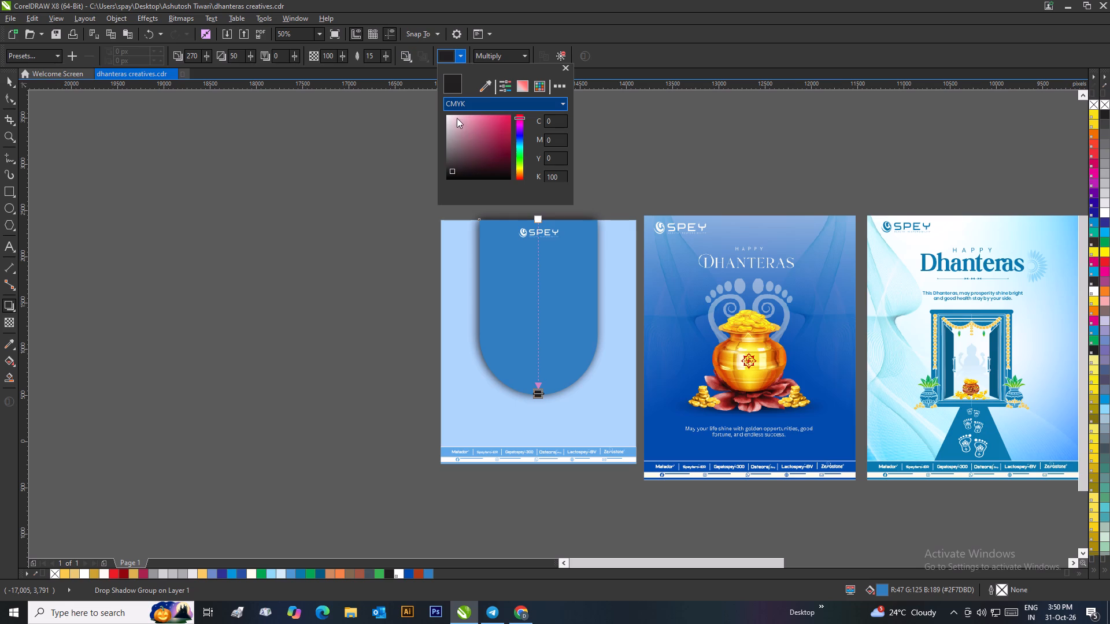
click(464, 105)
click(457, 129)
double_click(454, 120)
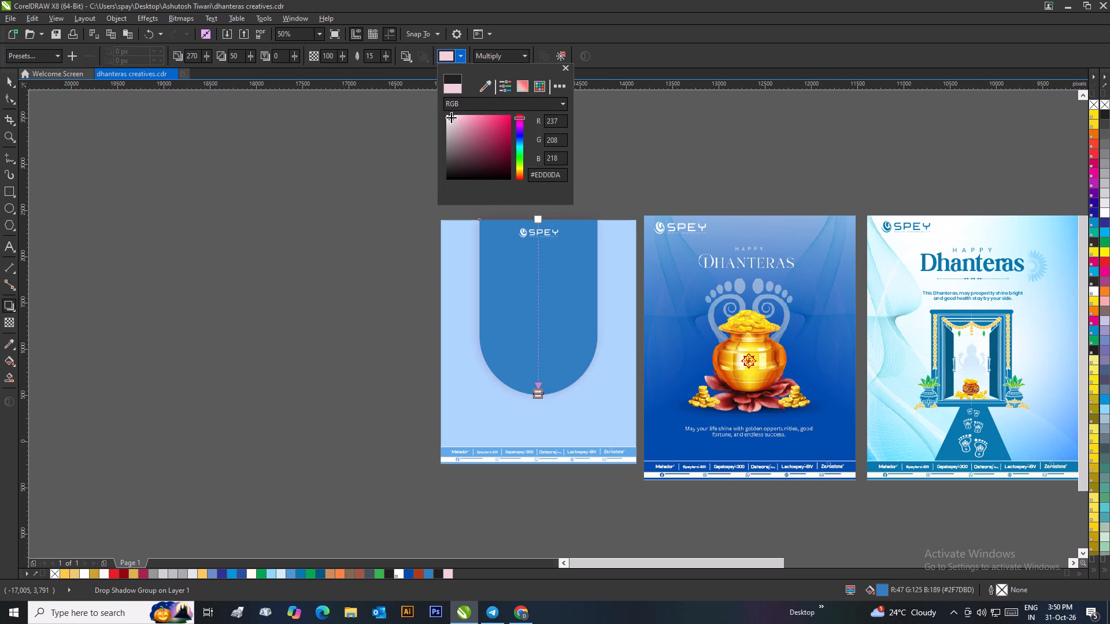
drag(451, 120, 446, 117)
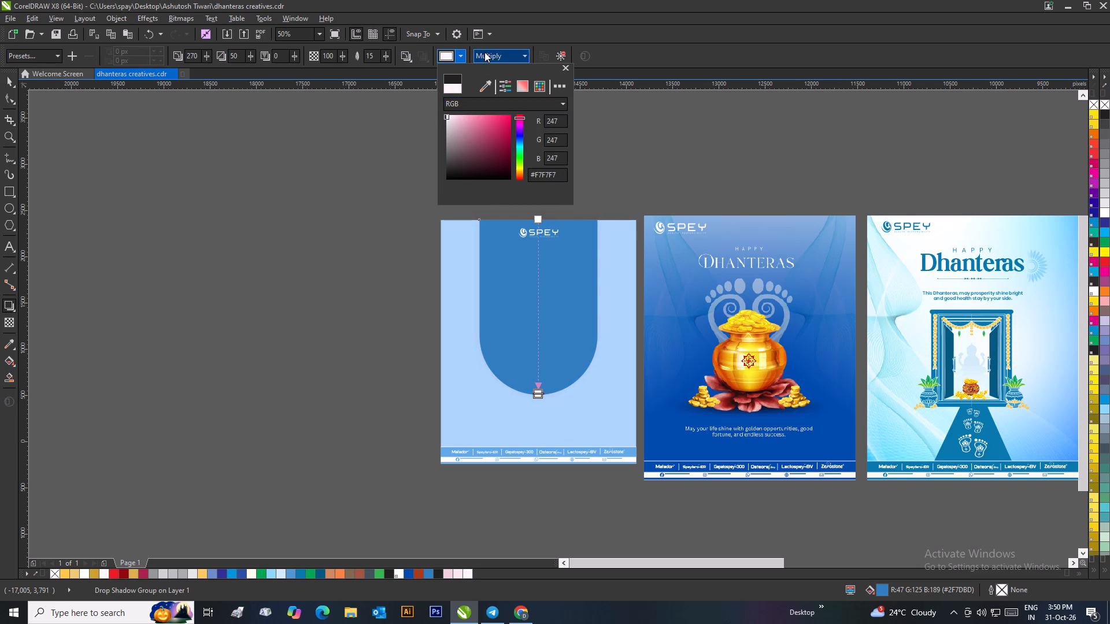
double_click(487, 51)
click(484, 81)
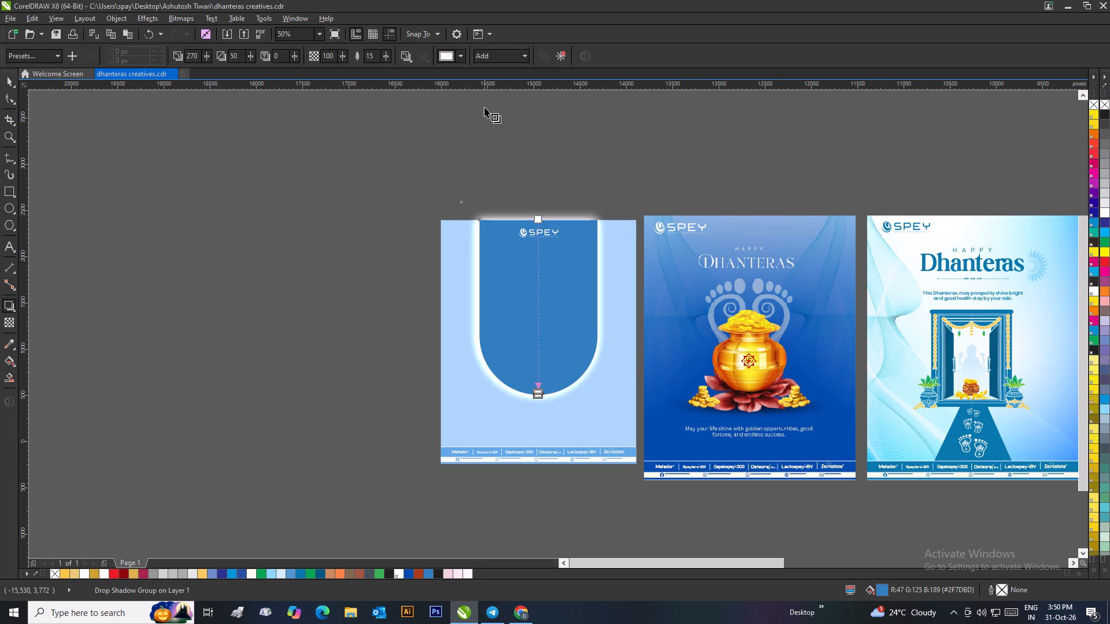
click(8, 81)
click(256, 121)
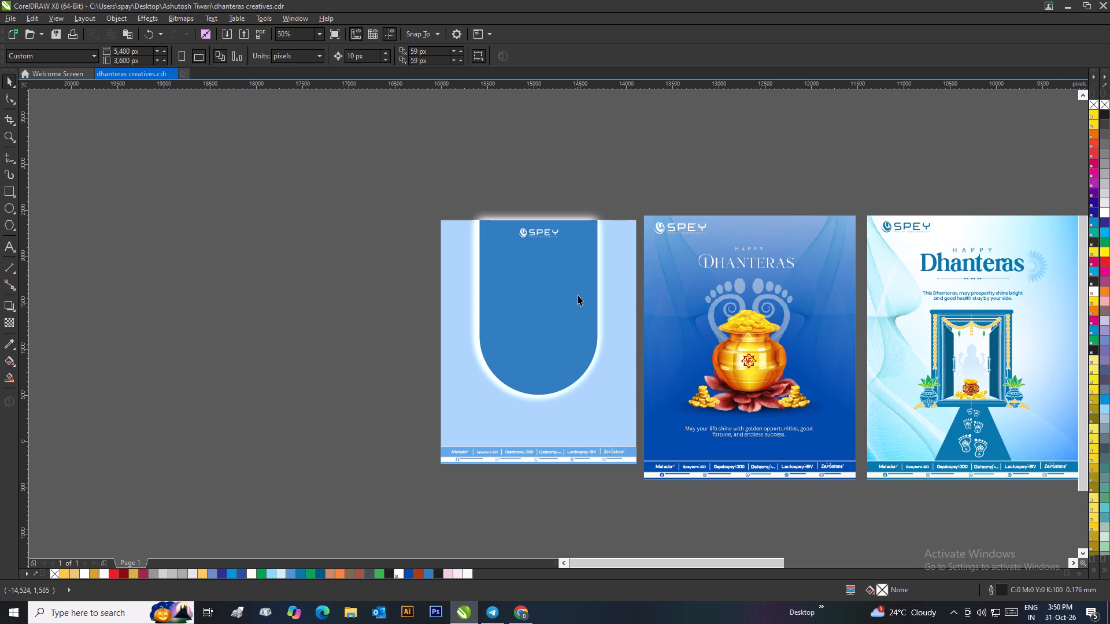
PowerClip the glowing arch inside the poster's light blue background rectangle.
right_click(578, 295)
click(606, 294)
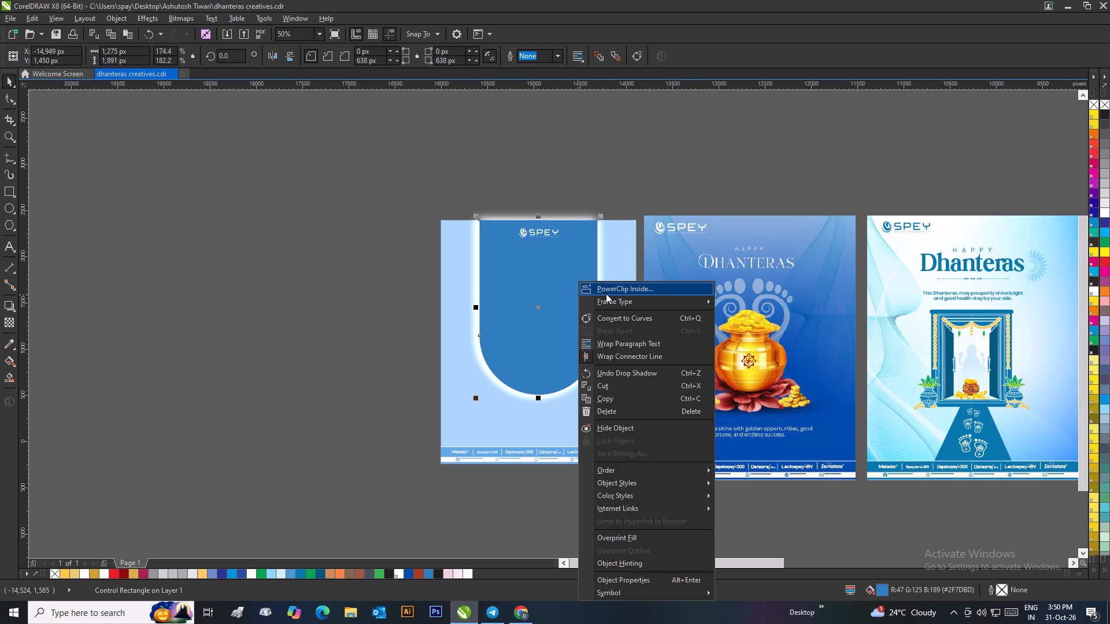
click(626, 289)
click(604, 203)
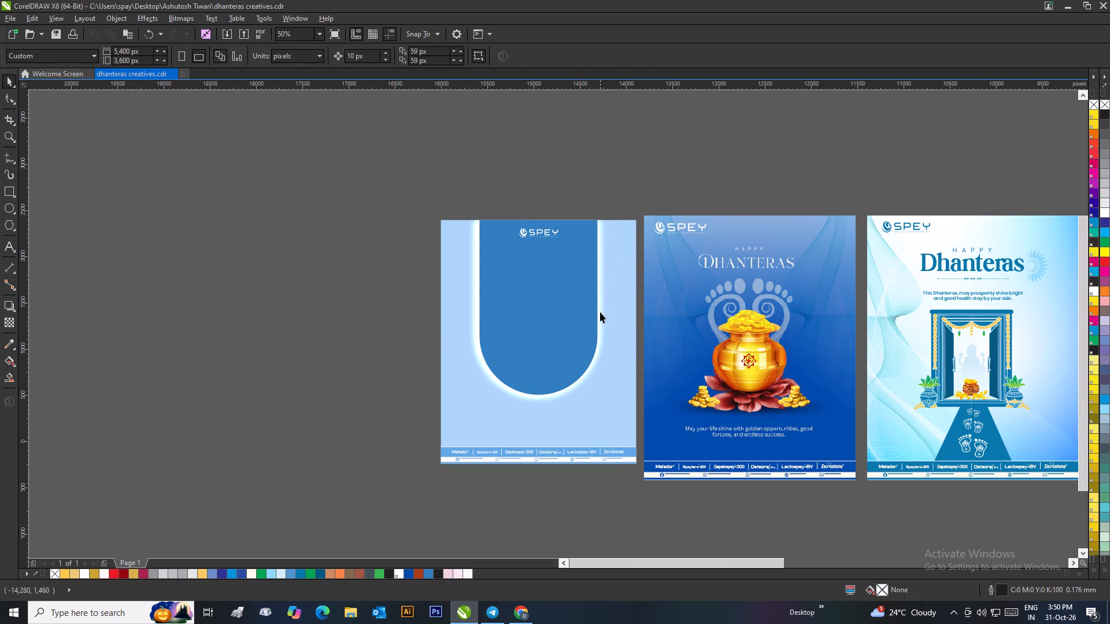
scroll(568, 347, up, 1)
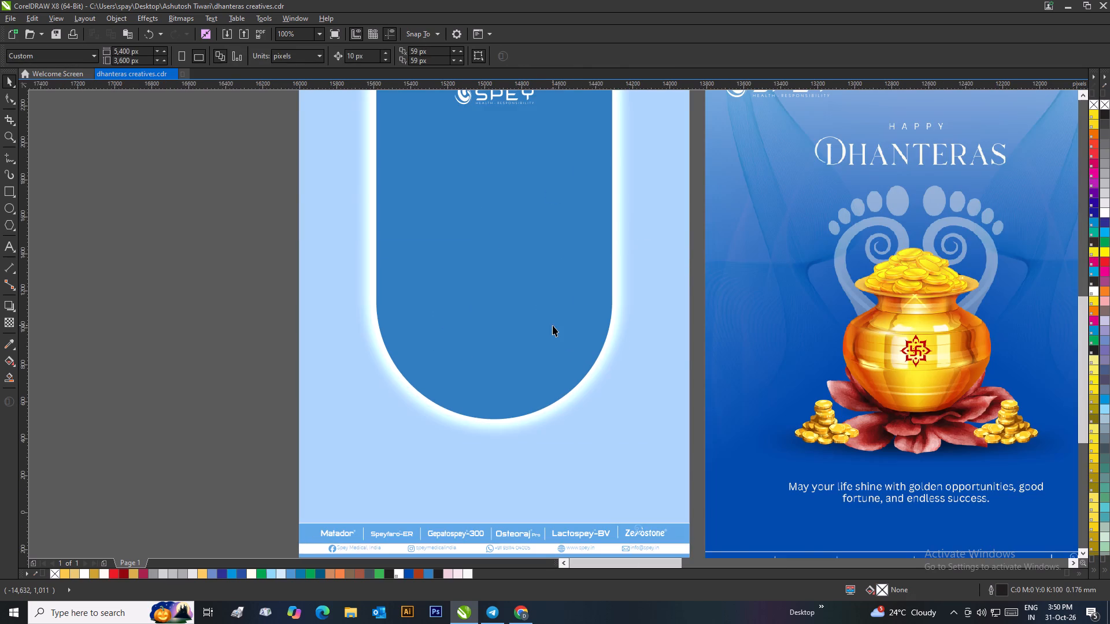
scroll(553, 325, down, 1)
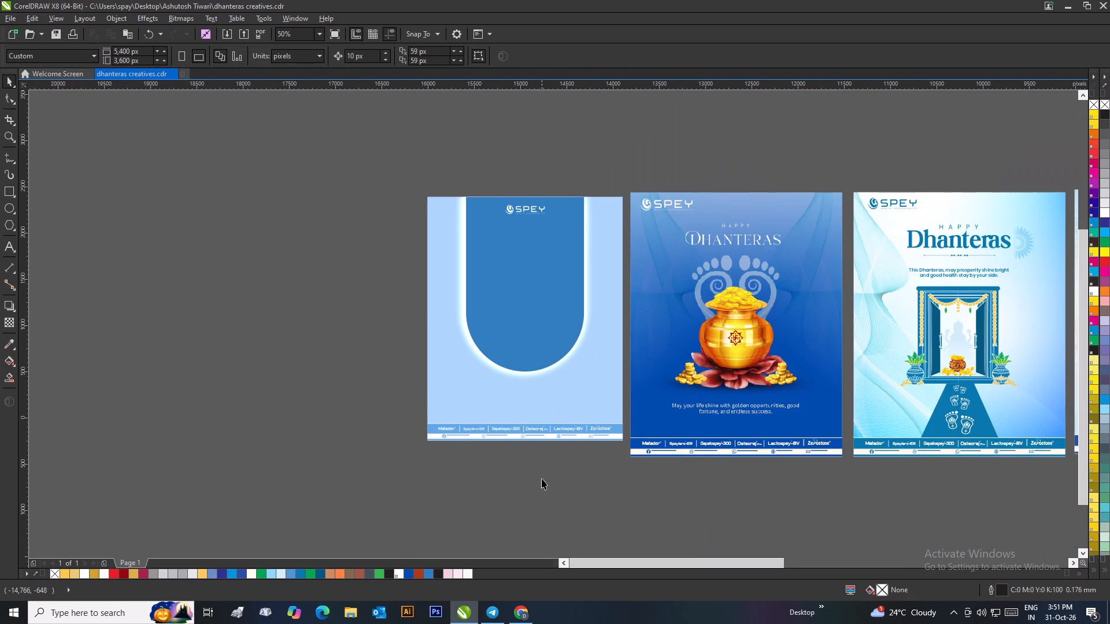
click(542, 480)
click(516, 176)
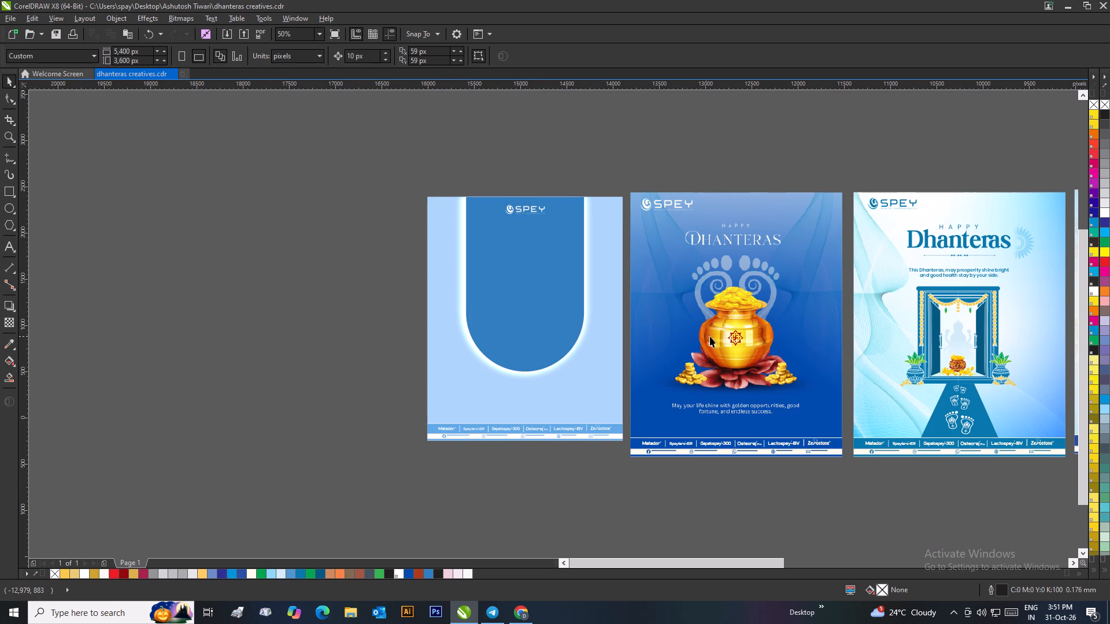
Copy the gold coin pot from the doorway Dhanteras poster and place the copy on the blue arch.
scroll(706, 333, down, 1)
scroll(682, 336, up, 3)
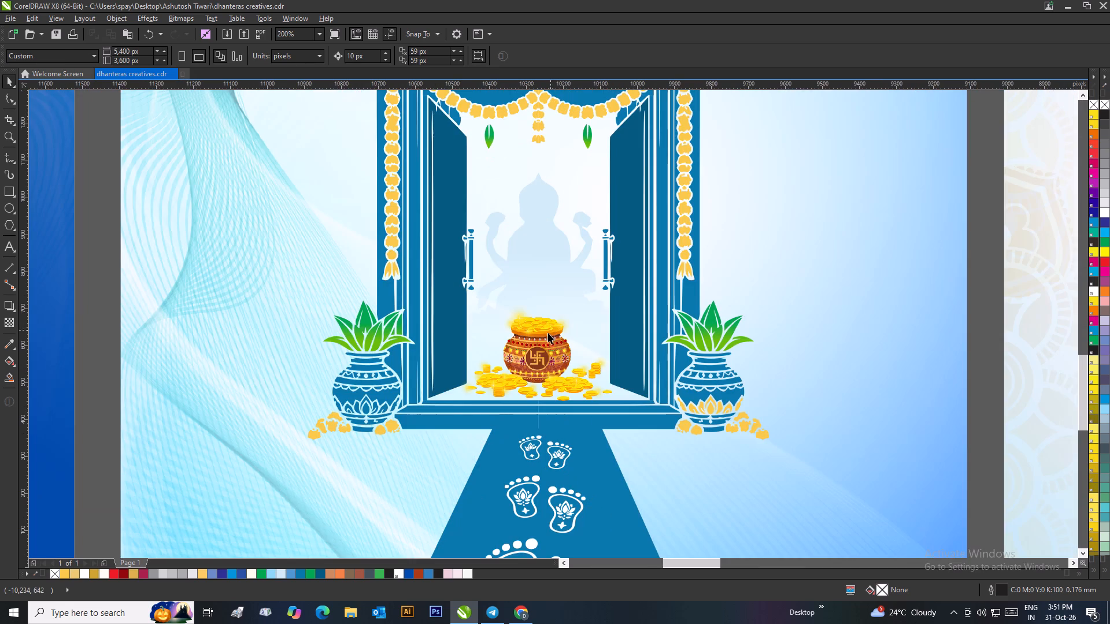
click(547, 333)
scroll(547, 333, down, 3)
drag(553, 324, 338, 319)
right_click(338, 319)
scroll(338, 318, up, 2)
drag(559, 332, 512, 236)
Enlarge the copied coin pot to about 1125 by 715 px and position it in the arch's lower part.
drag(554, 273, 555, 273)
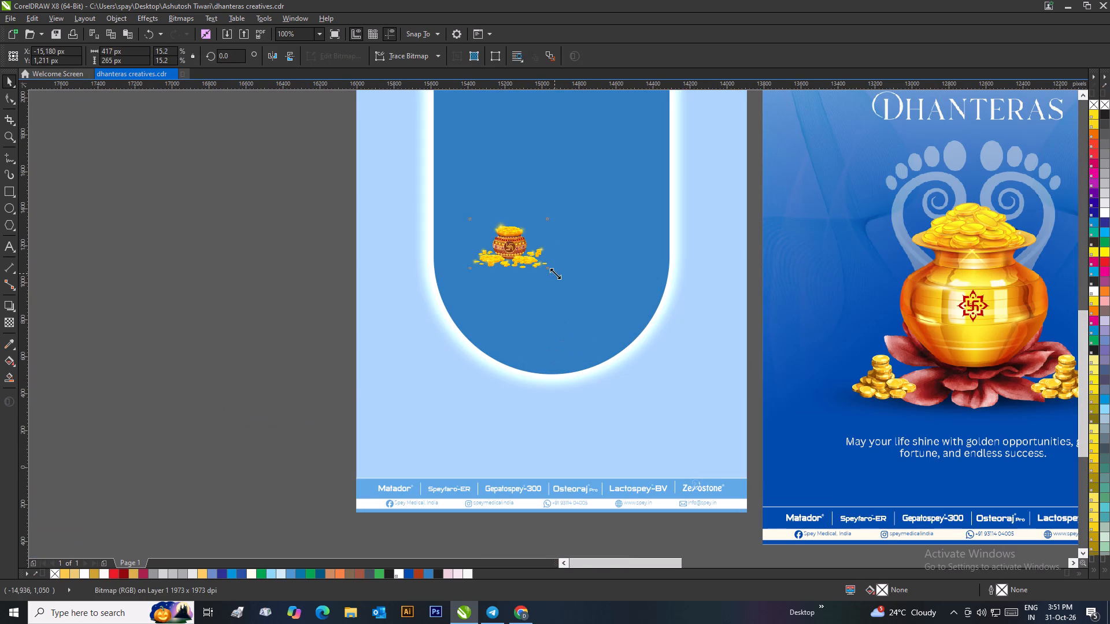
drag(555, 273, 660, 381)
drag(467, 341, 455, 354)
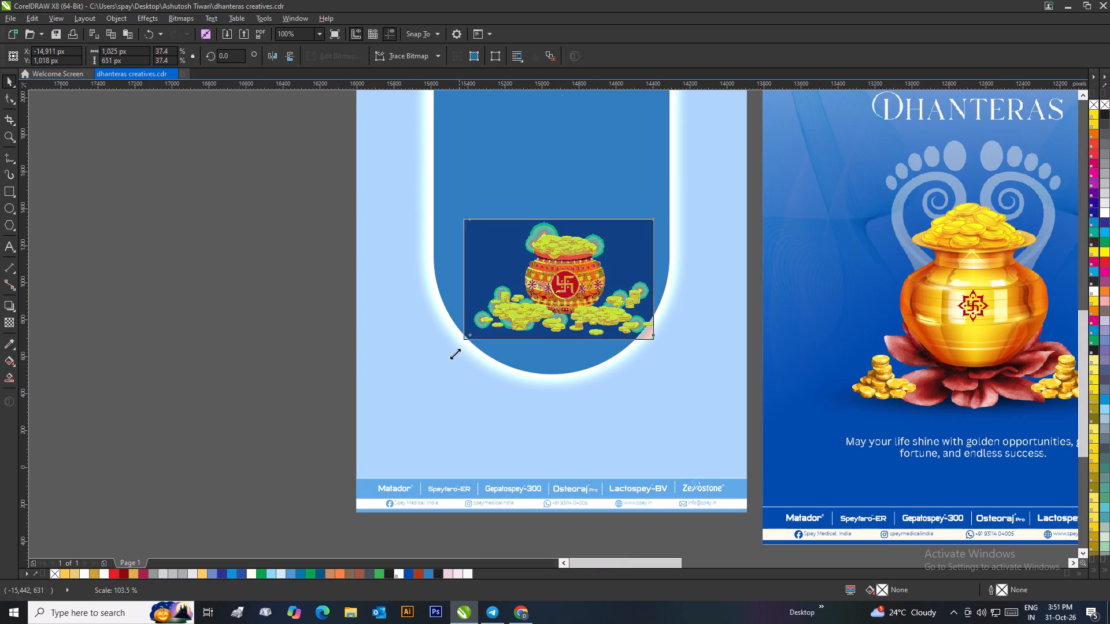
drag(455, 354, 442, 359)
drag(547, 294, 545, 273)
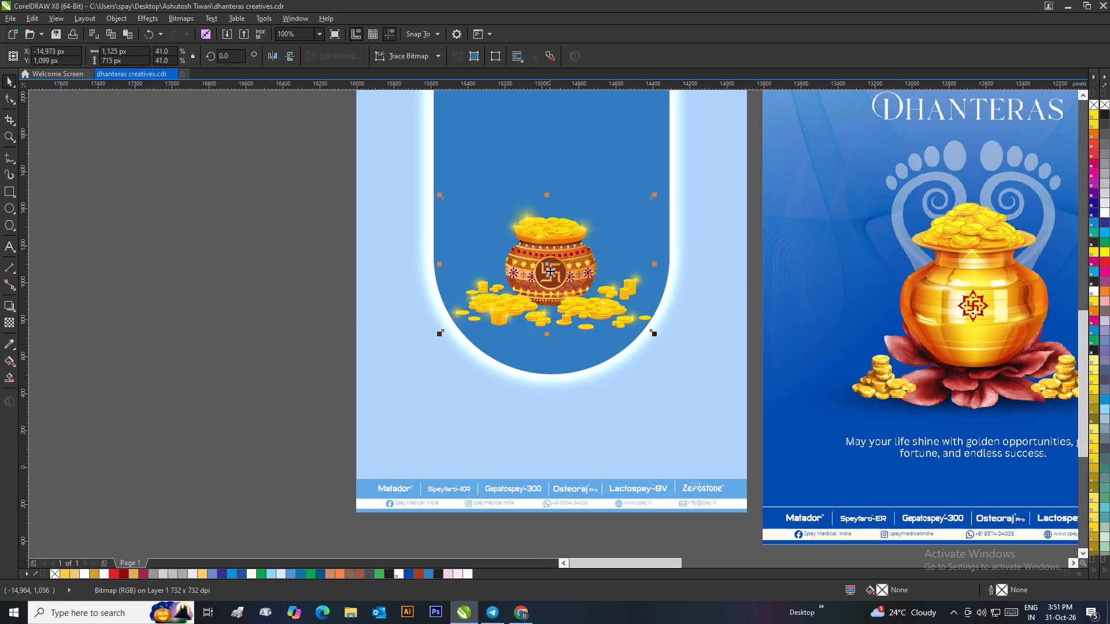
Delete the gold coin pot from the blue arch poster.
scroll(550, 273, down, 2)
scroll(553, 324, up, 1)
click(372, 332)
scroll(656, 336, down, 1)
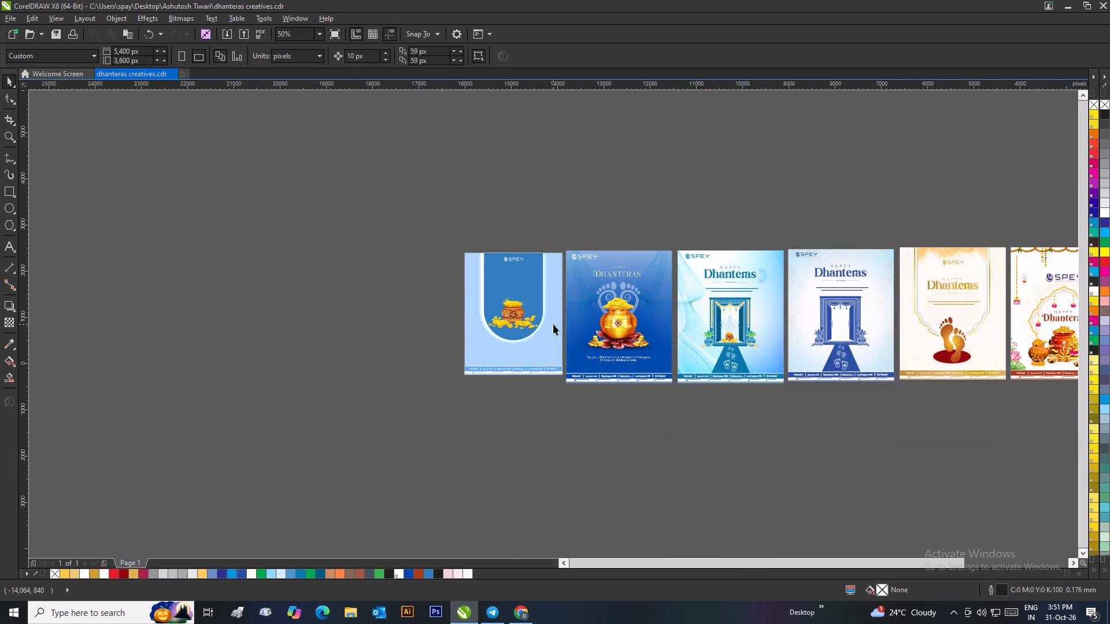
click(949, 337)
click(502, 320)
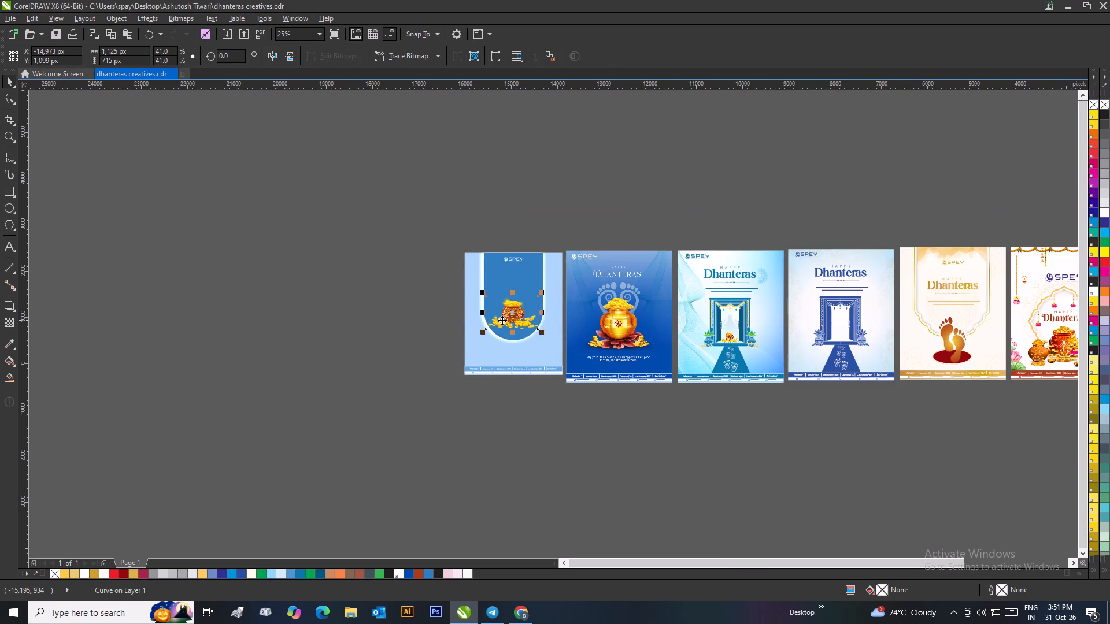
key(Delete)
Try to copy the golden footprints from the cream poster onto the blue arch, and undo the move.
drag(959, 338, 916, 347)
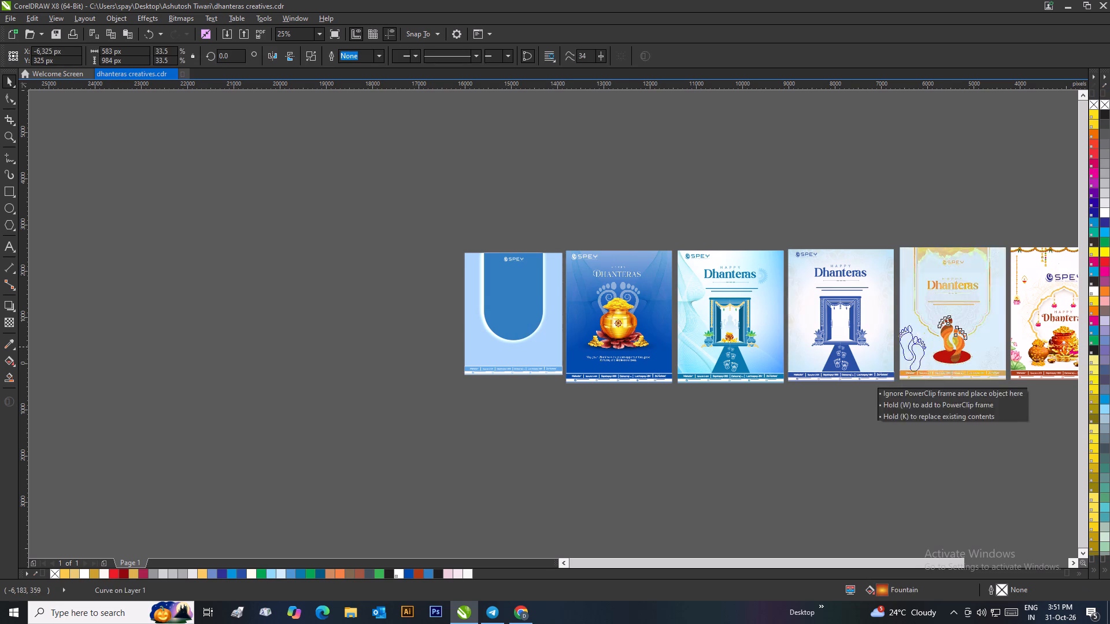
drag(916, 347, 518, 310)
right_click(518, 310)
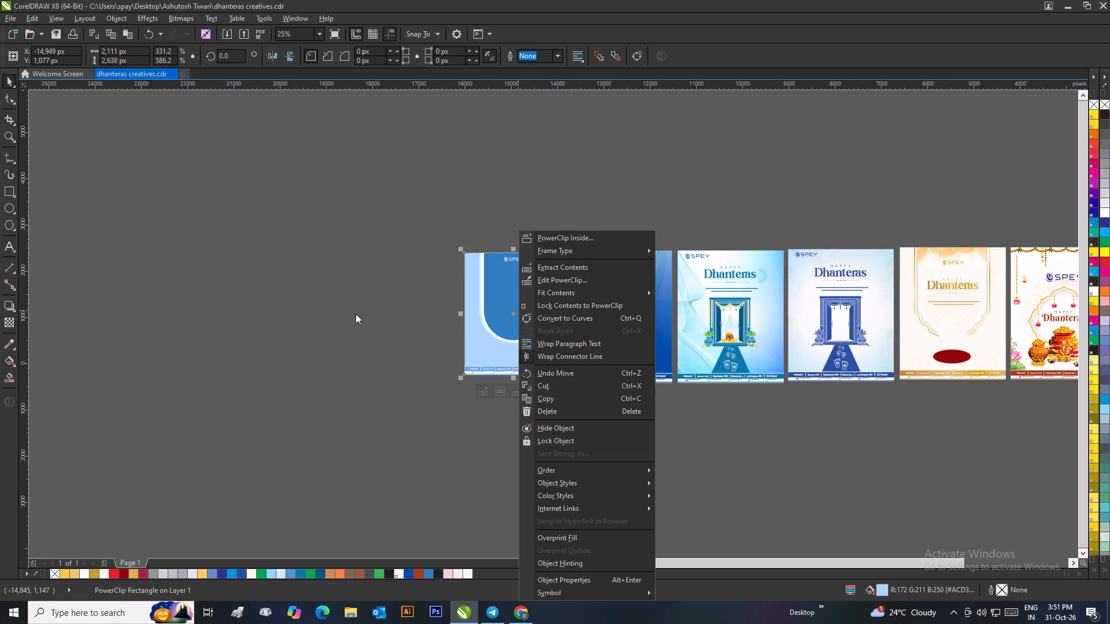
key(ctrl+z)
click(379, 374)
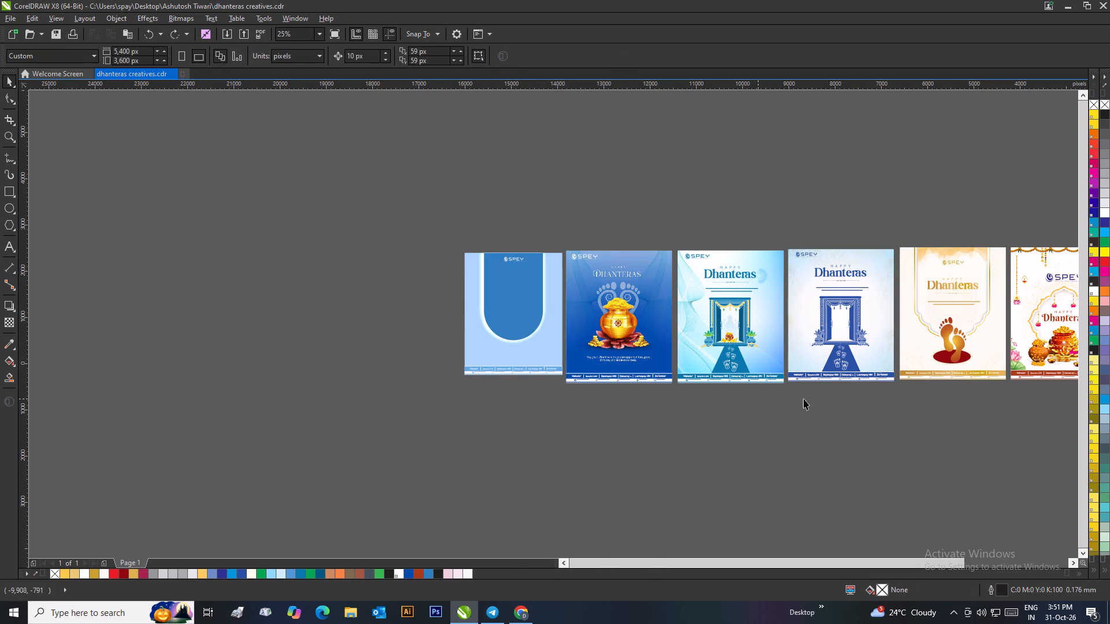
Copy the cream poster's golden footprints into the blue arch's lower part and scale the copy to about 467 by 789 px.
drag(946, 343, 505, 322)
right_click(505, 322)
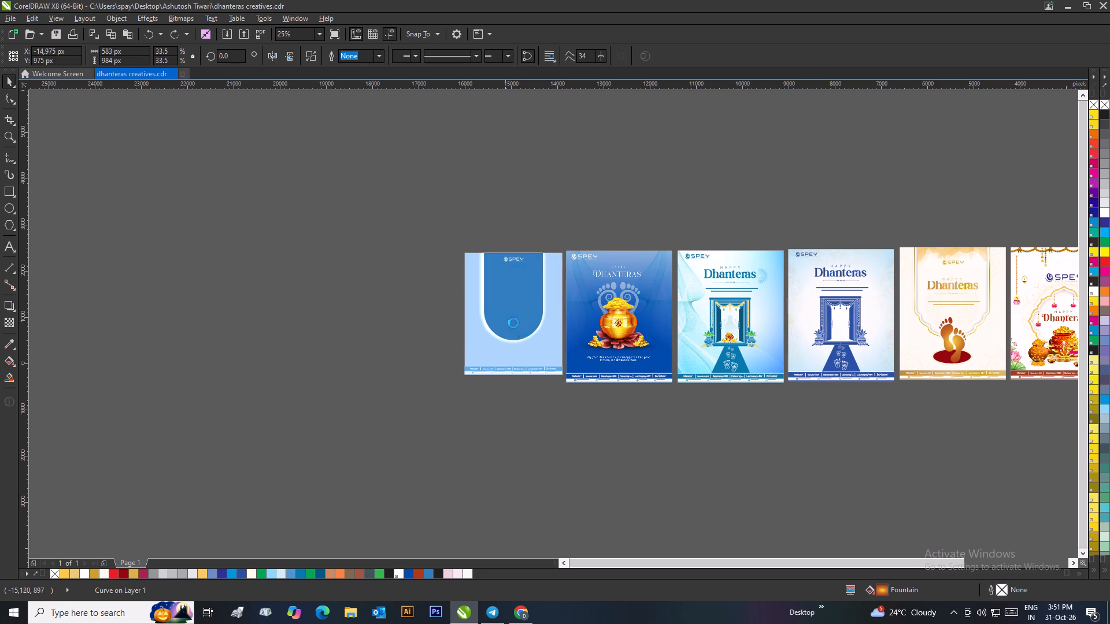
drag(528, 289, 527, 299)
scroll(516, 322, up, 1)
drag(550, 330, 553, 325)
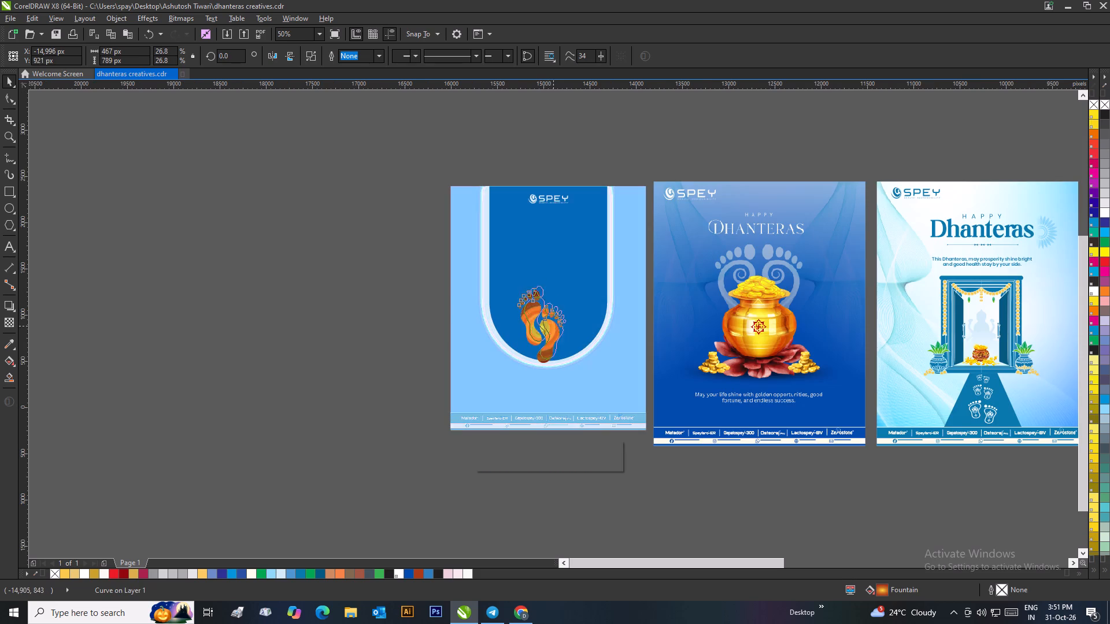
drag(553, 325, 558, 314)
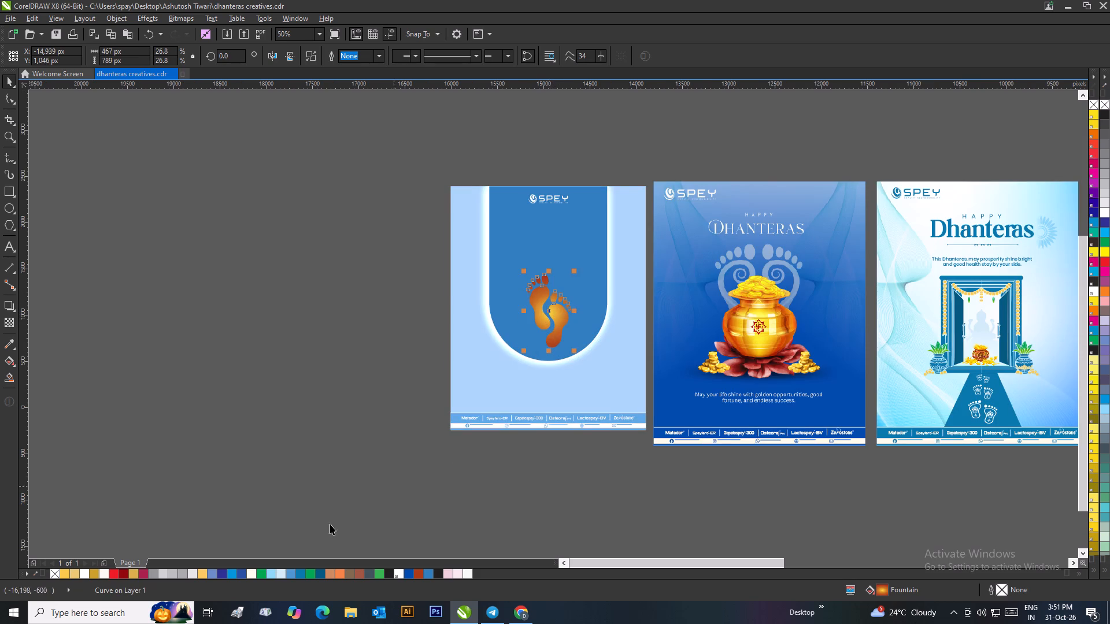
Fill the copied footprints with white and centre them horizontally in the arch's lower part.
click(85, 571)
drag(198, 469, 204, 465)
scroll(457, 410, down, 1)
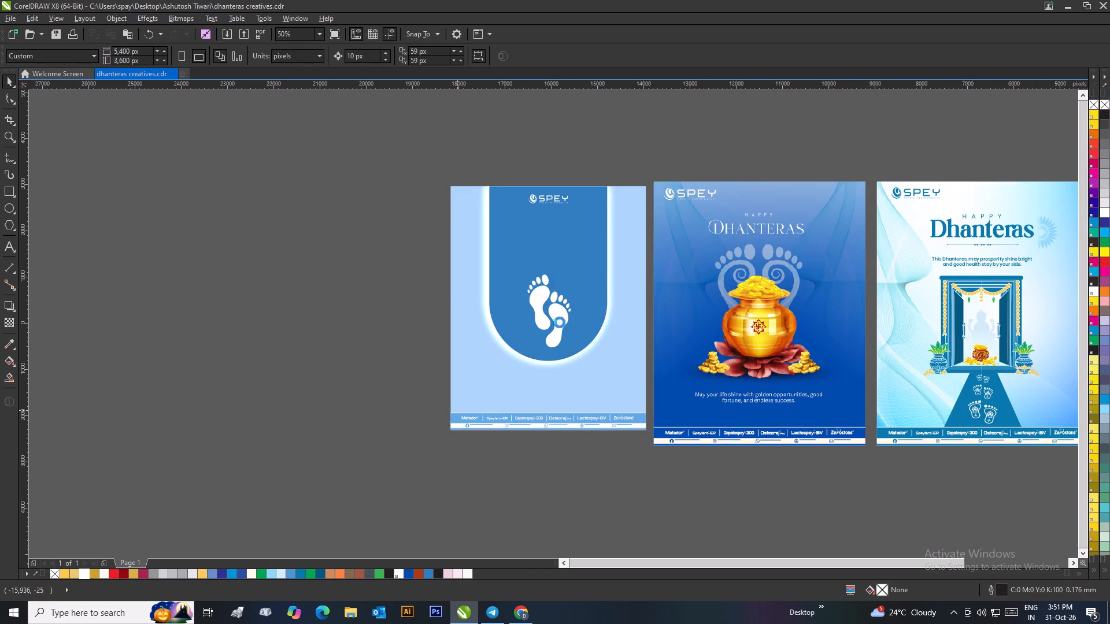
scroll(594, 279, up, 1)
click(573, 318)
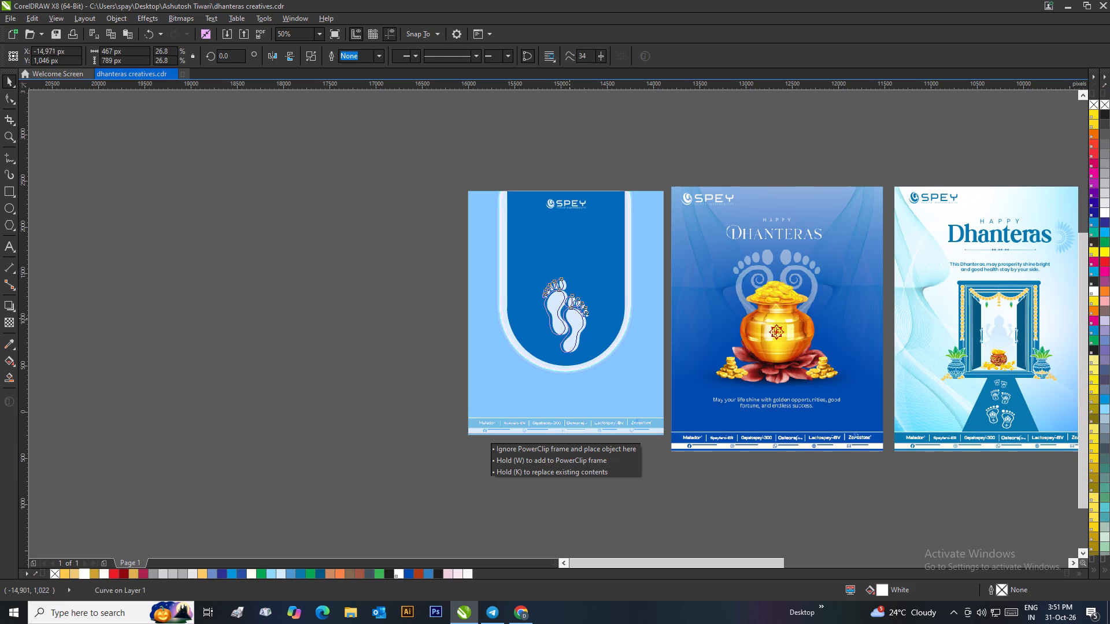
click(311, 322)
Look over the other Dhanteras posters for artwork to reuse with the footprints.
scroll(421, 329, down, 1)
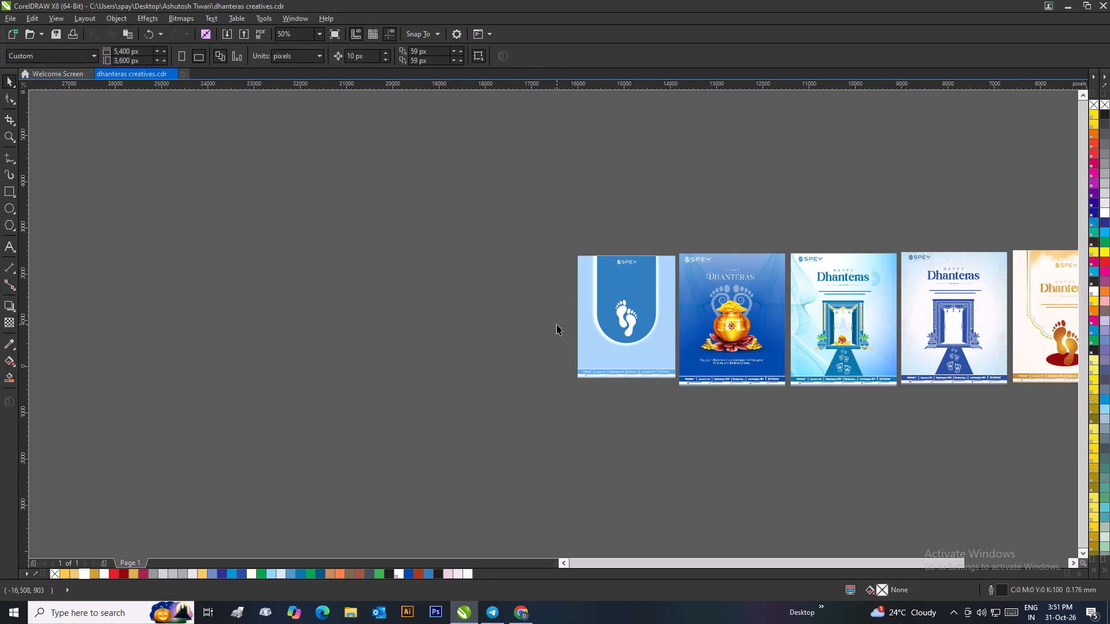
click(667, 229)
scroll(817, 272, up, 1)
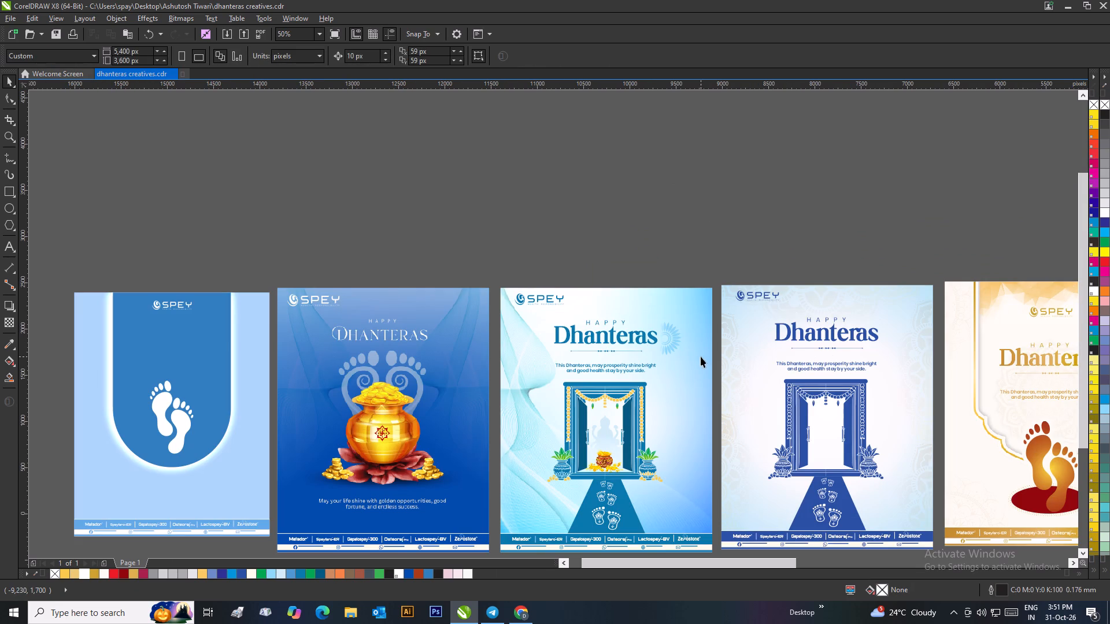
scroll(653, 425, down, 1)
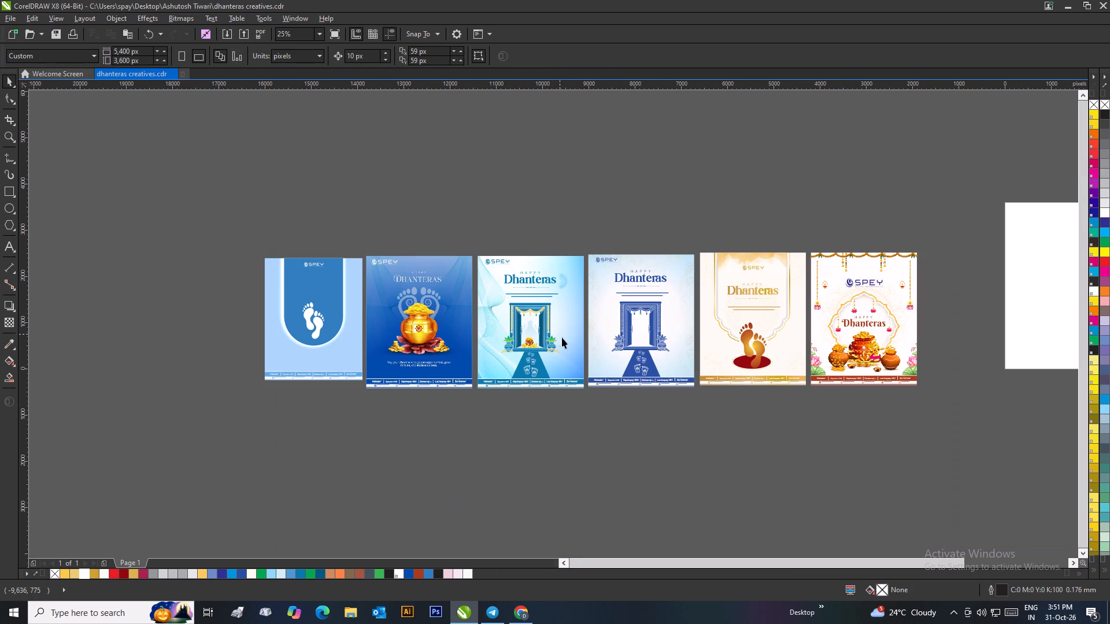
scroll(891, 358, up, 1)
click(498, 314)
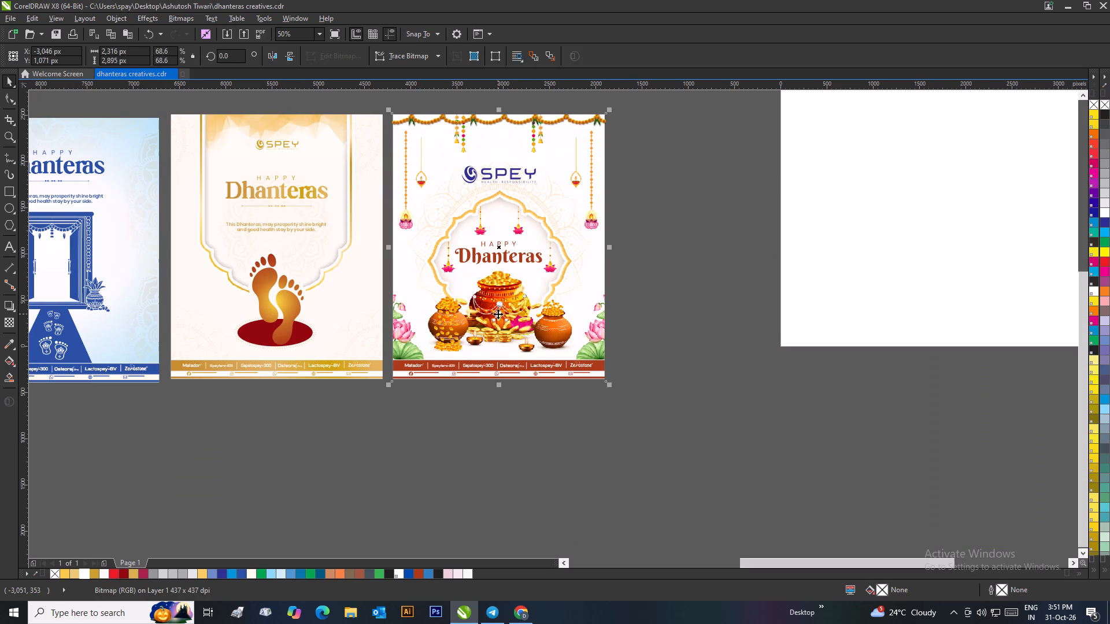
scroll(498, 314, down, 1)
click(612, 302)
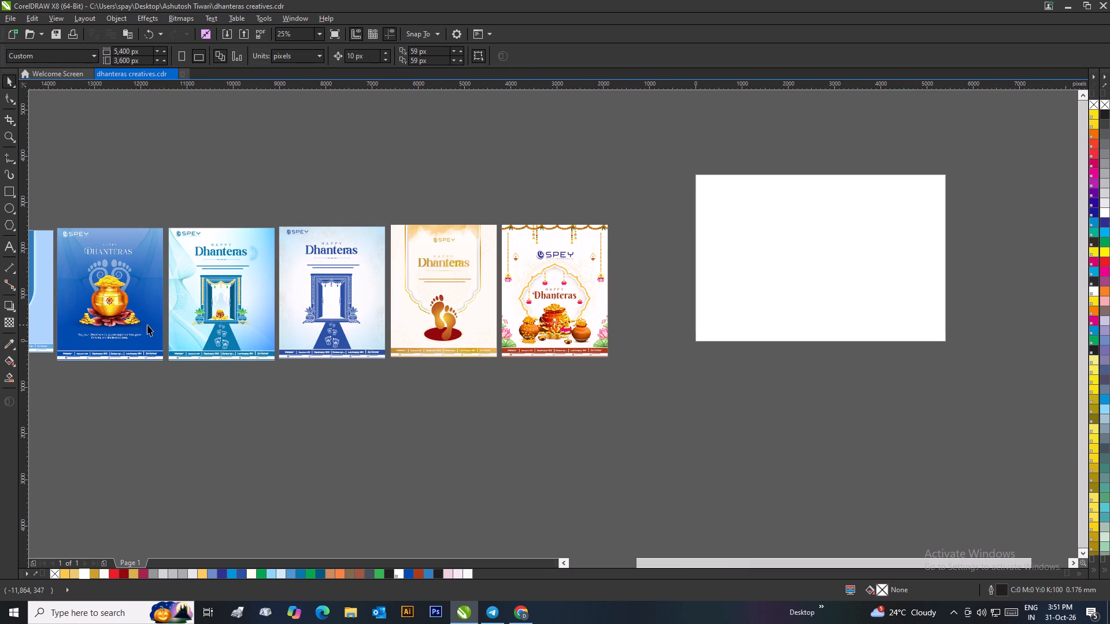
scroll(194, 310, down, 2)
scroll(537, 323, up, 2)
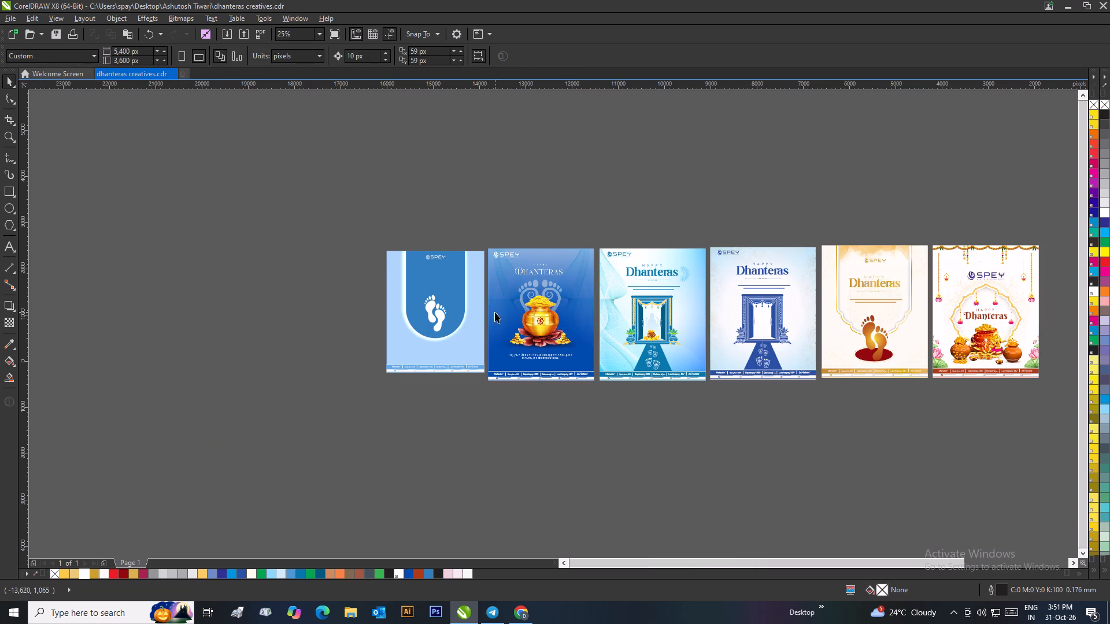
Copy the coin pot from the light blue doorway poster onto the arch and enlarge it to about 762 by 484 px.
drag(655, 334, 424, 304)
right_click(424, 304)
scroll(425, 304, up, 1)
drag(546, 330, 583, 311)
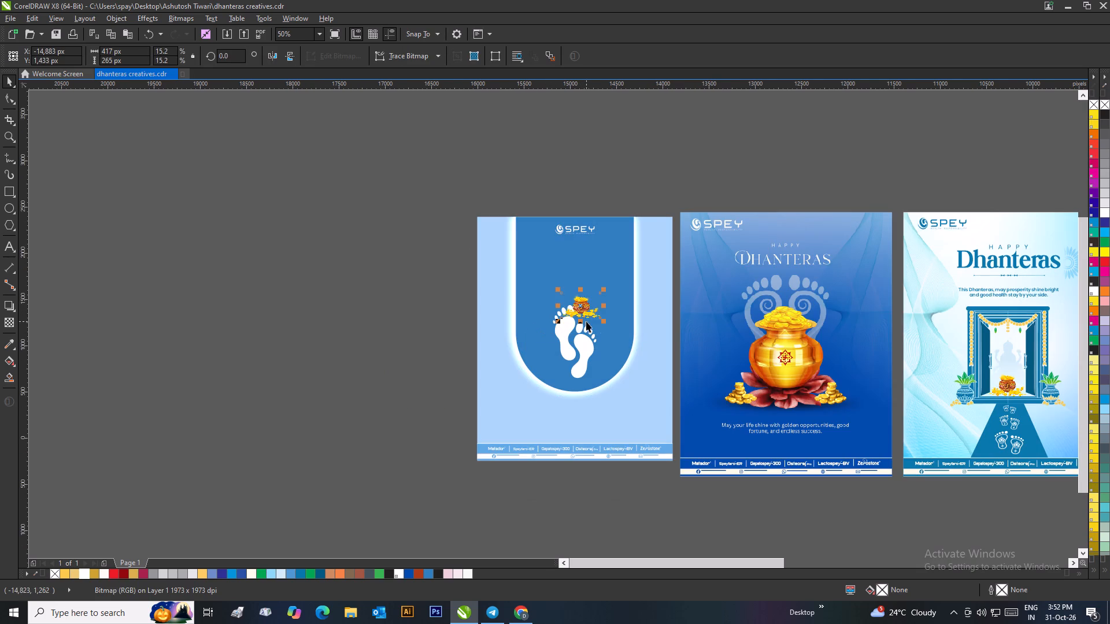
drag(602, 321, 634, 352)
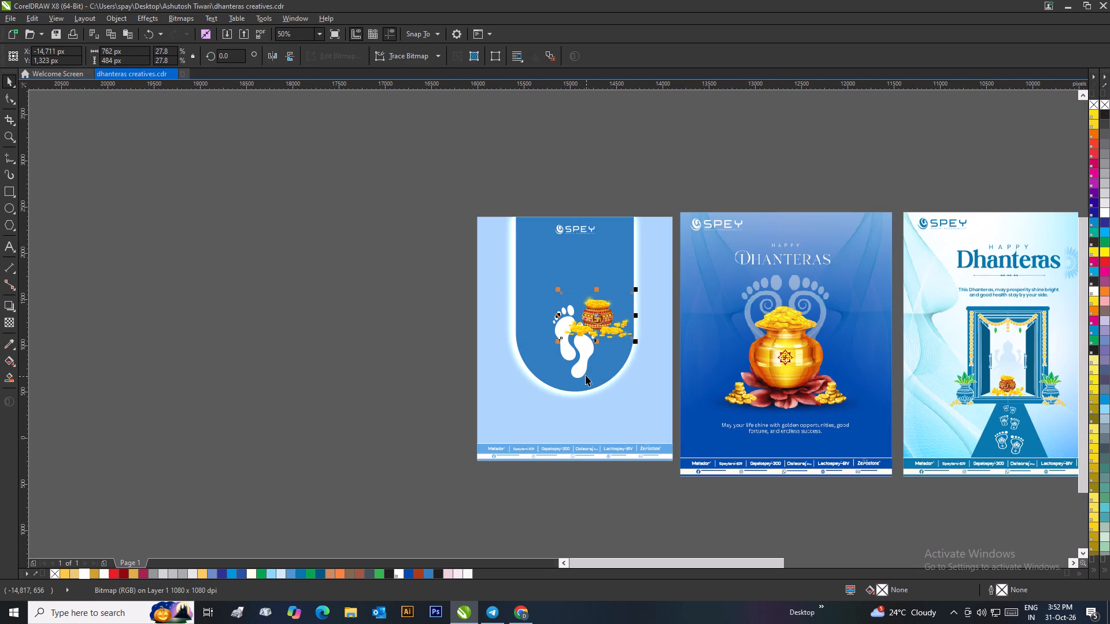
Resize the white footprints to about 381 by 643 px and move them into the upper part of the arch.
click(581, 363)
drag(602, 385, 576, 396)
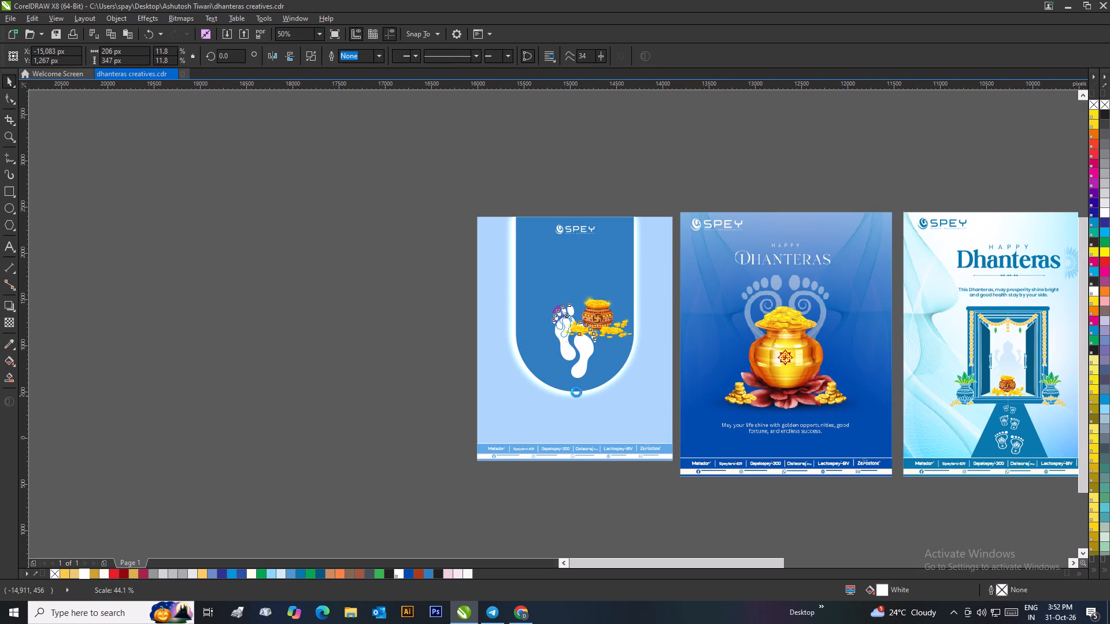
drag(562, 322, 569, 375)
drag(581, 391, 581, 391)
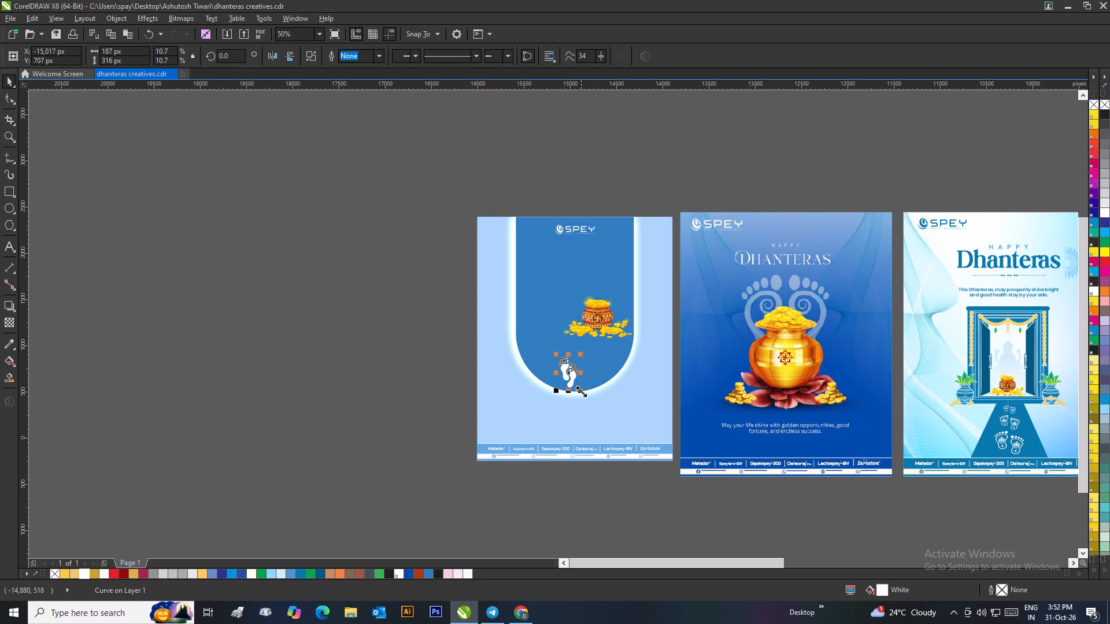
drag(581, 391, 599, 434)
drag(589, 396, 656, 366)
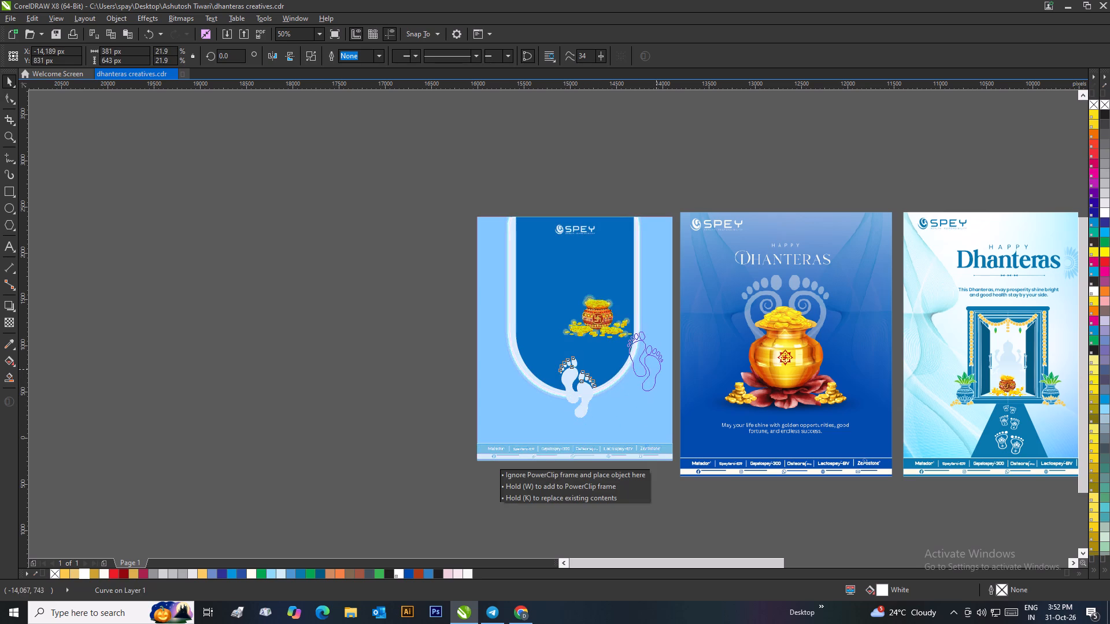
drag(656, 366, 552, 278)
click(449, 283)
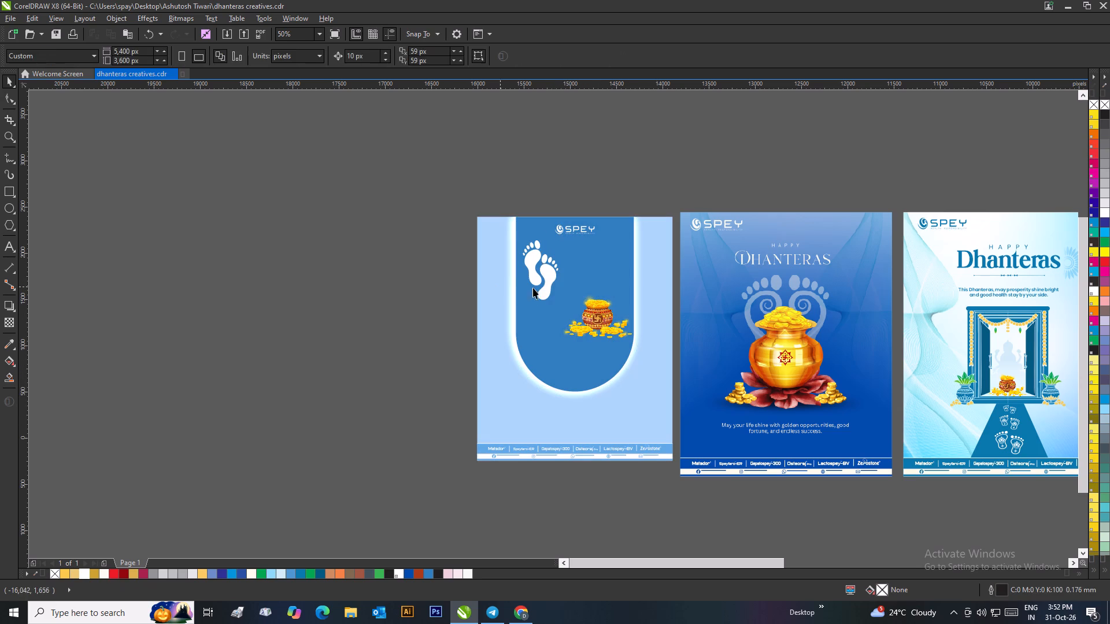
Flatten the white footprints to about 197 px high, keeping their width, and move them to the arch's lower part.
click(552, 269)
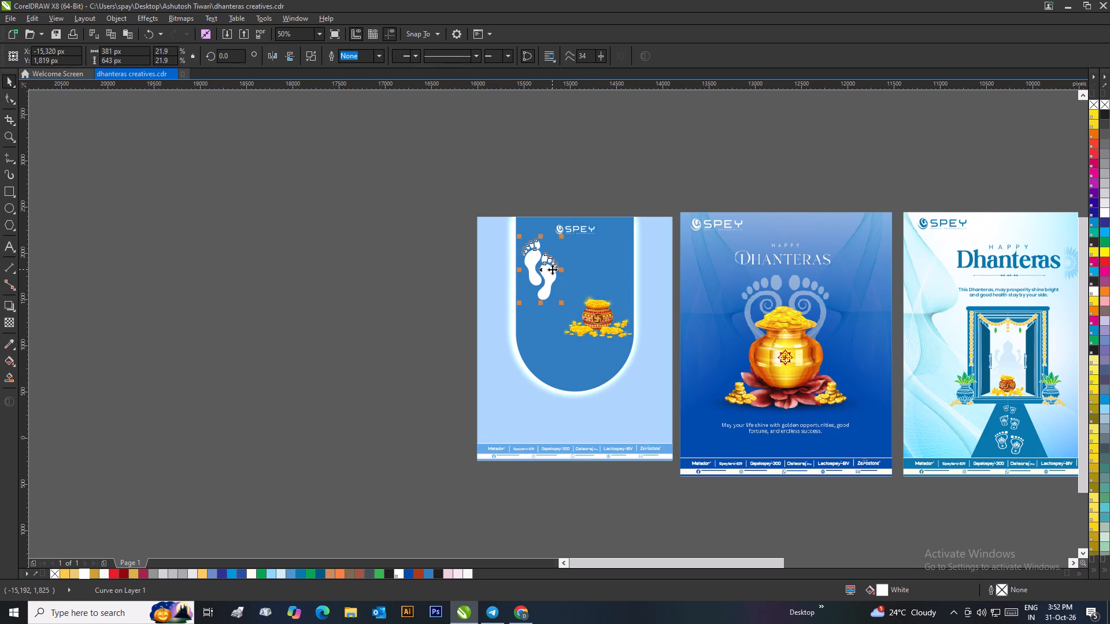
drag(539, 302, 543, 292)
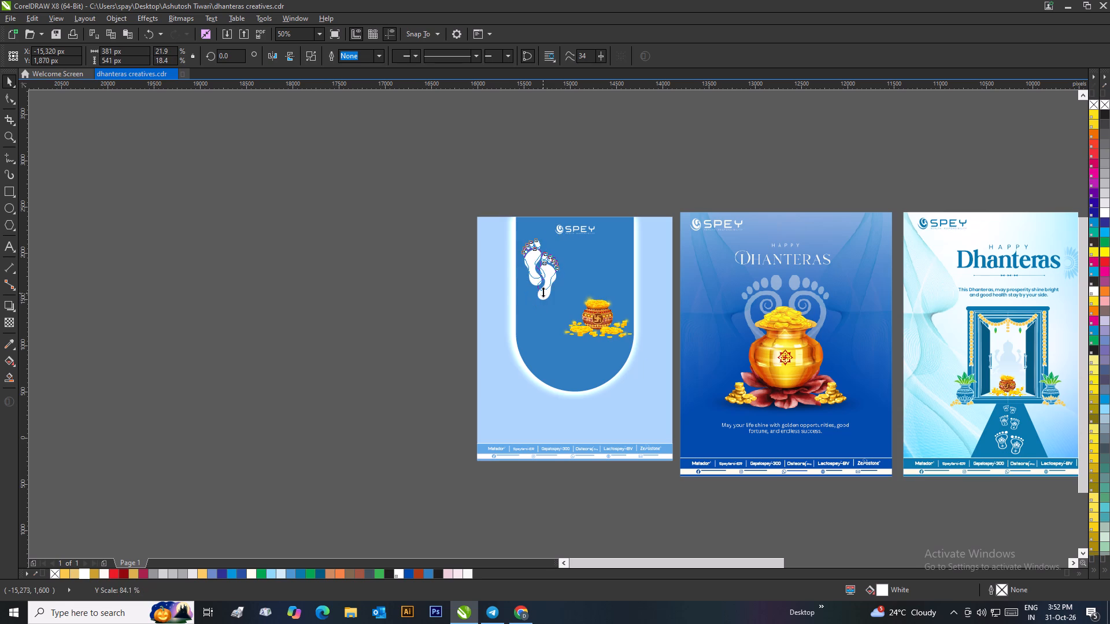
drag(543, 292, 547, 261)
click(558, 181)
drag(543, 251, 557, 274)
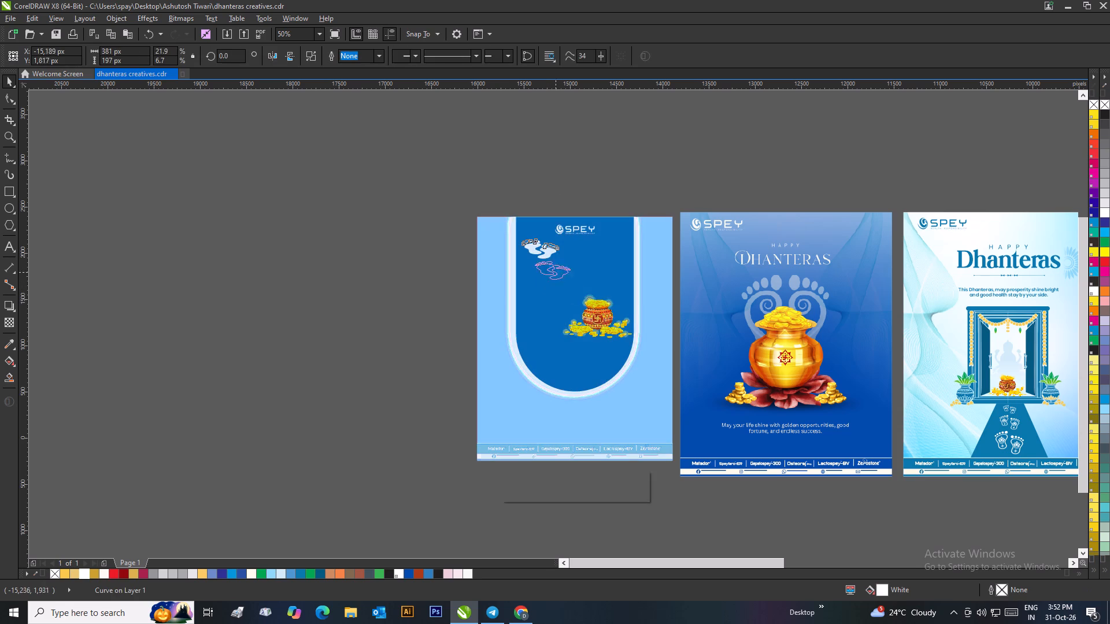
drag(557, 274, 576, 360)
Position the coin pot low in the arch with the flattened footprints just beneath it.
drag(598, 318, 571, 338)
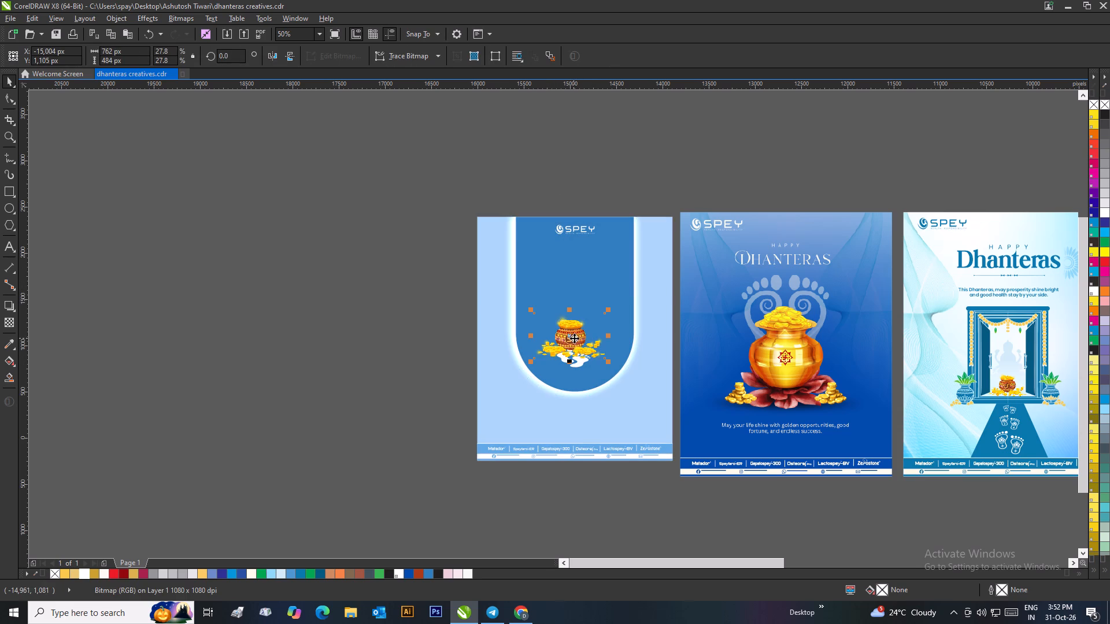
click(577, 367)
click(576, 370)
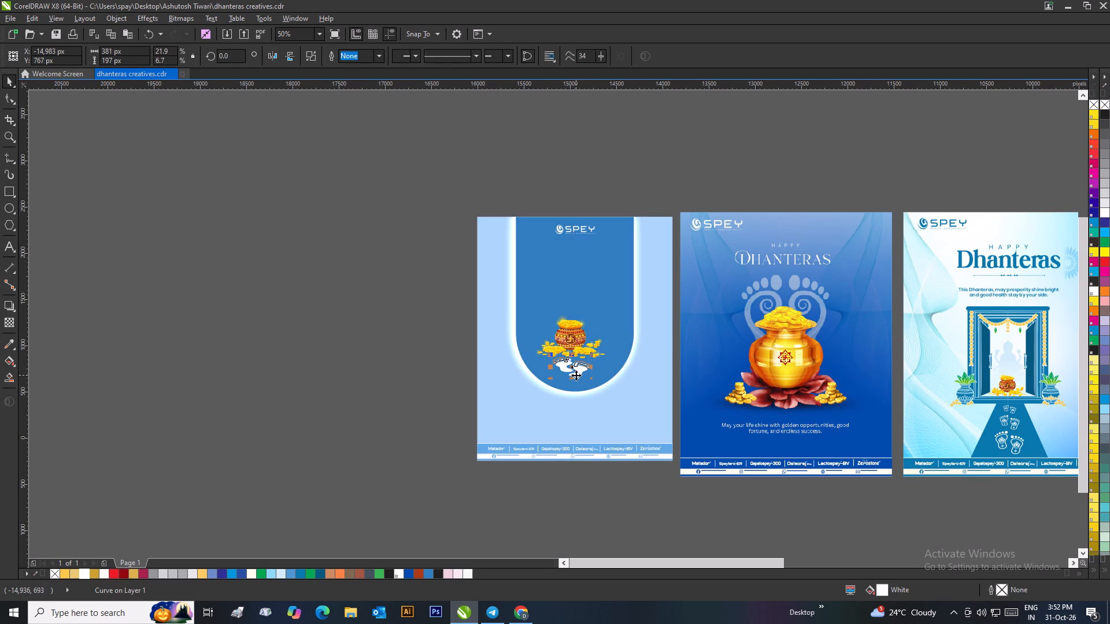
click(434, 359)
Enlarge the flattened footprints to about 467 by 241 px and place them in the arch's curved bottom below the coins.
scroll(580, 354, up, 1)
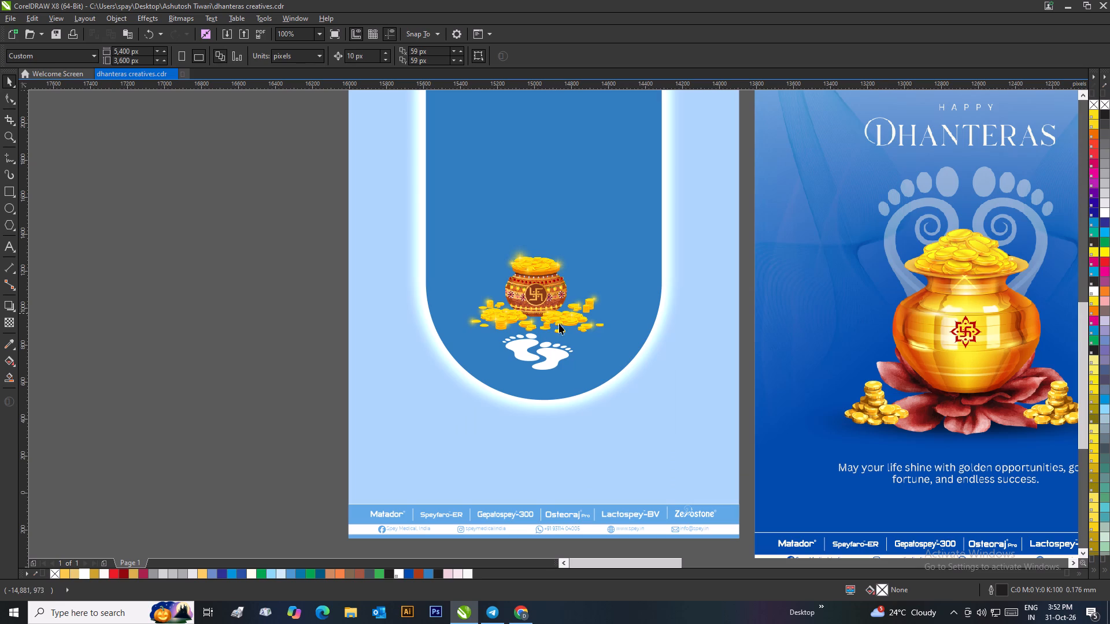
drag(553, 354, 558, 352)
drag(558, 354, 557, 356)
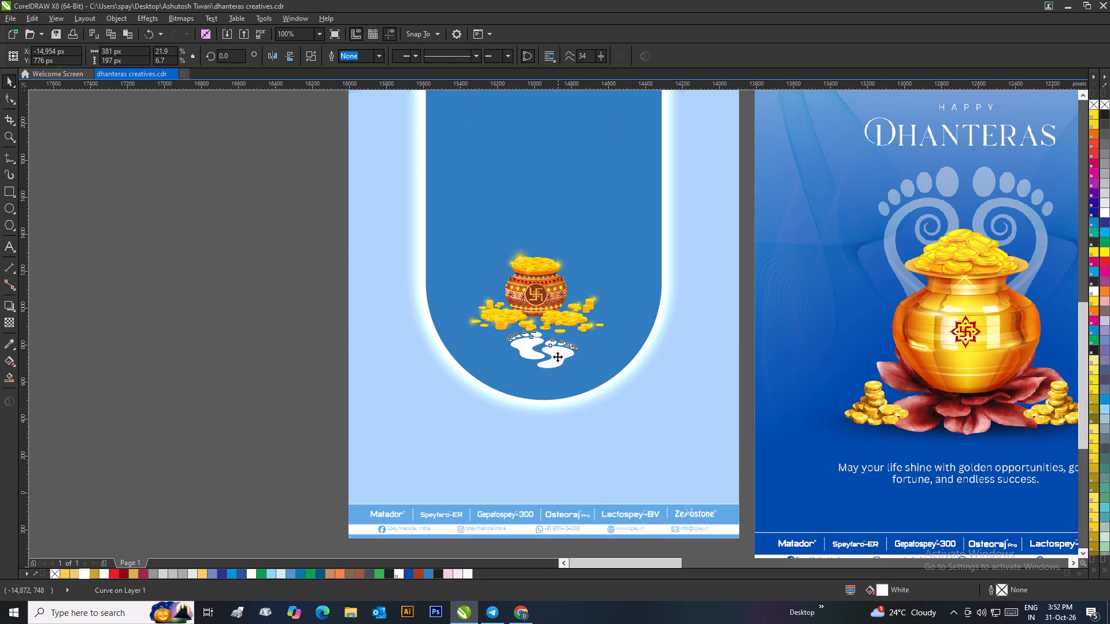
drag(557, 356, 554, 363)
drag(579, 384, 594, 403)
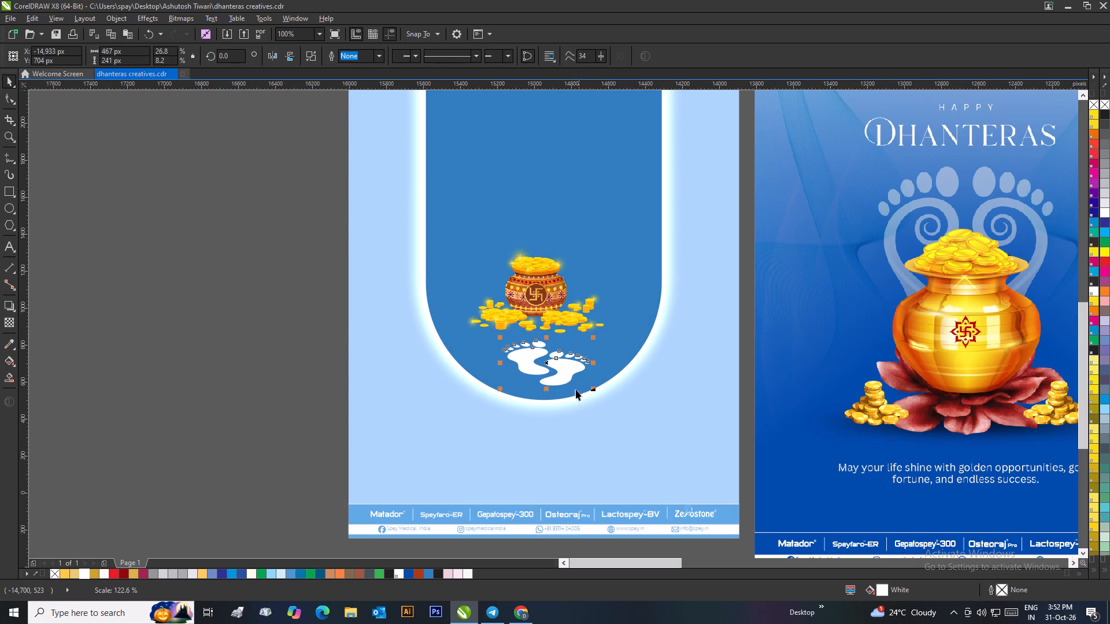
click(560, 376)
Enlarge the coin pot to about 1,020 by 648 px and centre it in the arch above the footprints.
click(556, 328)
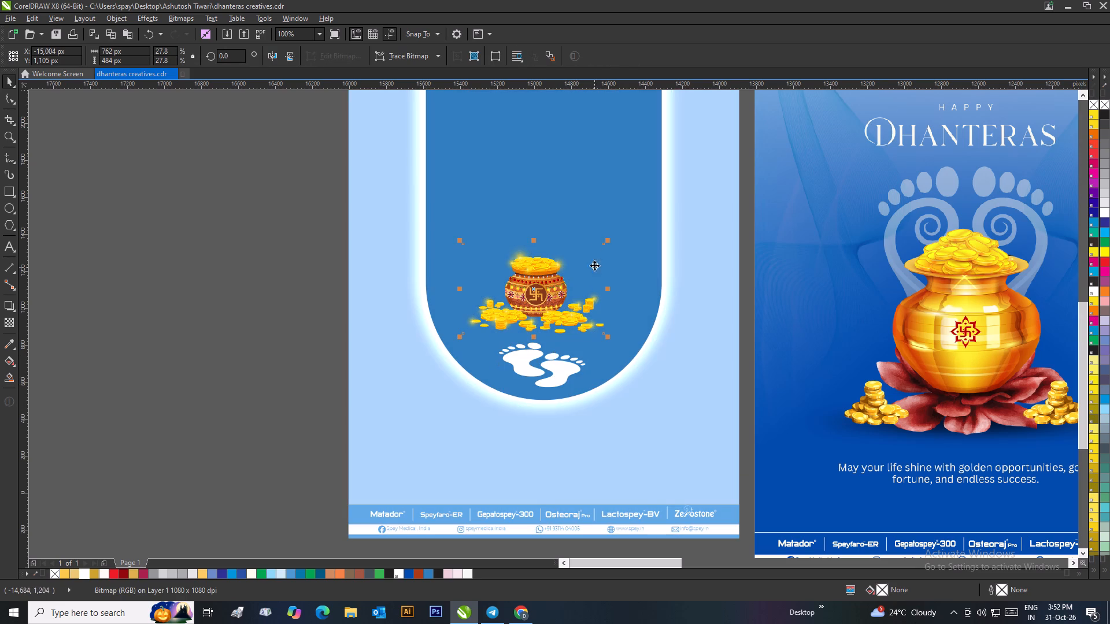
drag(608, 239, 655, 209)
drag(577, 278, 561, 281)
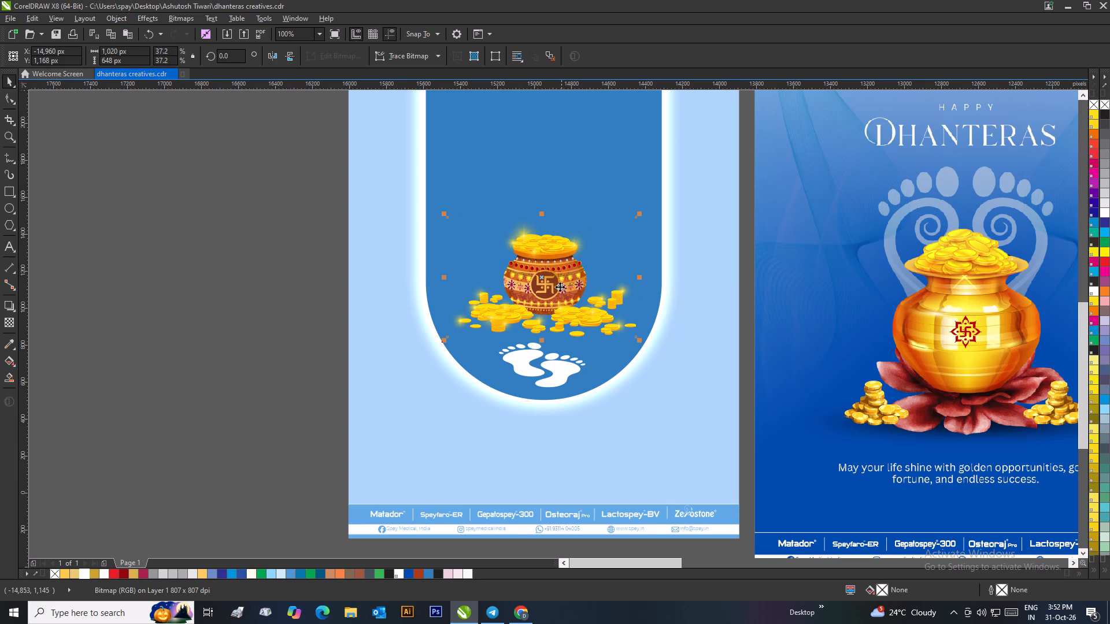
scroll(546, 288, down, 1)
scroll(552, 325, up, 1)
drag(559, 320, 554, 319)
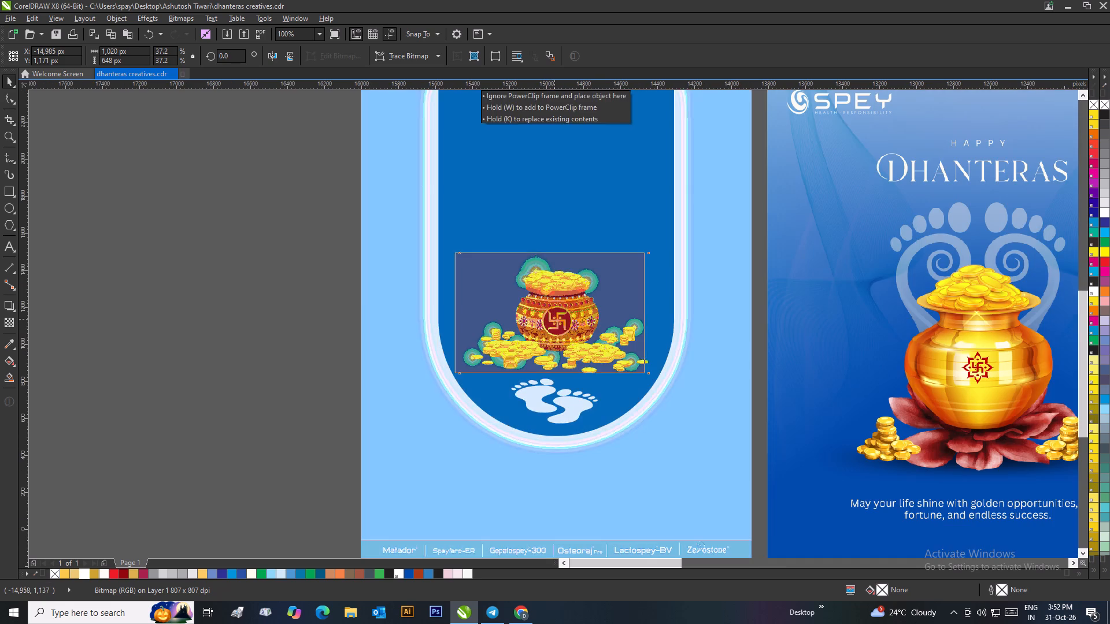
drag(554, 319, 554, 319)
click(554, 319)
click(313, 299)
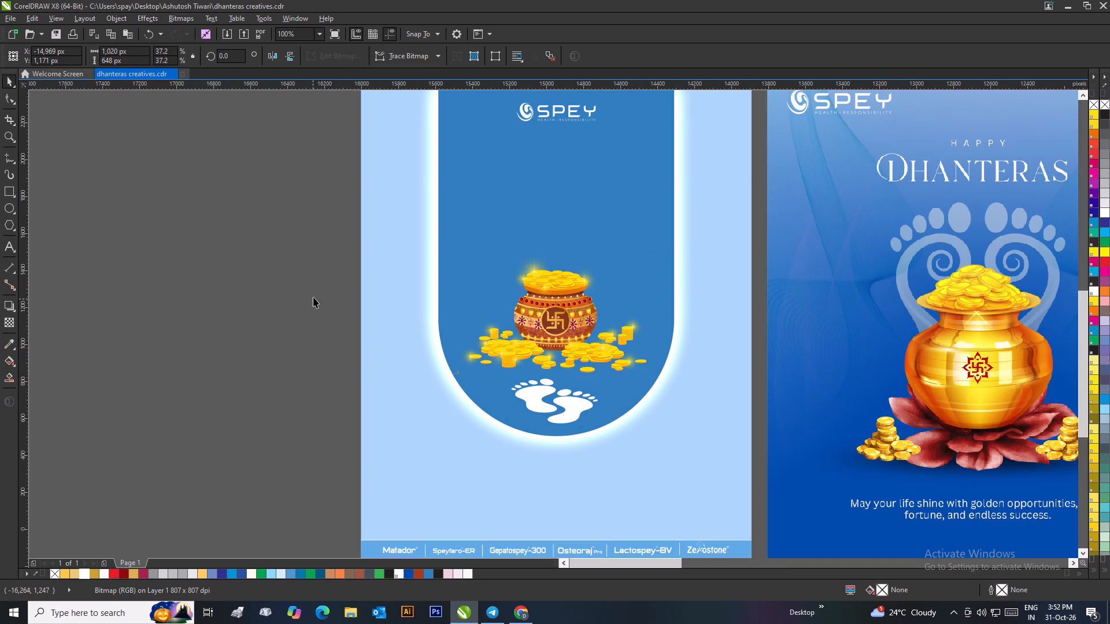
scroll(463, 291, down, 2)
scroll(578, 325, up, 2)
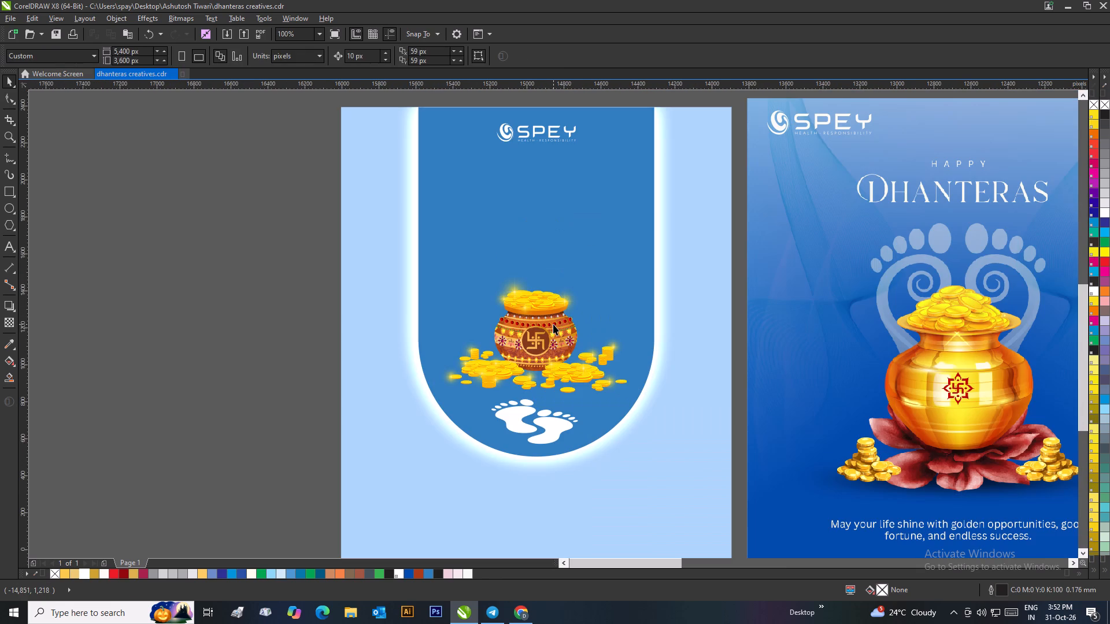
Review the new poster's overall composition alongside the earlier Dhanteras posters.
click(553, 324)
click(323, 245)
scroll(518, 310, down, 1)
scroll(591, 336, up, 1)
scroll(552, 233, down, 1)
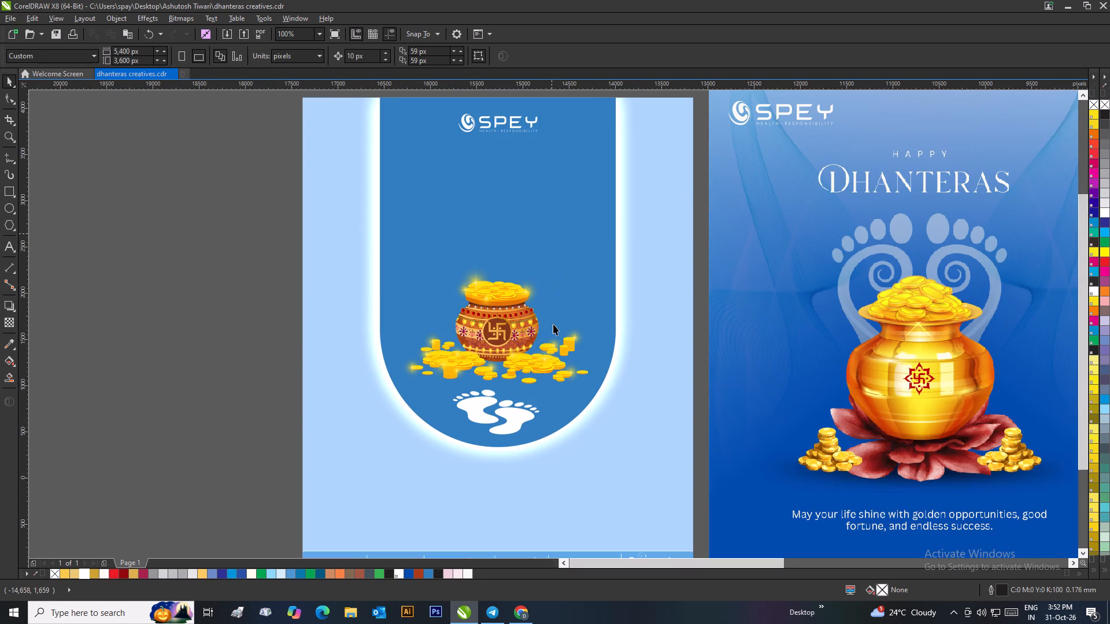
click(573, 222)
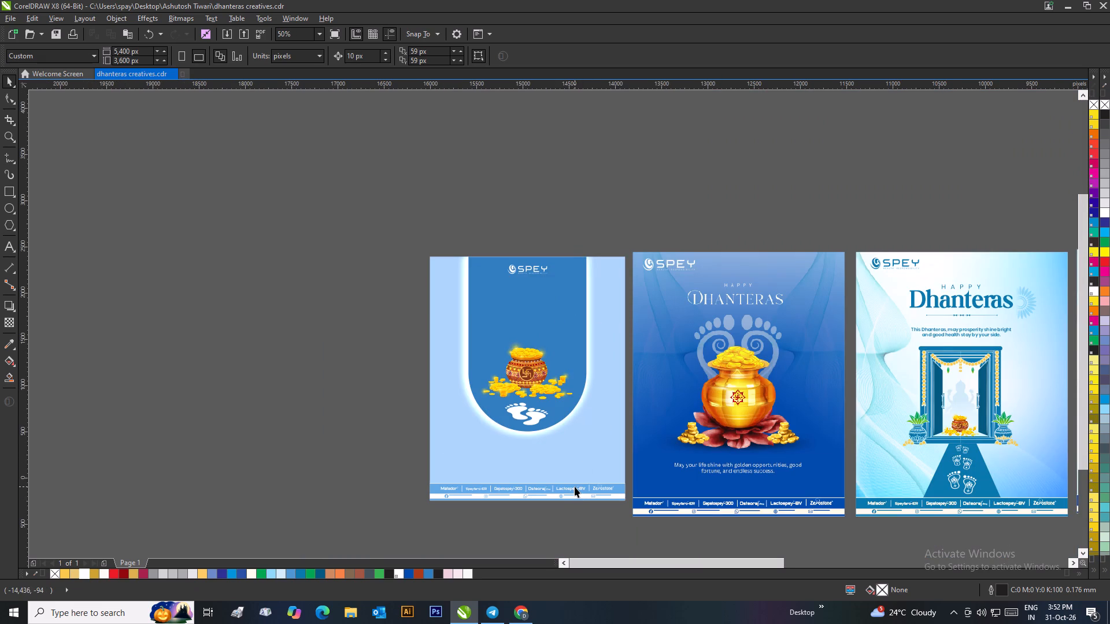
scroll(575, 486, up, 1)
scroll(553, 324, down, 2)
scroll(550, 296, up, 1)
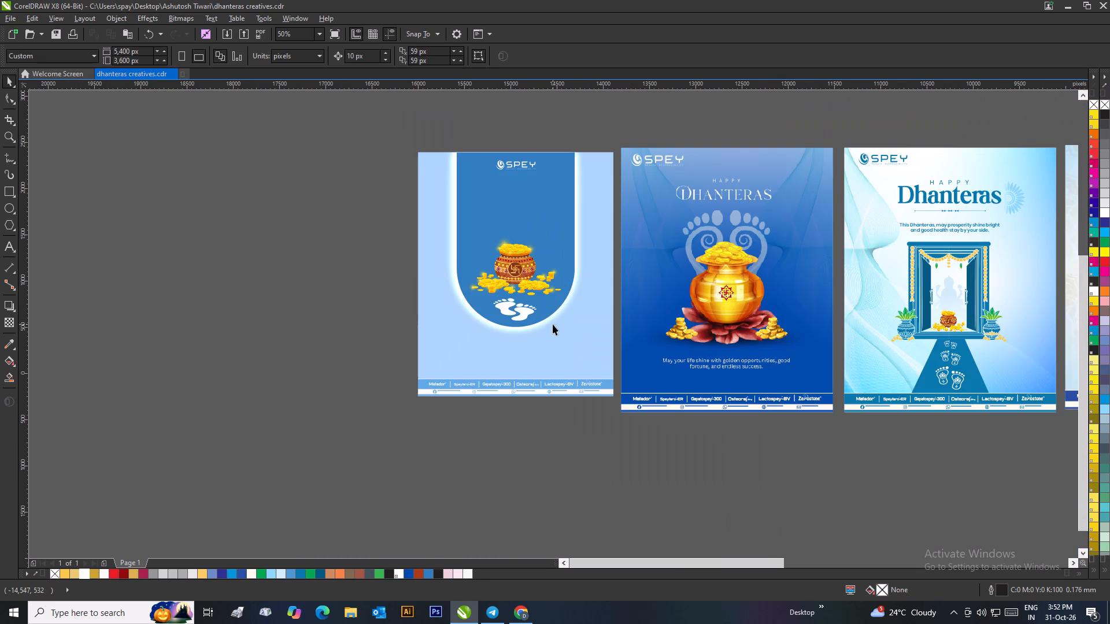
Inside the new poster's PowerClip, break the arch's drop shadow group apart and delete the white glow around the arch.
right_click(508, 329)
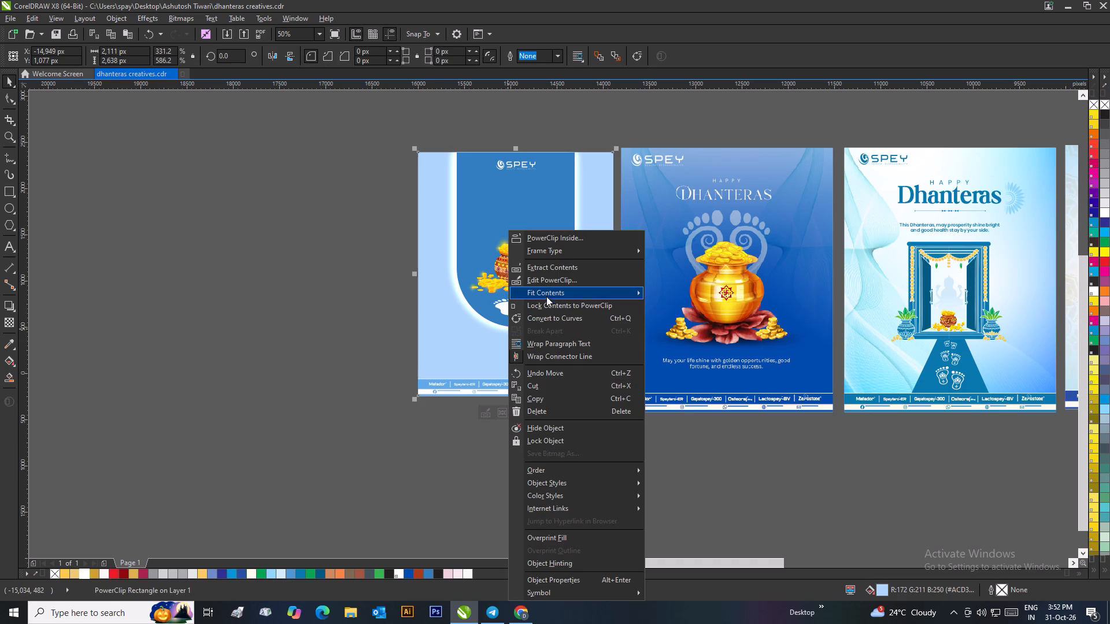
click(547, 287)
click(548, 284)
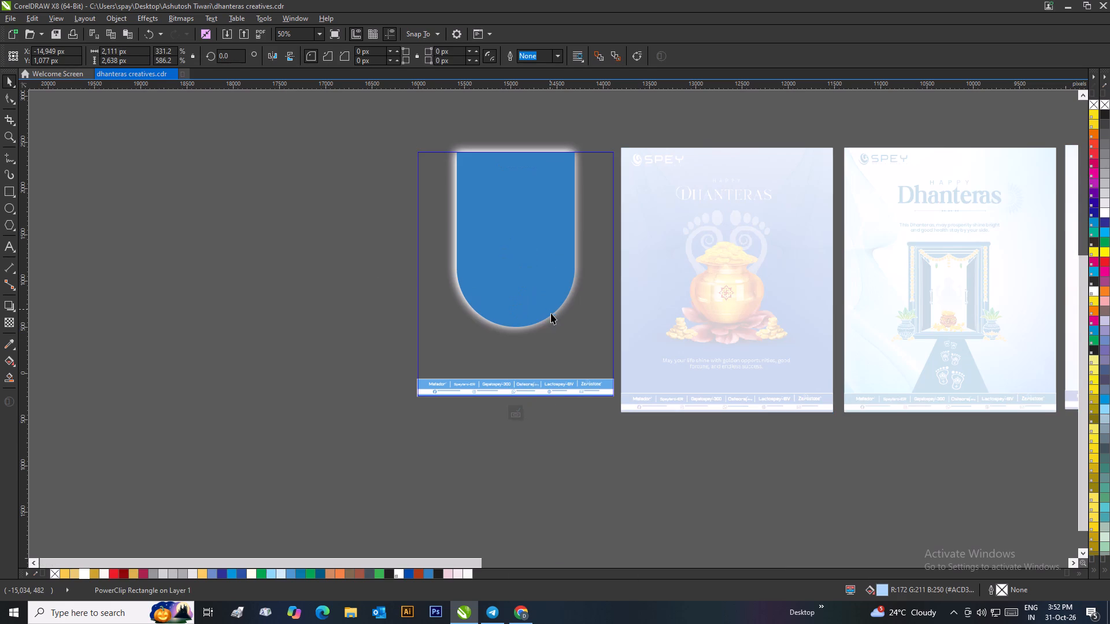
right_click(517, 328)
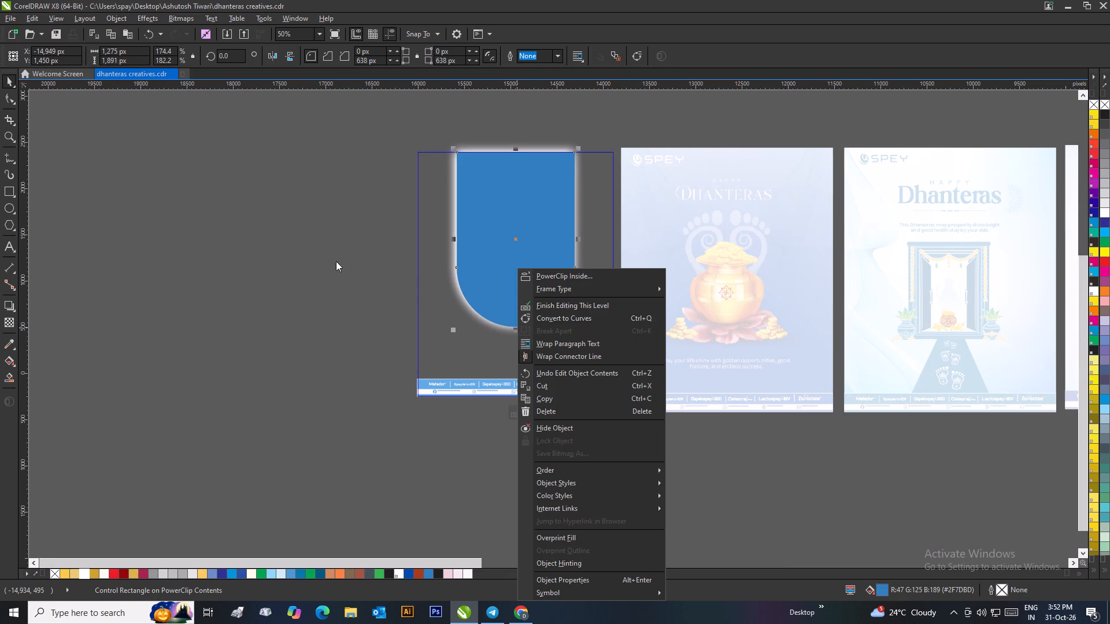
click(334, 259)
right_click(453, 292)
click(481, 324)
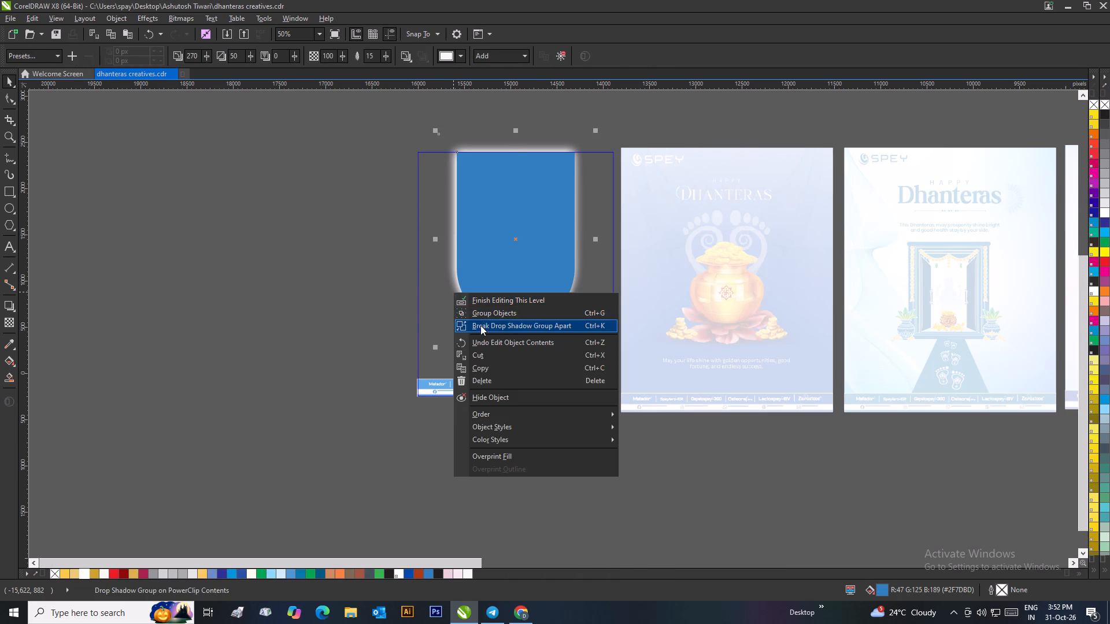
click(346, 294)
click(458, 293)
key(Delete)
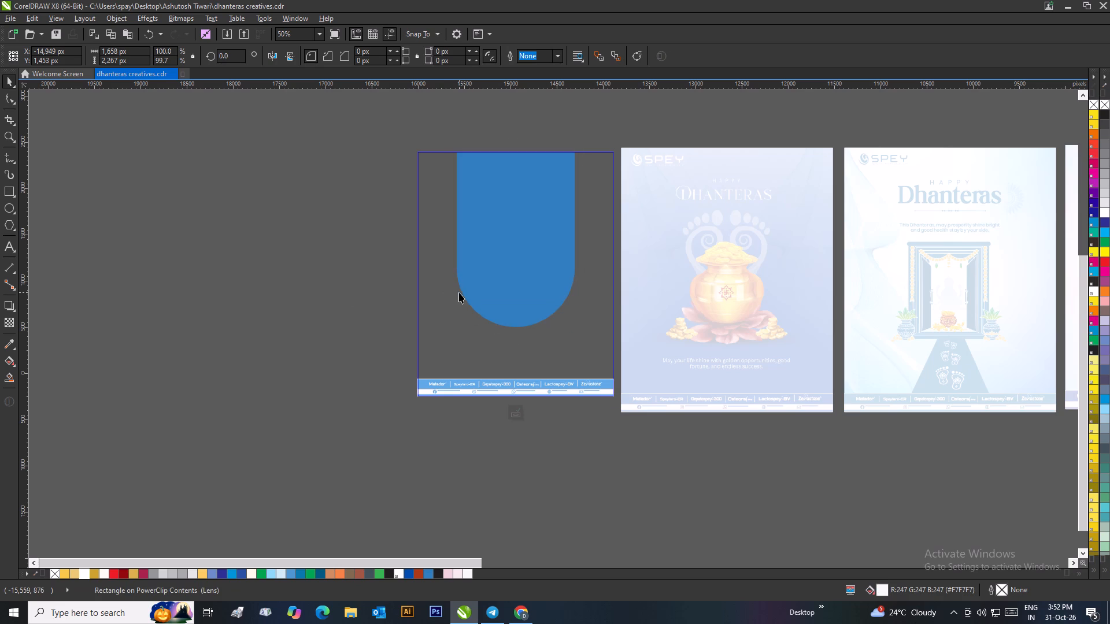
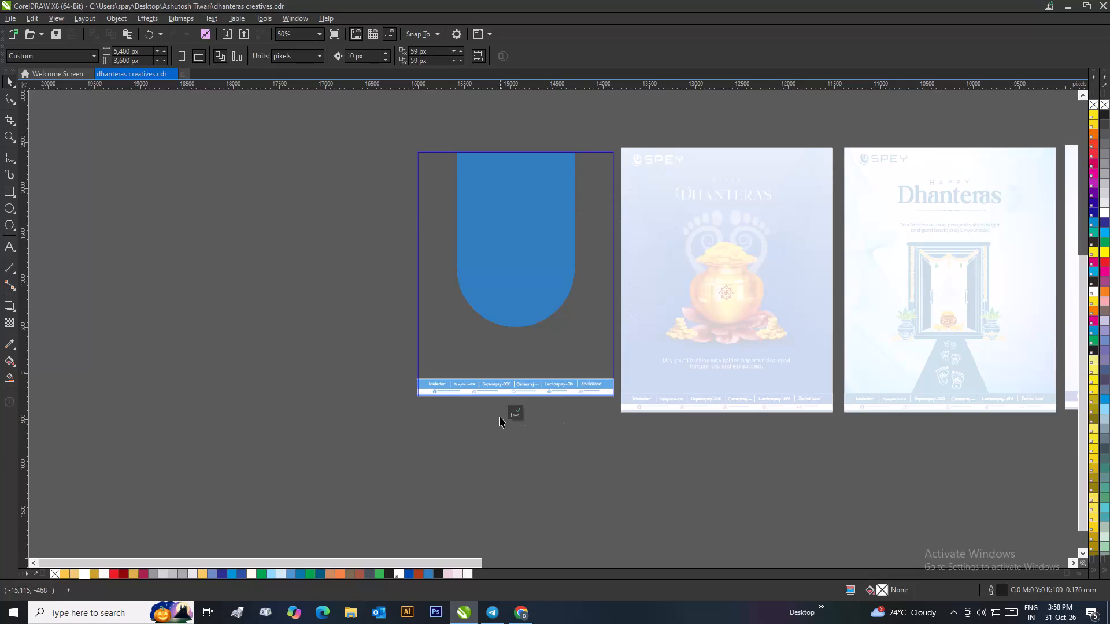
Finish editing the new poster's PowerClip contents and leave nothing selected.
click(516, 413)
click(555, 435)
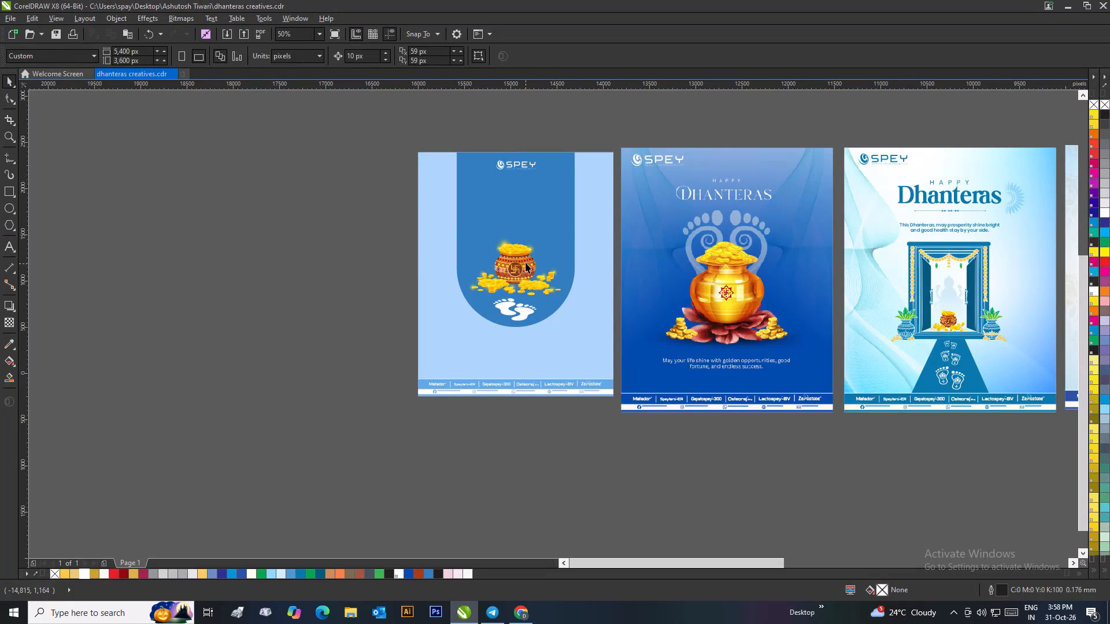
Delete the gold coin pot and the white footprints from the new poster's blue arch.
click(526, 259)
key(Delete)
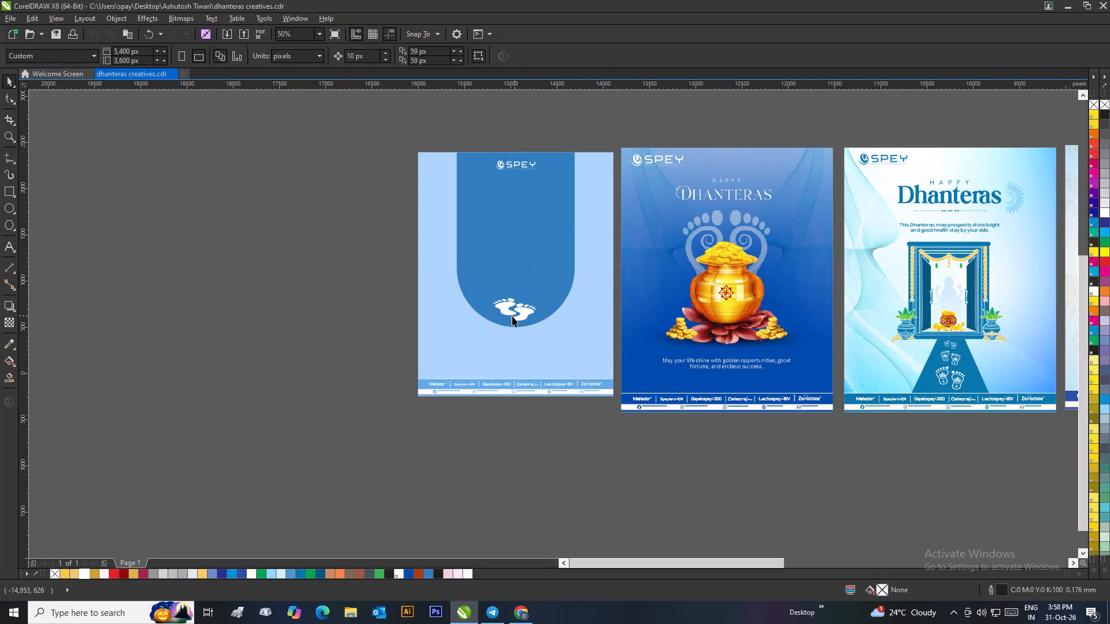
click(511, 317)
key(Delete)
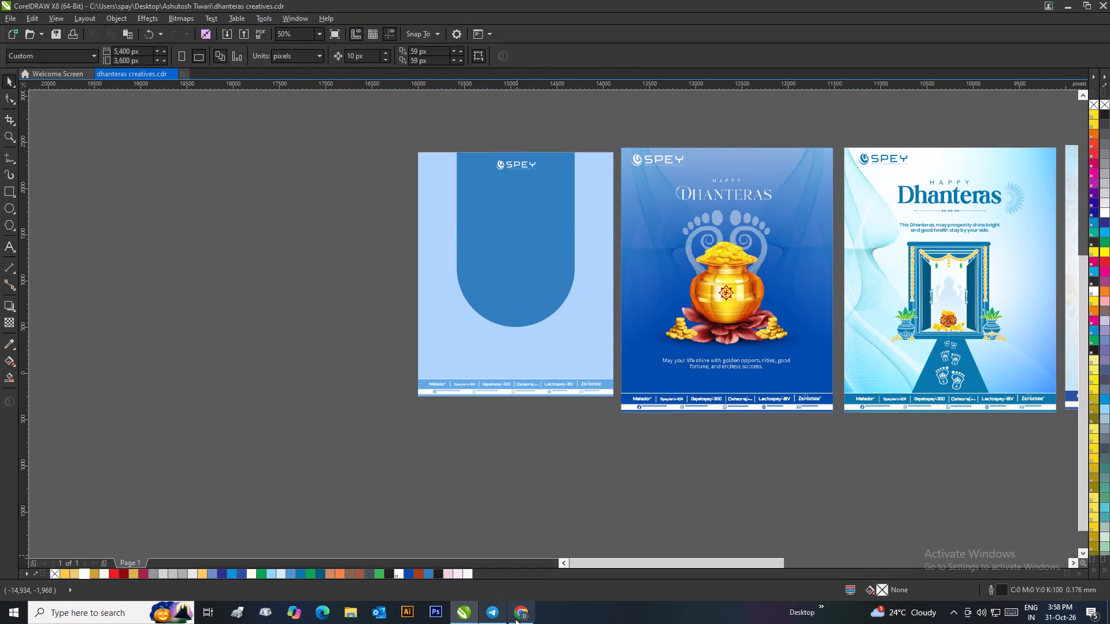
Switch to Chrome and open a new tab ready for a Google search.
click(515, 619)
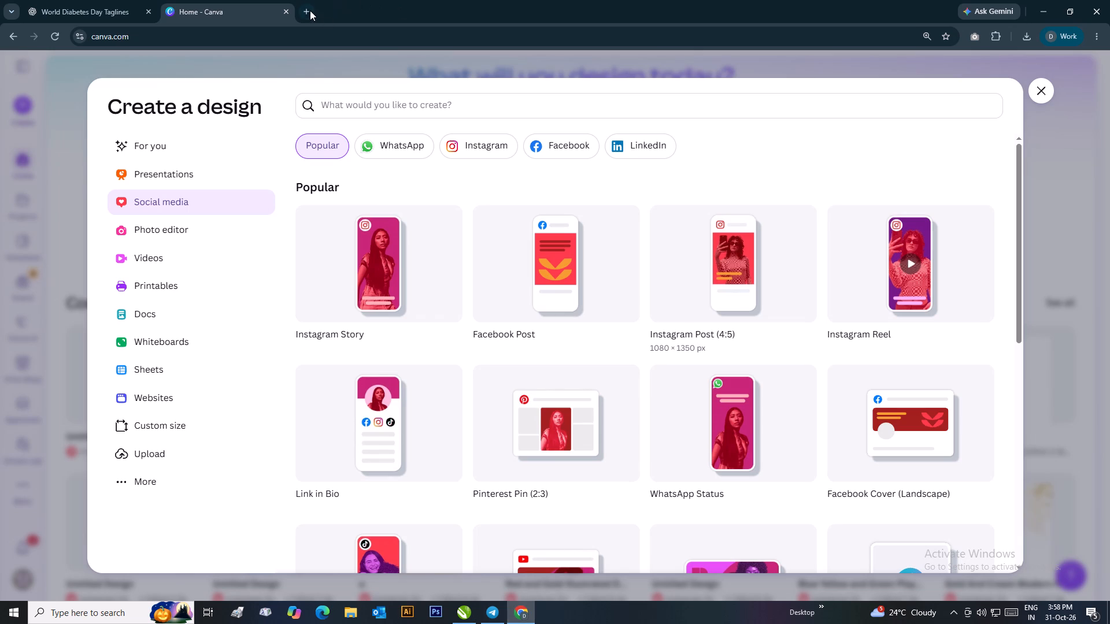
click(310, 10)
click(411, 211)
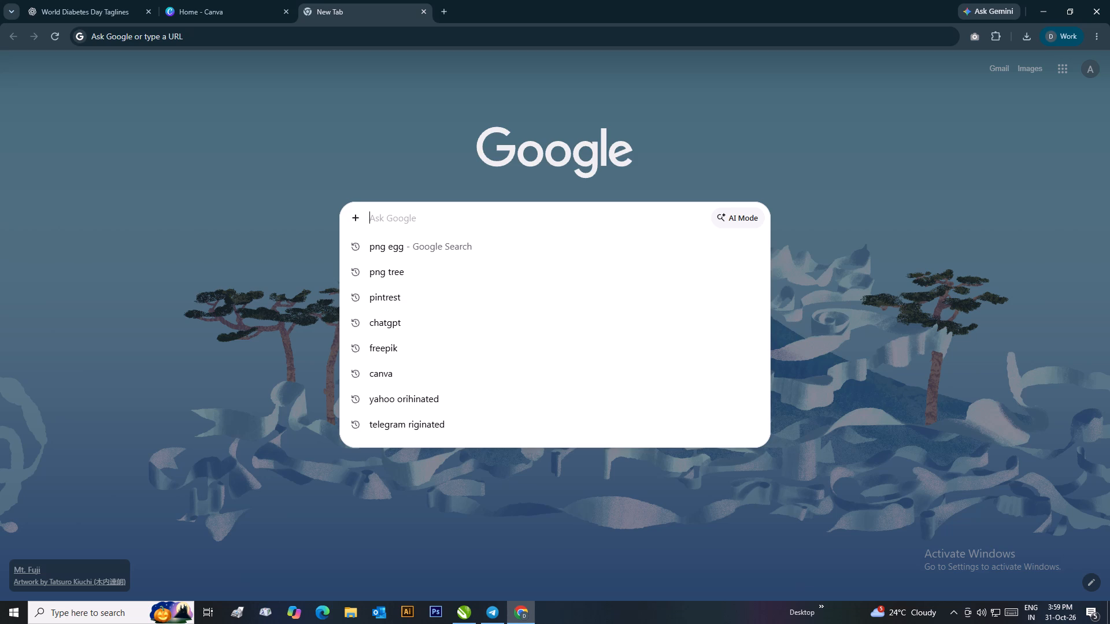
click(416, 194)
click(402, 215)
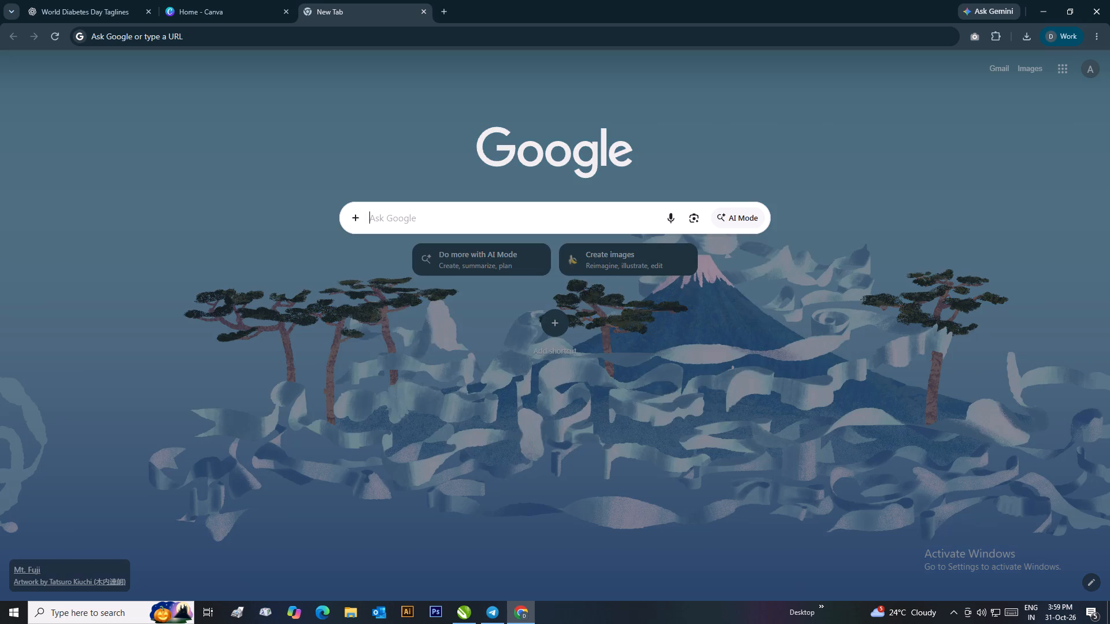
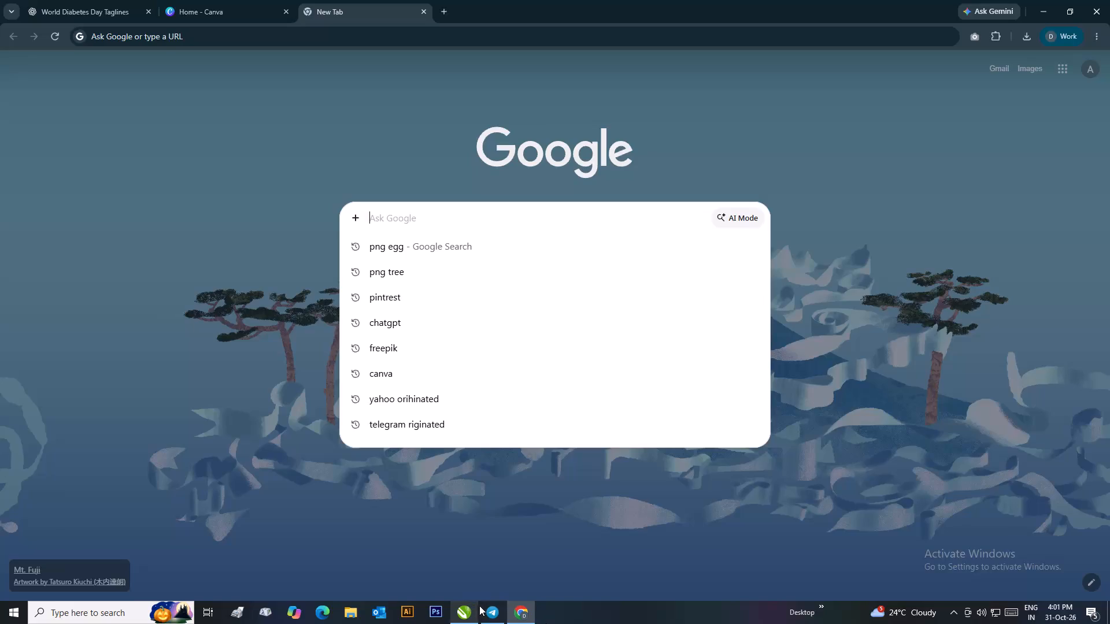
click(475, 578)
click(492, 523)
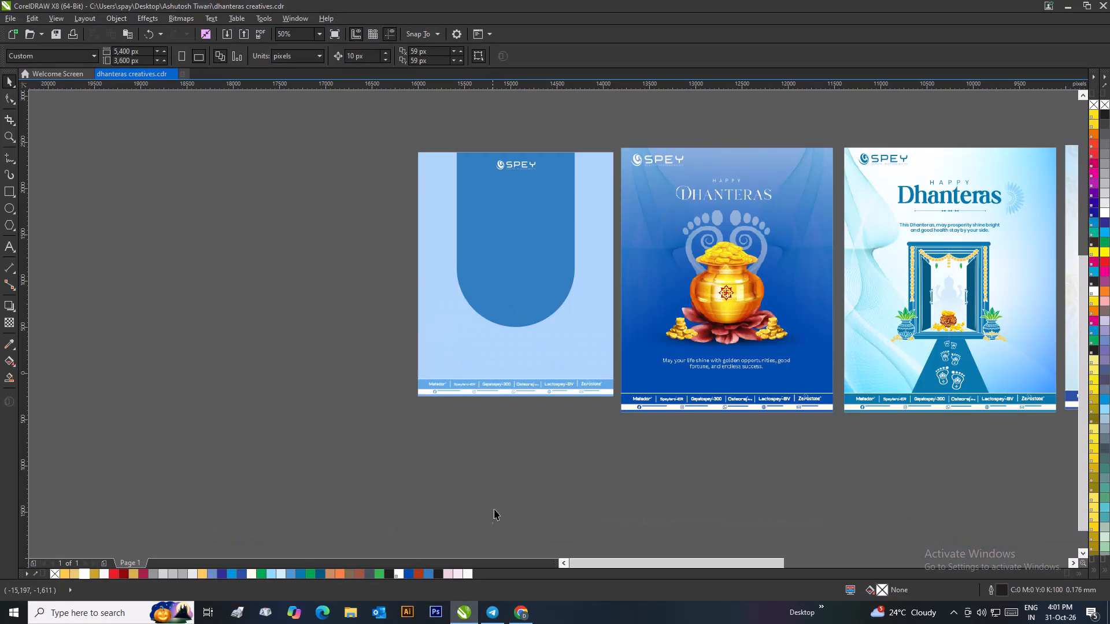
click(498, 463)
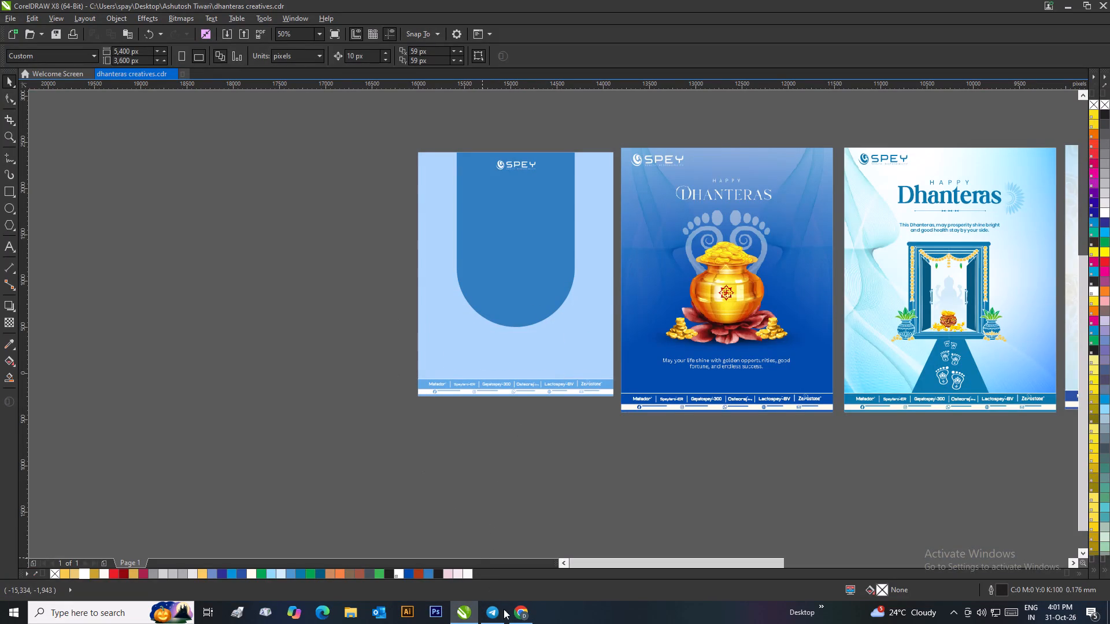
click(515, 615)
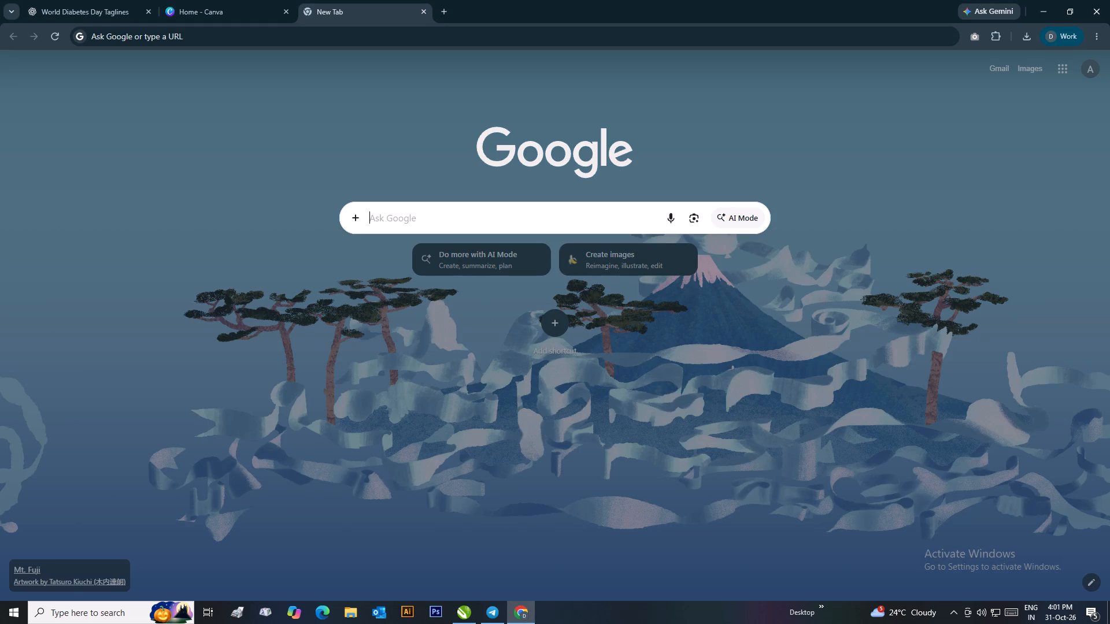
Search Google Images for "dhanterash vector stylish text".
text(dhanterash)
key(space)
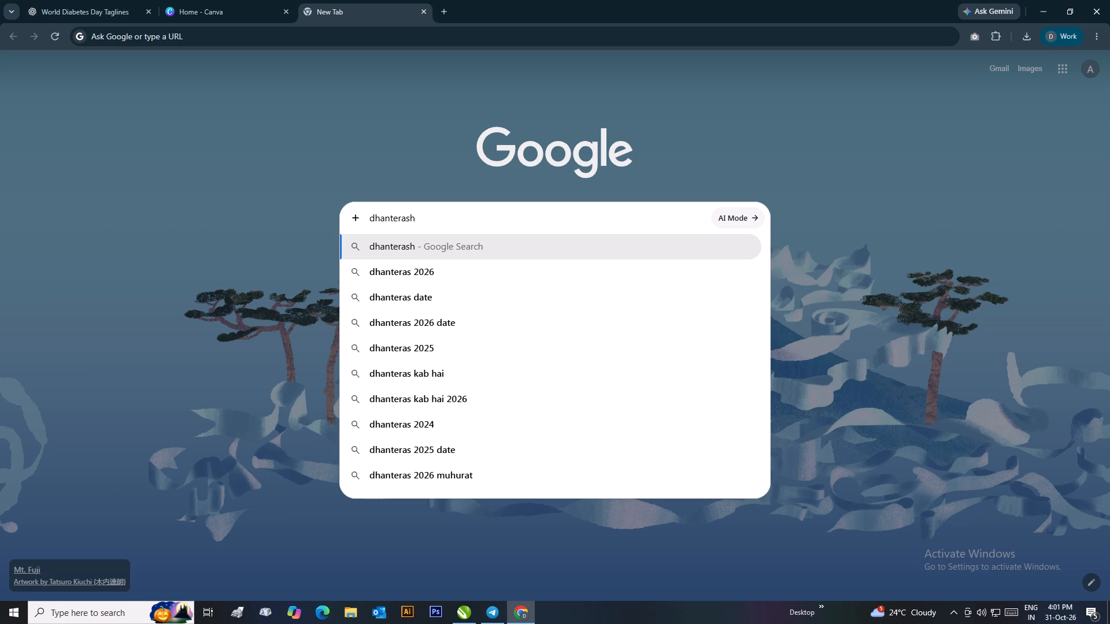
text(vector sy)
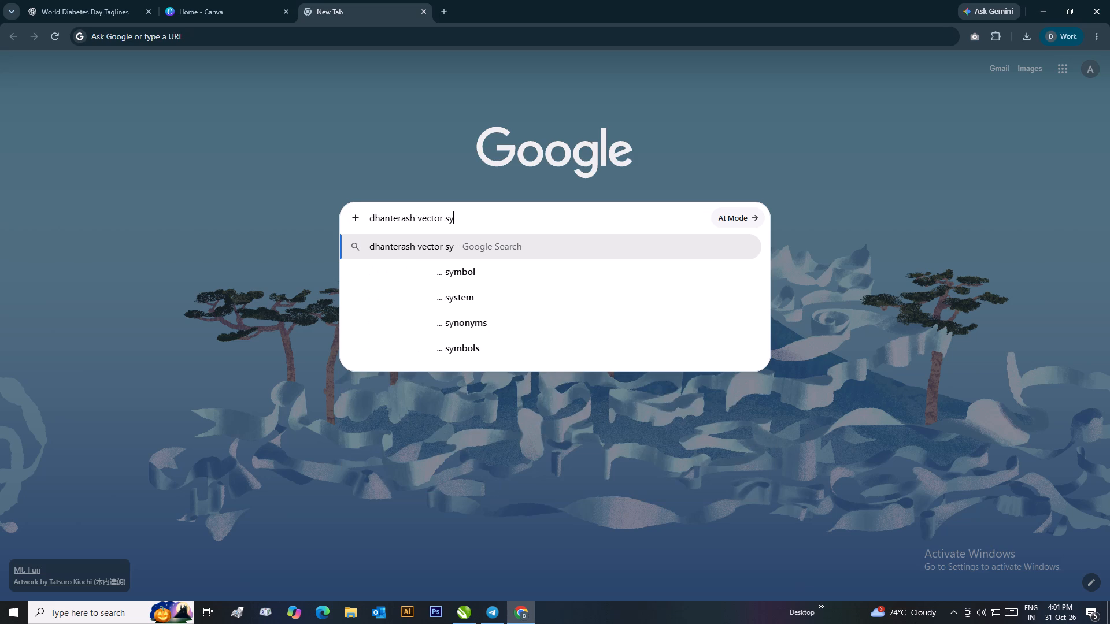
key(BackSpace)
text(tylish text)
key(Return)
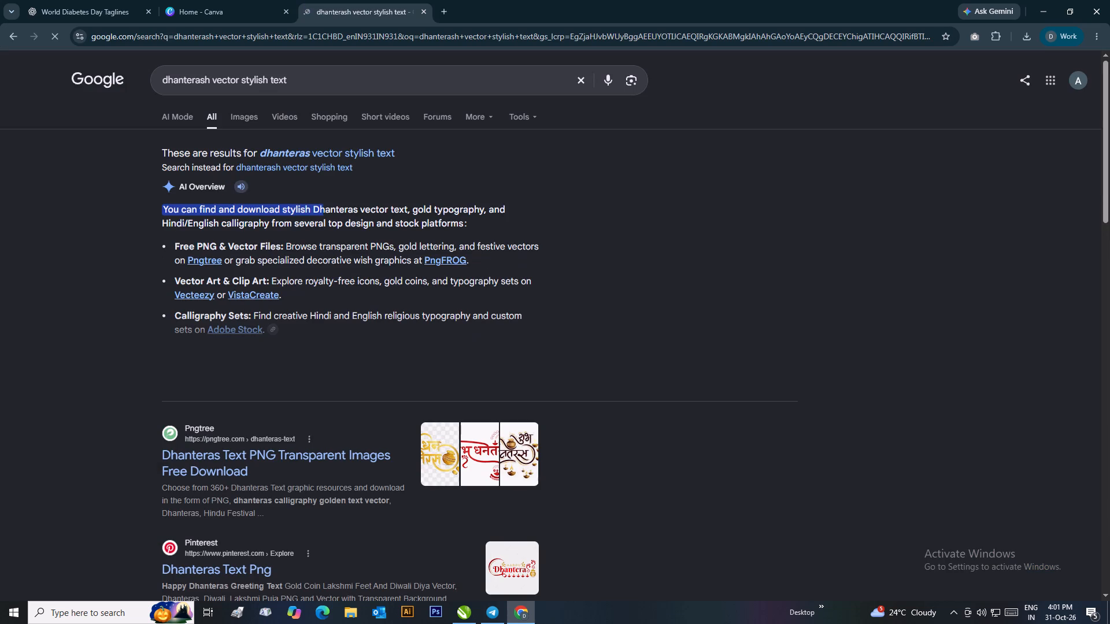
scroll(230, 486, down, 4)
scroll(235, 174, up, 2)
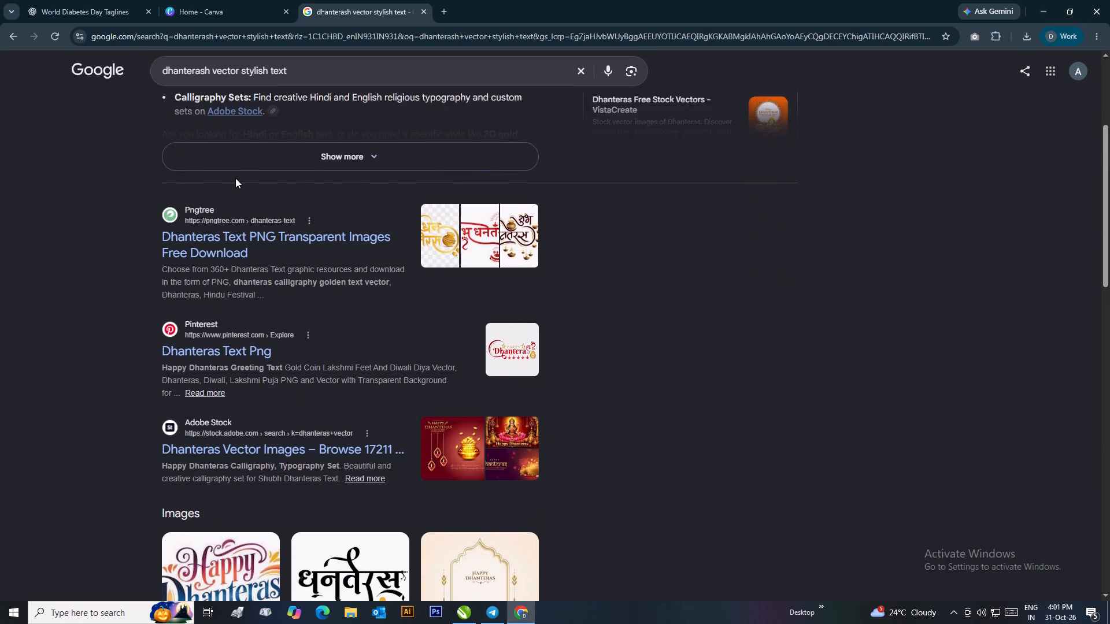
scroll(235, 178, up, 8)
click(247, 116)
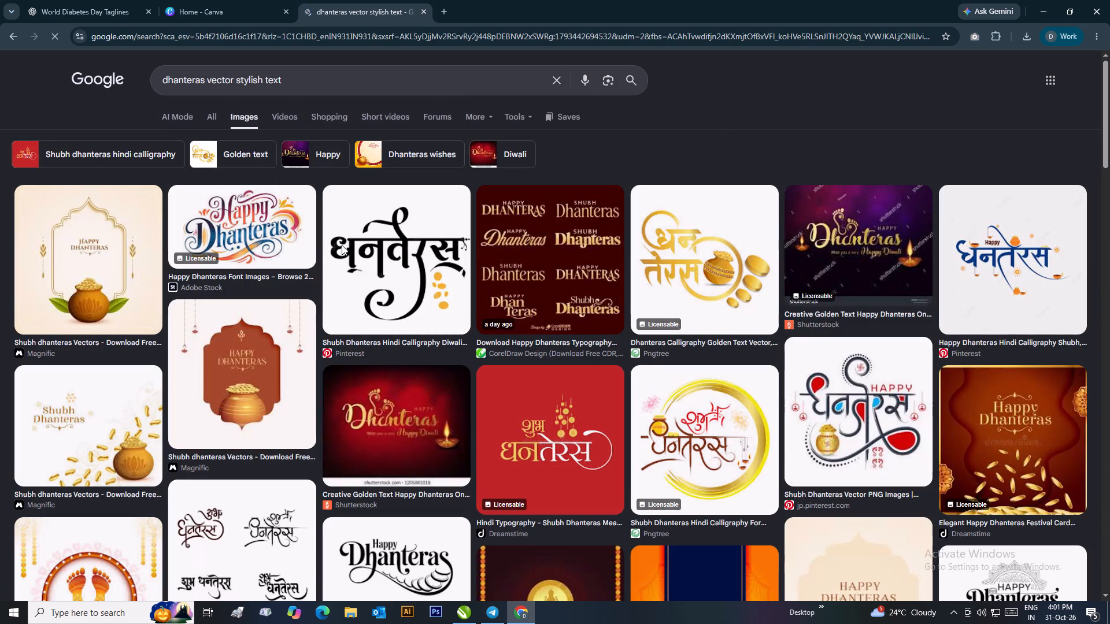
Find the black Happy Dhanteras lettering with the curling swash from Adobe Stock and copy its image.
scroll(386, 312, down, 2)
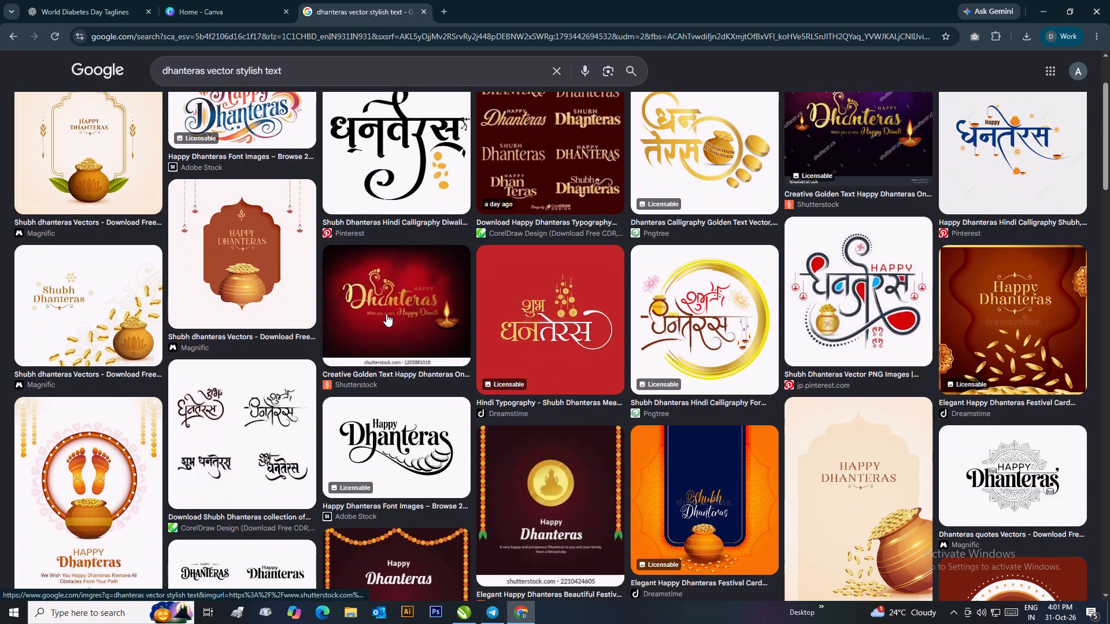
scroll(623, 335, up, 2)
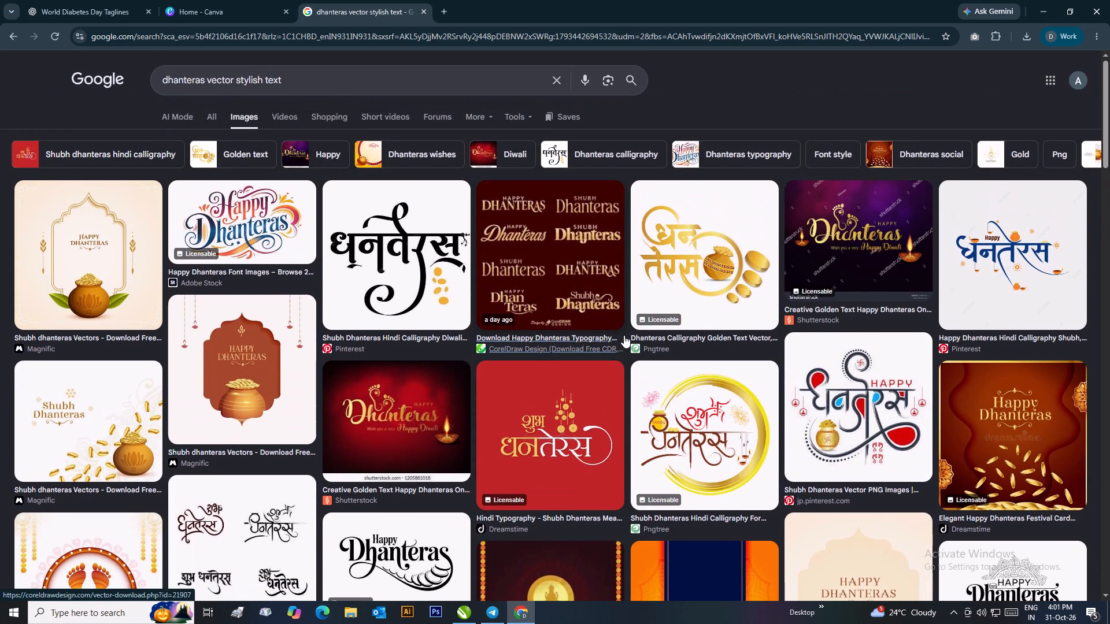
scroll(624, 335, down, 3)
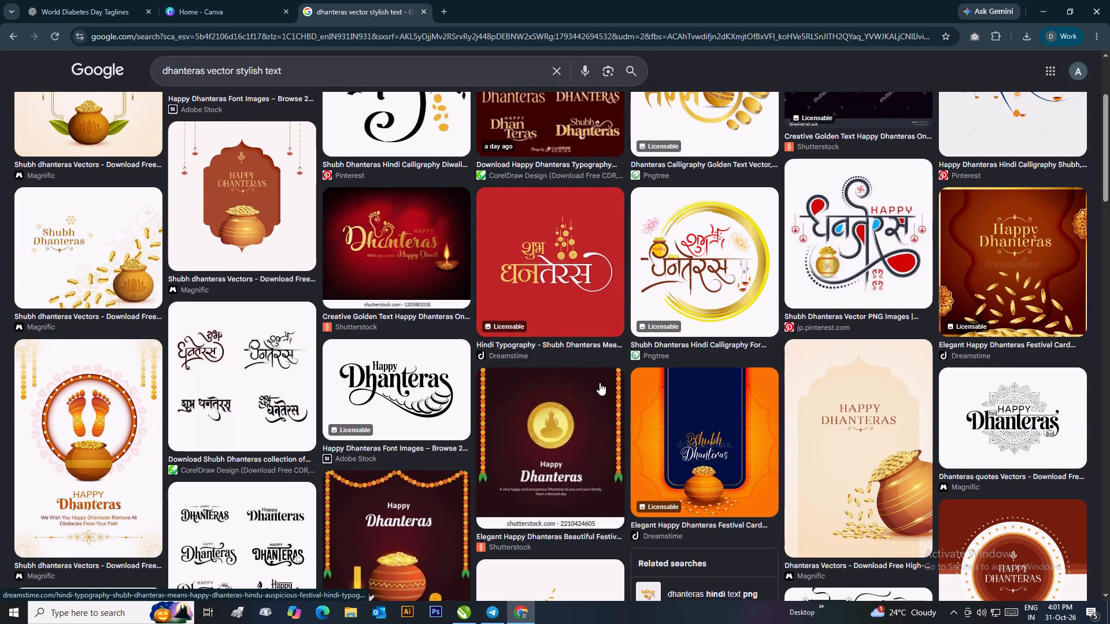
click(412, 386)
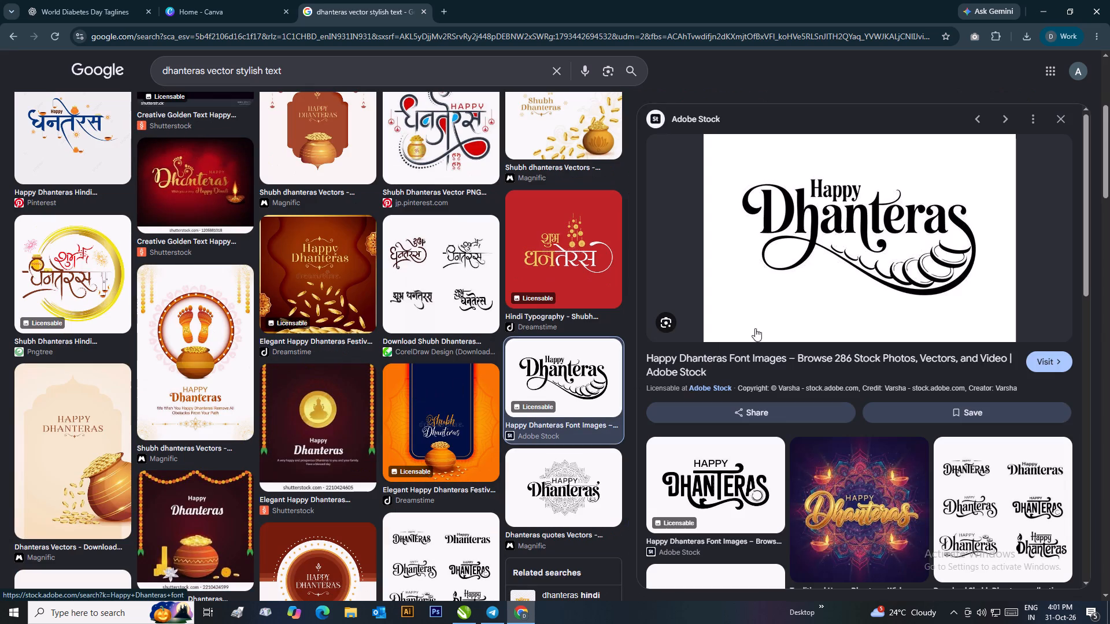
right_click(829, 214)
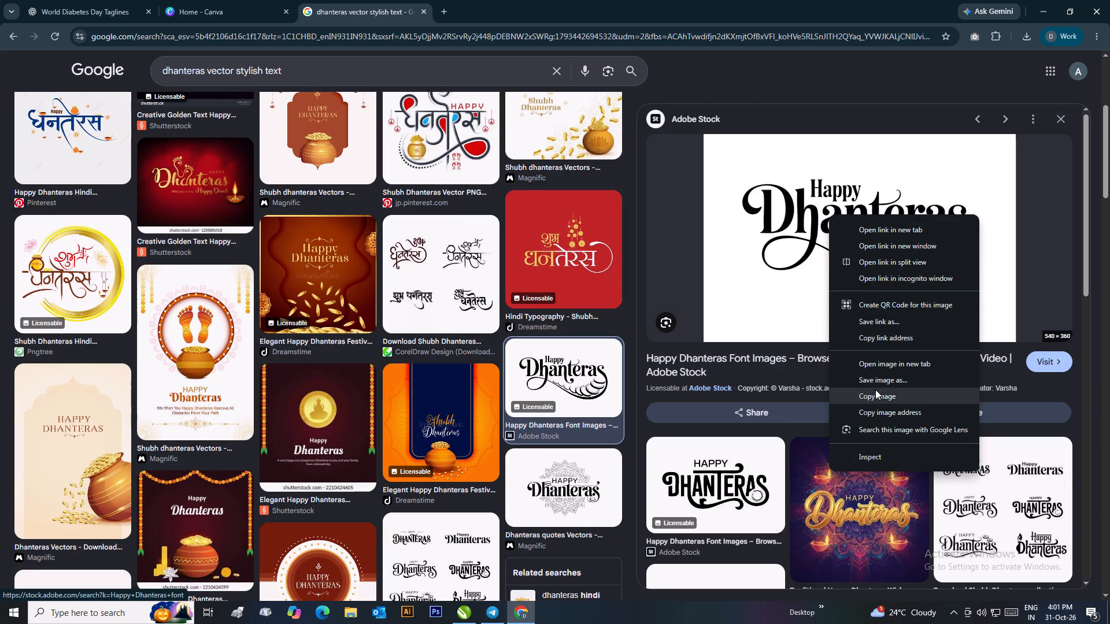
click(874, 392)
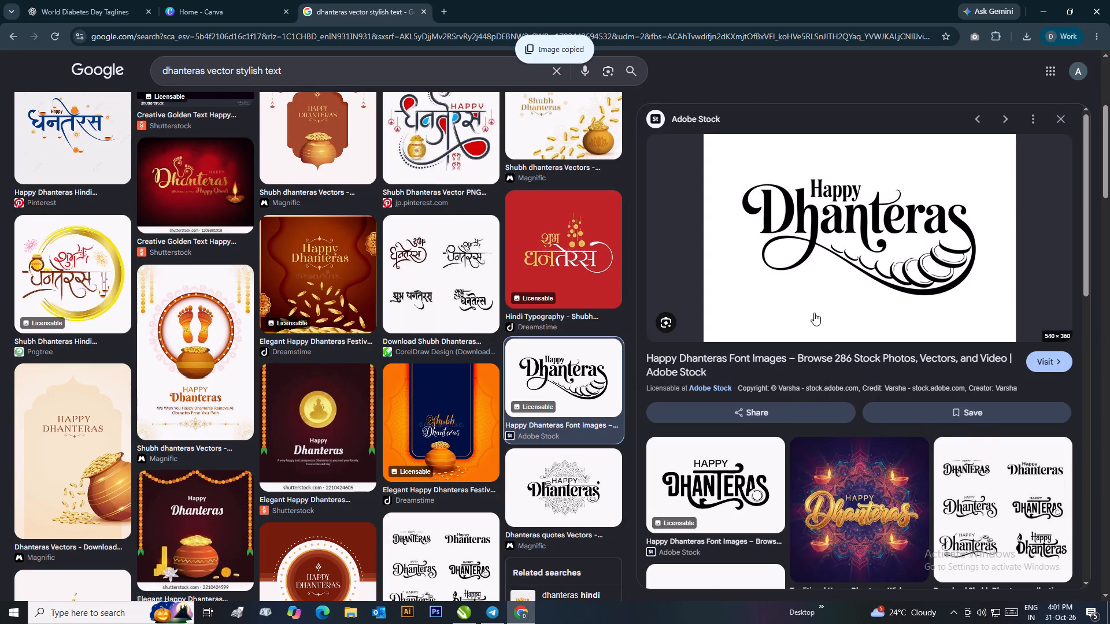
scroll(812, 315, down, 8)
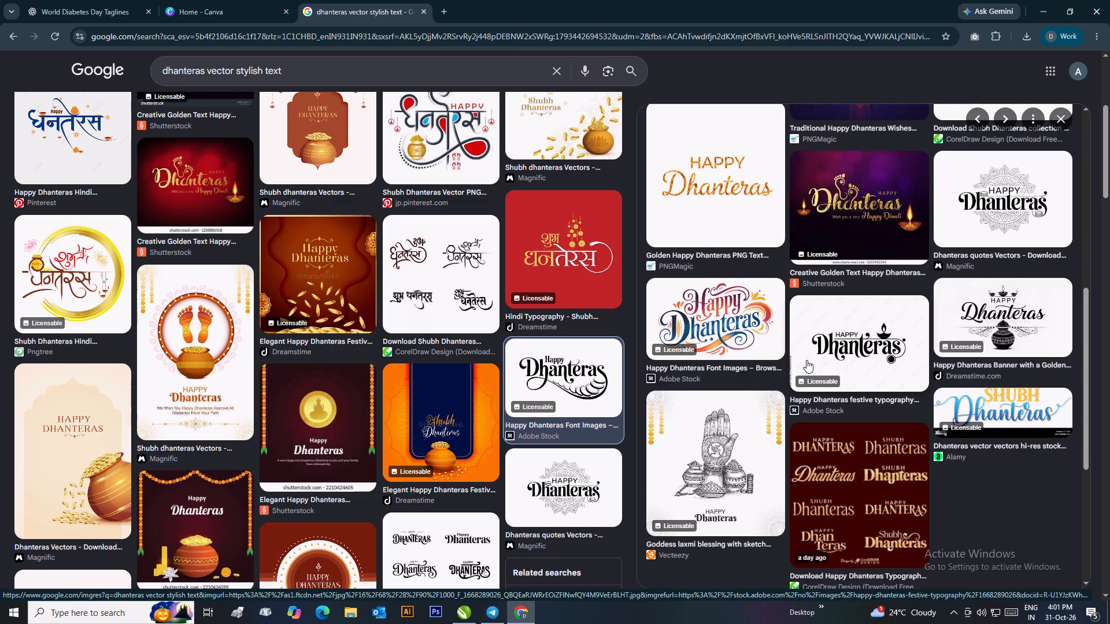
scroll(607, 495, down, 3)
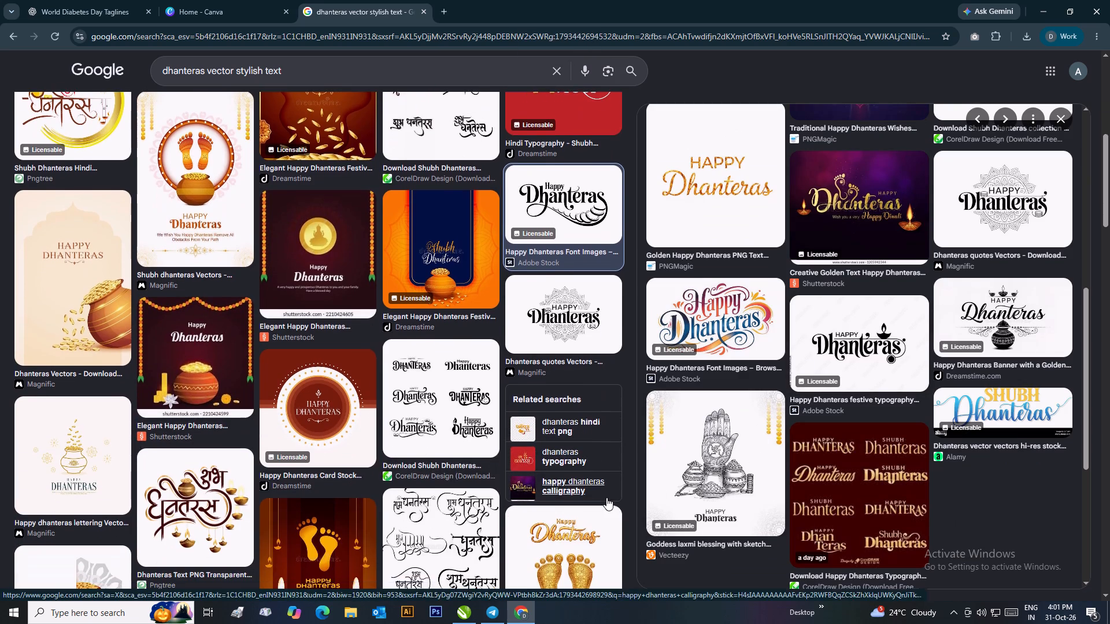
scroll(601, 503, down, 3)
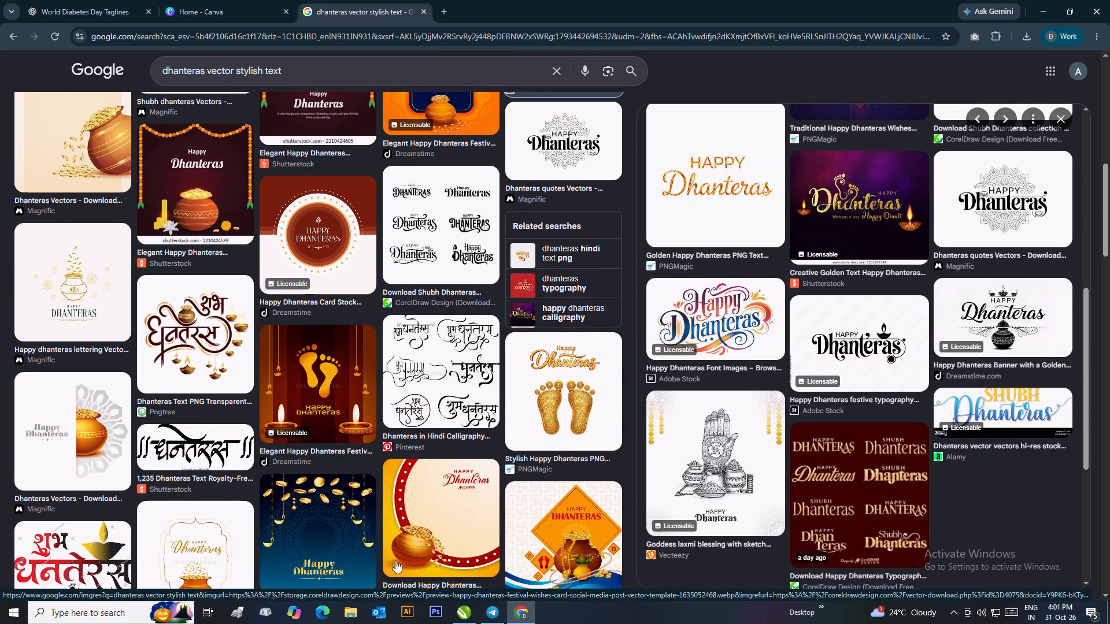
Switch to CorelDRAW, paste the copied lettering and place it on the empty canvas well beside the two-tone blue poster.
click(477, 589)
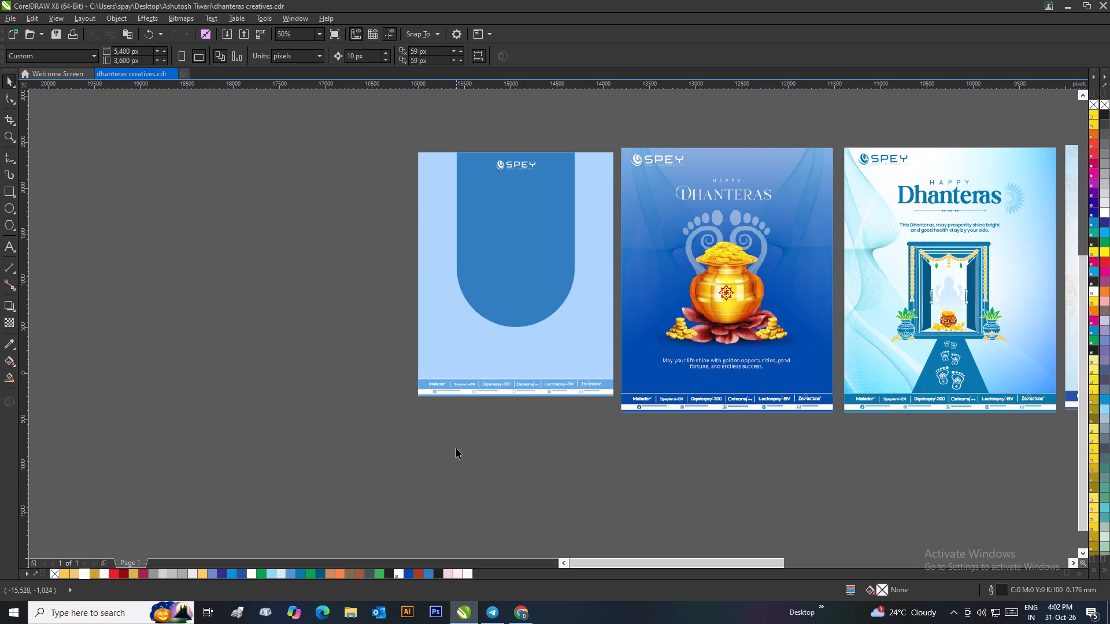
scroll(456, 448, down, 2)
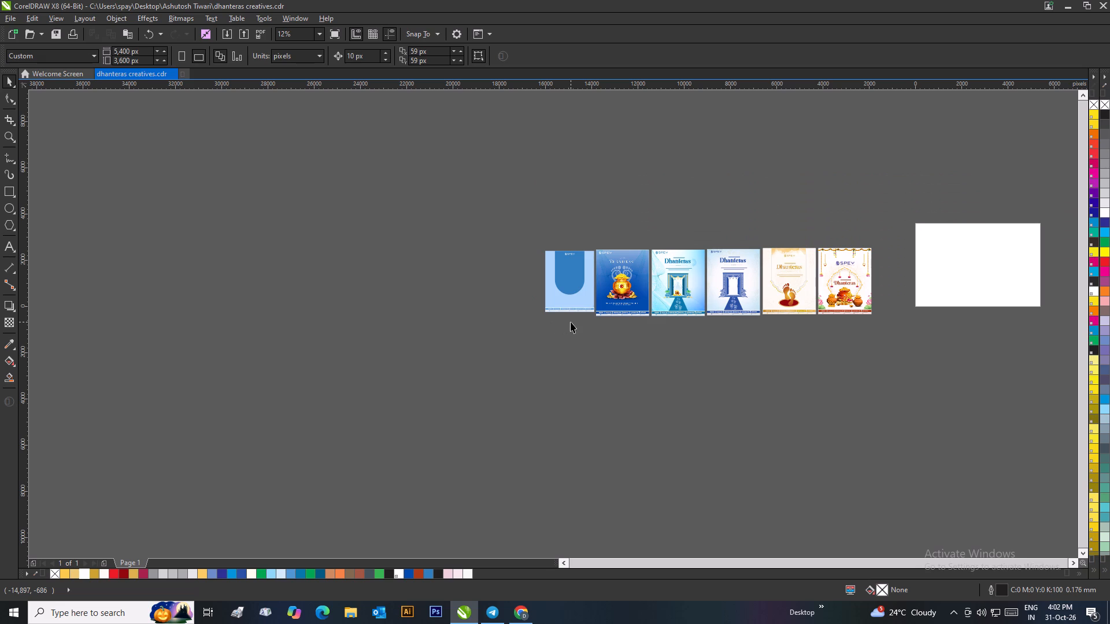
key(ctrl+v)
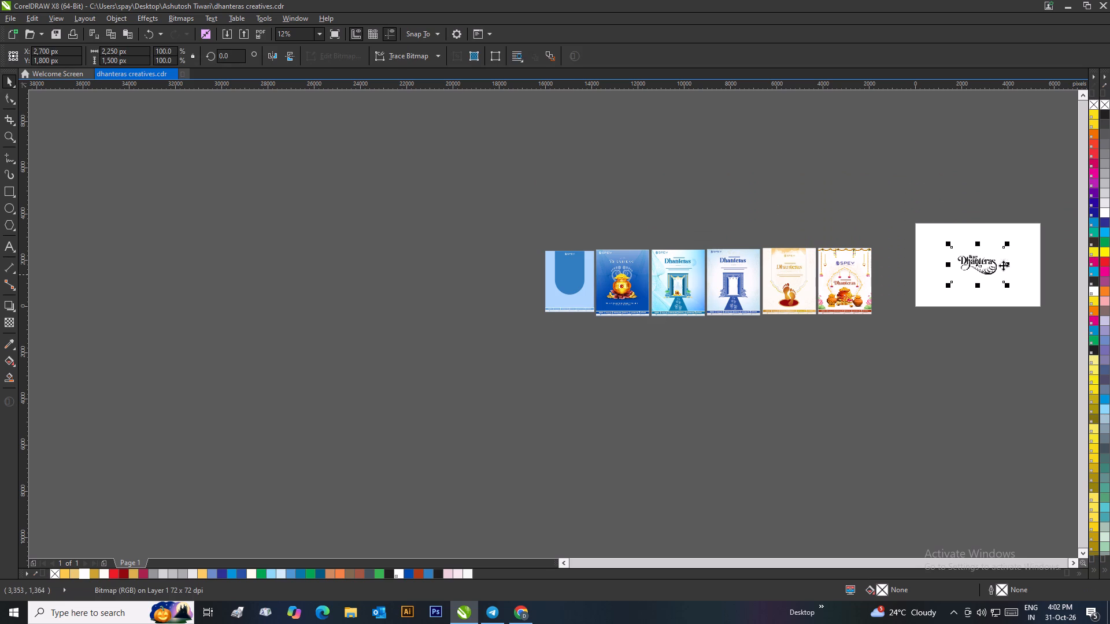
drag(989, 262, 447, 289)
Convert the pasted lettering bitmap into vector objects with Quick Trace and check the traced letter shapes.
scroll(446, 291, up, 2)
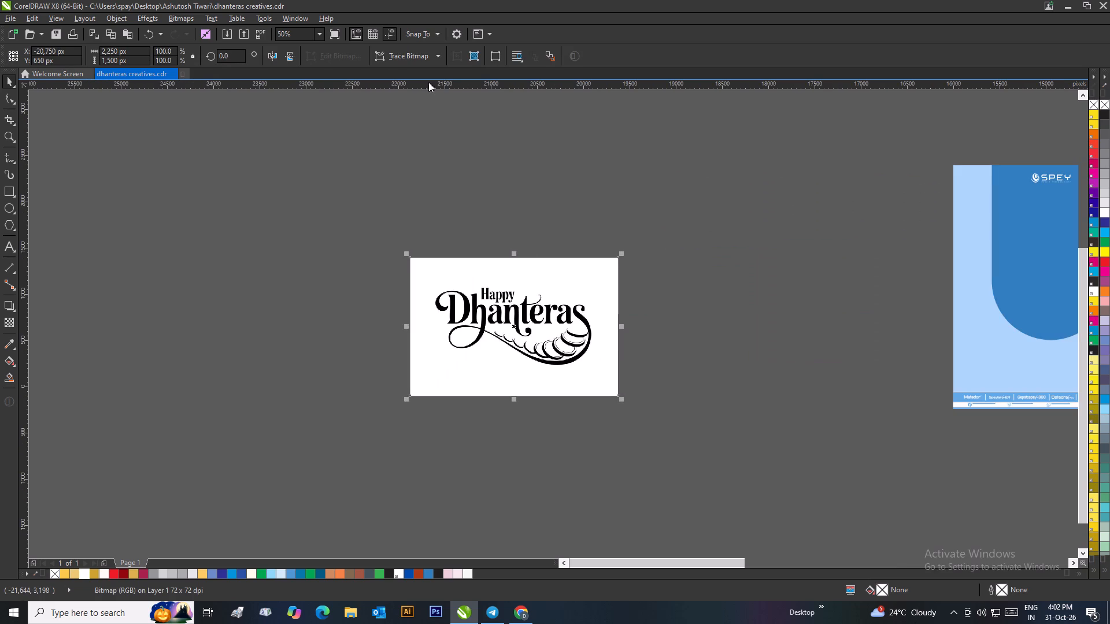
click(412, 51)
click(415, 77)
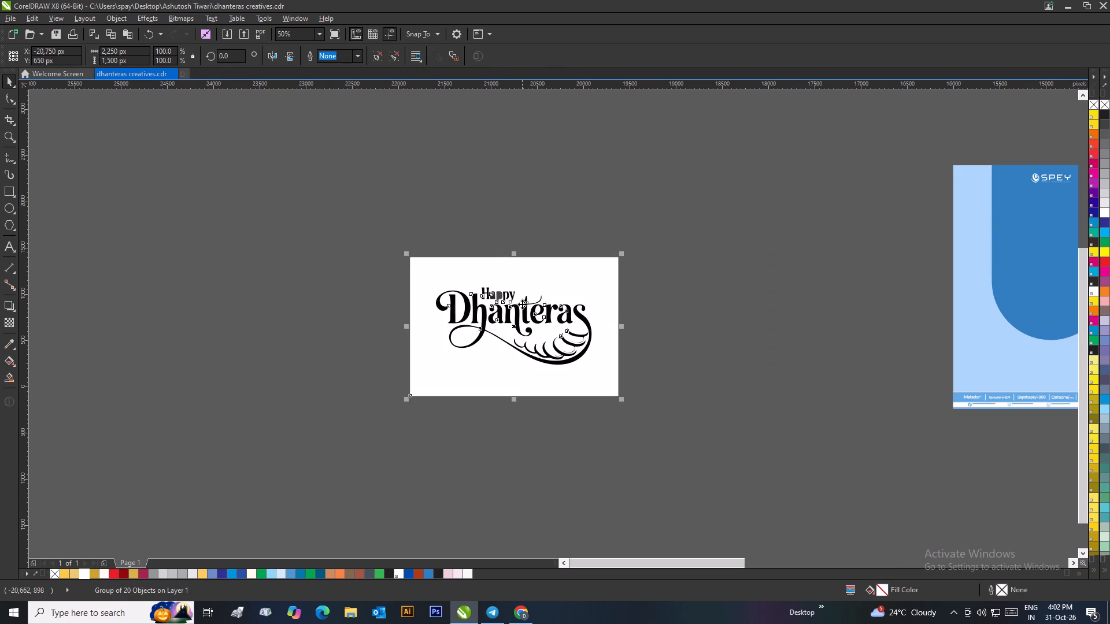
scroll(526, 315, up, 2)
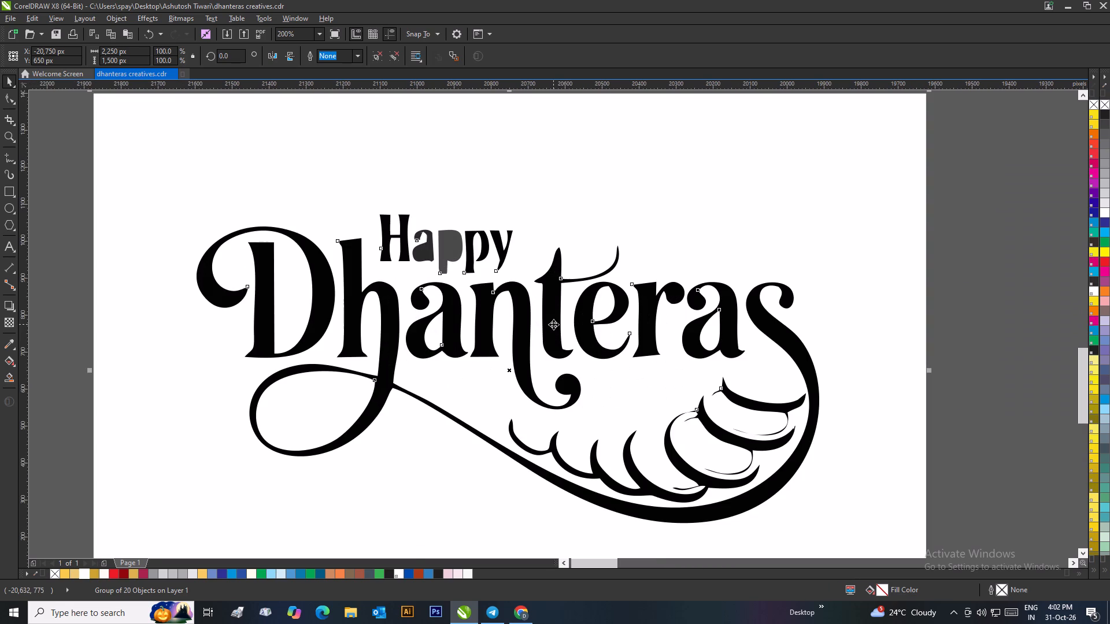
scroll(553, 324, down, 1)
click(783, 325)
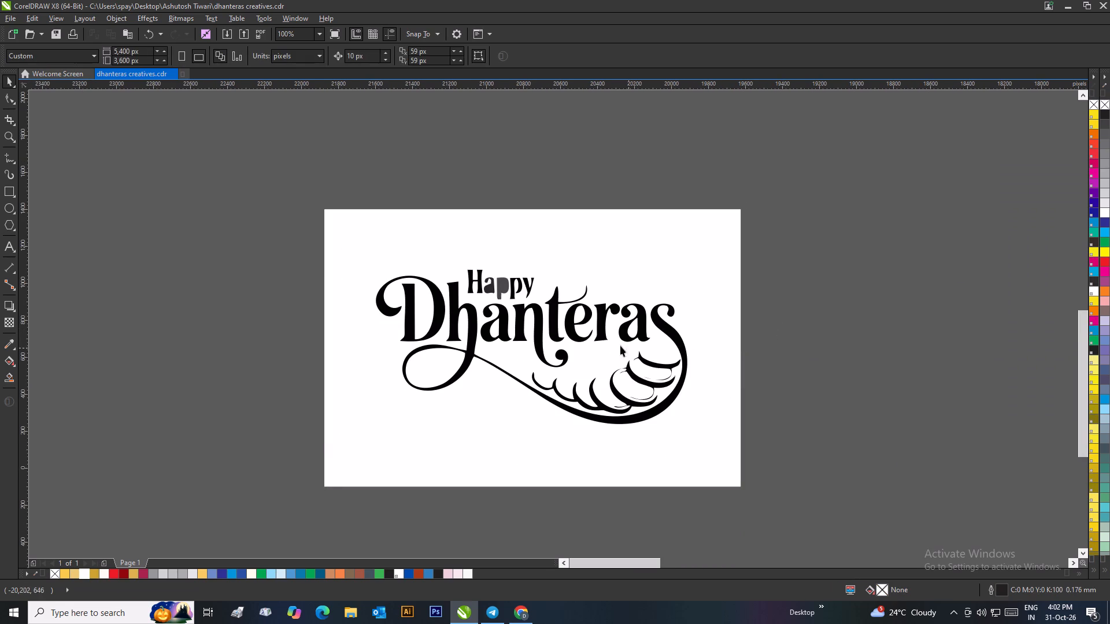
Ungroup all objects of the traced lettering and delete the word "Happy" above "Dhanteras".
scroll(539, 300, up, 2)
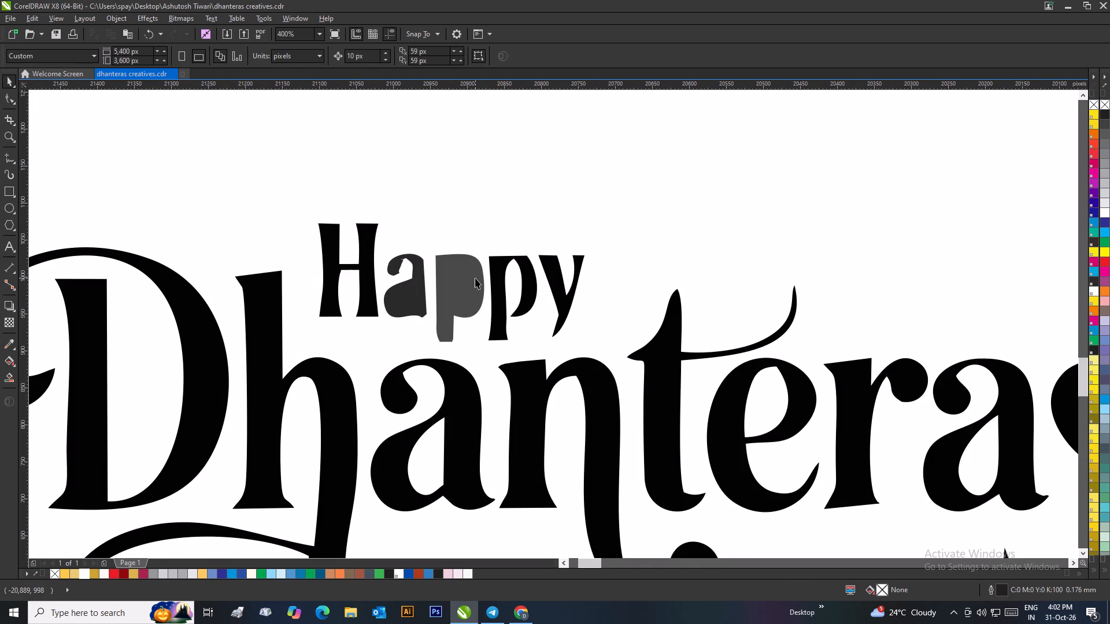
scroll(417, 269, down, 1)
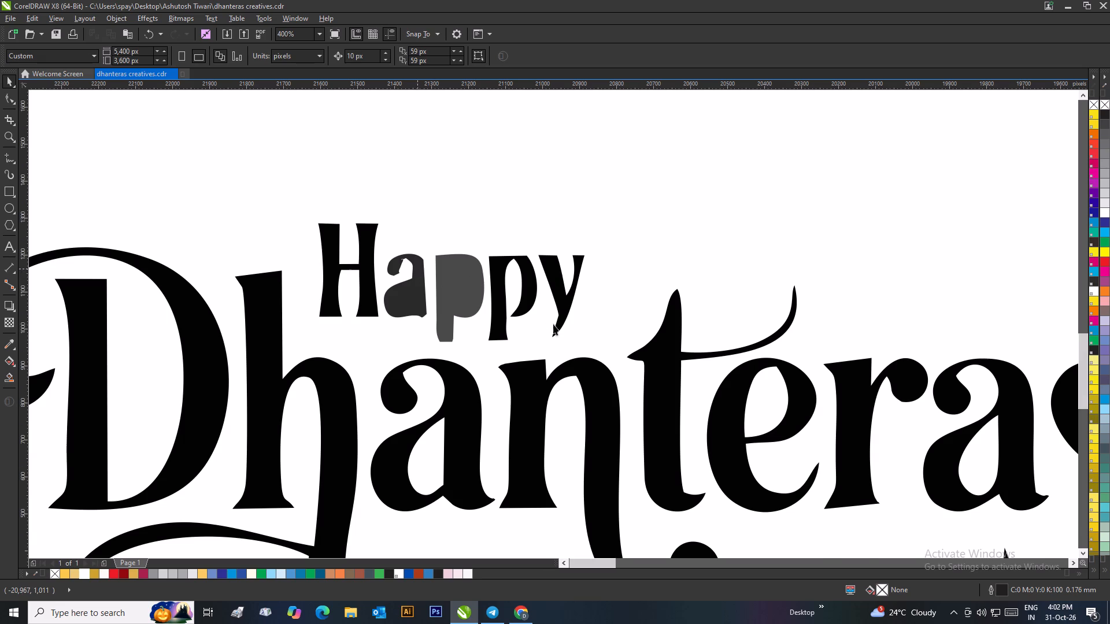
scroll(561, 329, down, 1)
drag(509, 210, 599, 343)
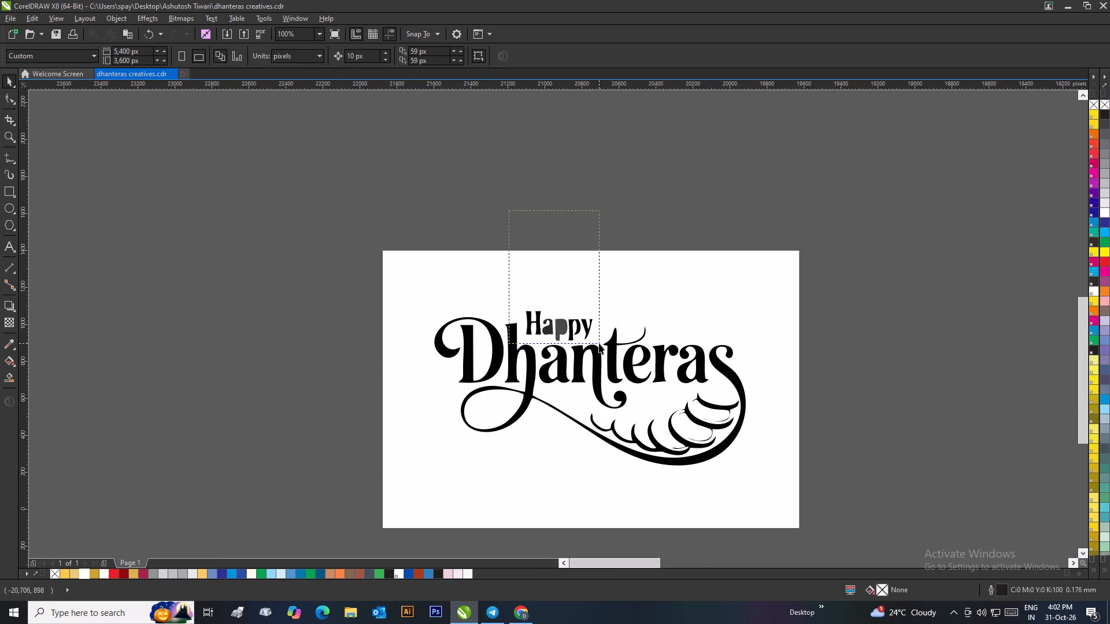
drag(599, 343, 600, 342)
click(587, 330)
right_click(587, 330)
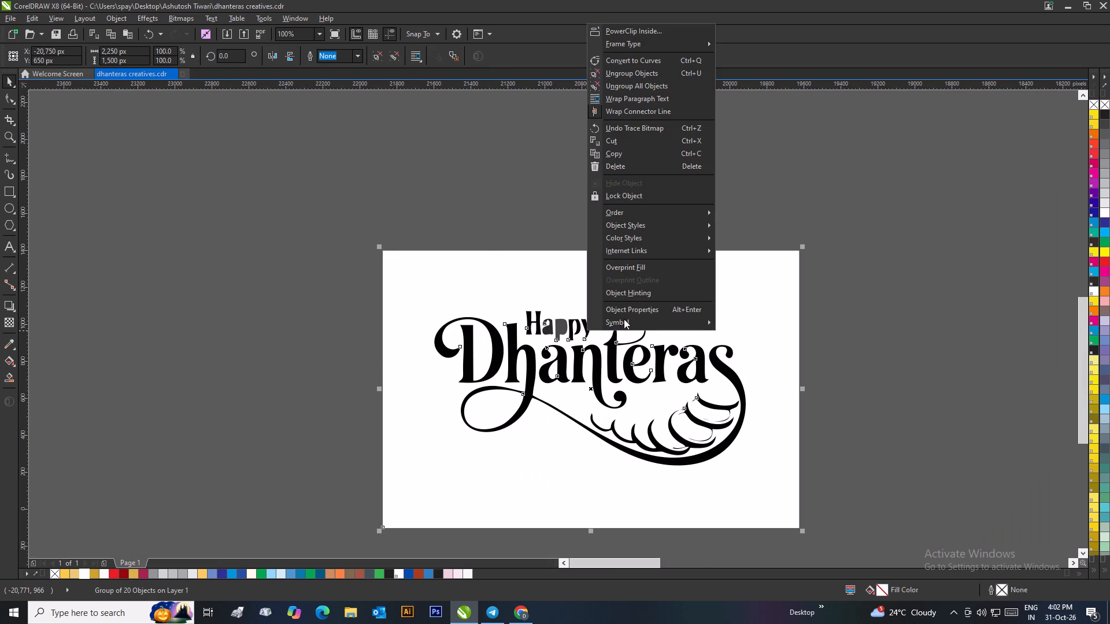
click(628, 88)
click(571, 164)
drag(523, 217, 552, 285)
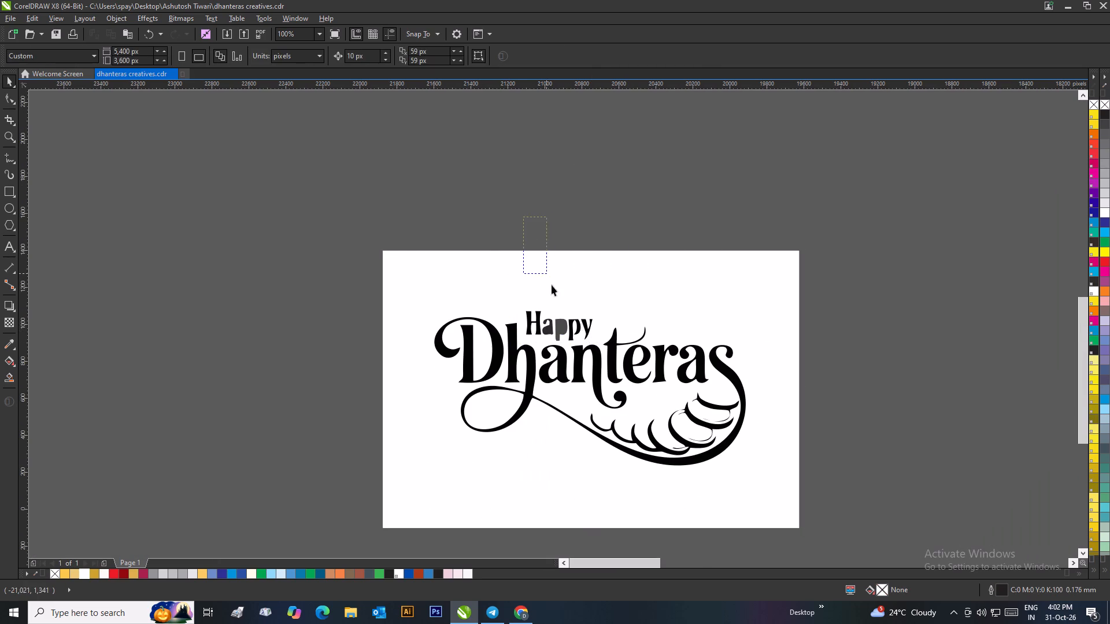
drag(552, 285, 608, 347)
key(Delete)
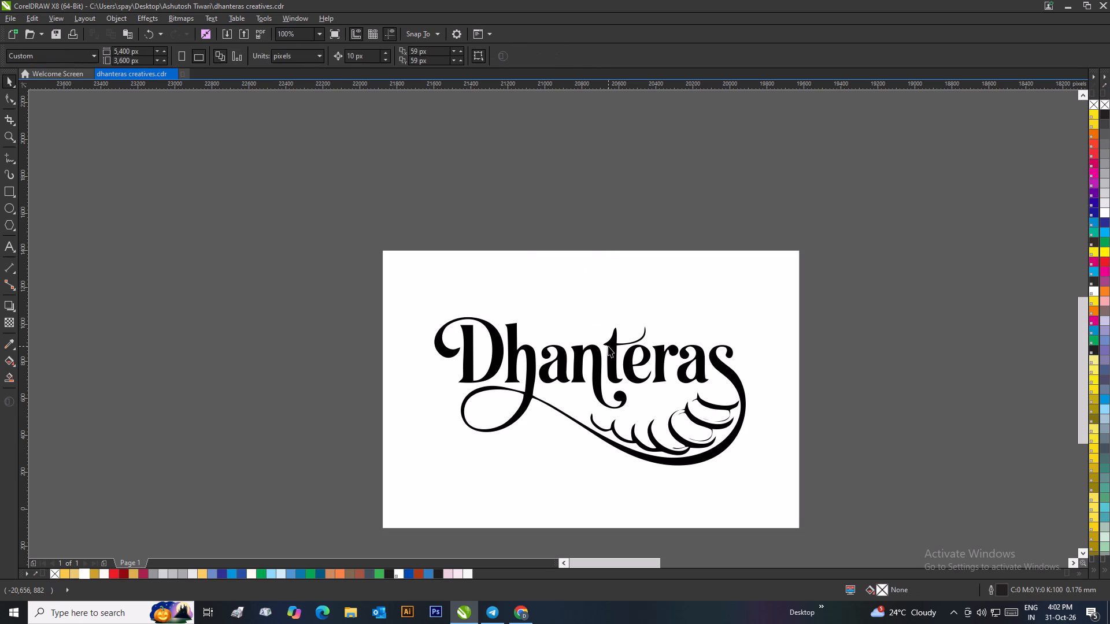
Group the remaining Dhanteras lettering and move it off its white background rectangle.
drag(849, 284, 391, 476)
key(ctrl+g)
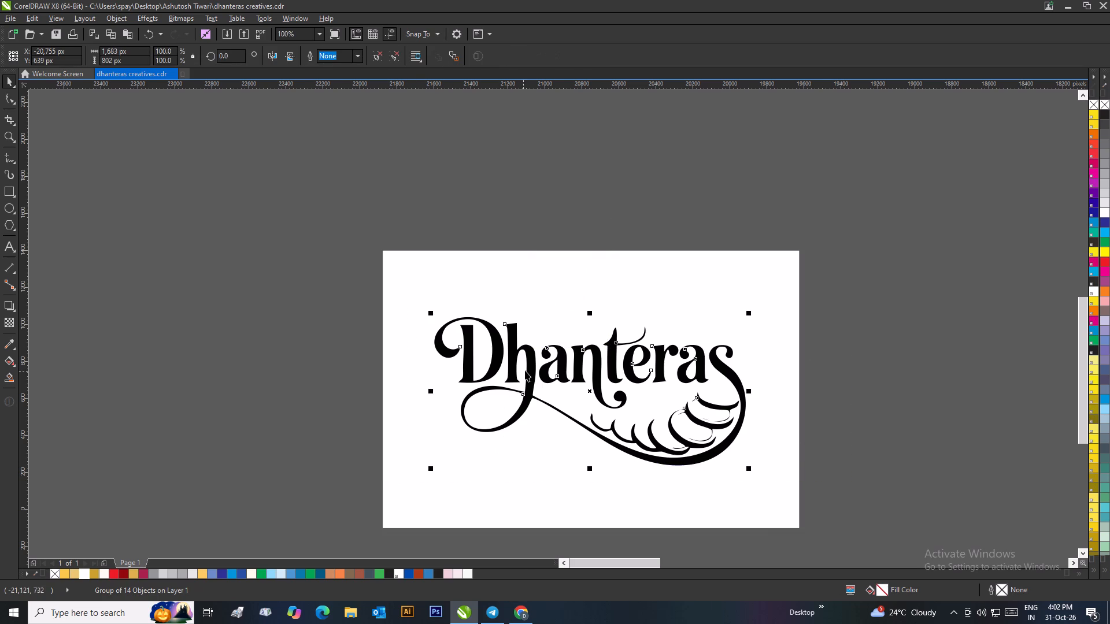
drag(529, 367, 321, 131)
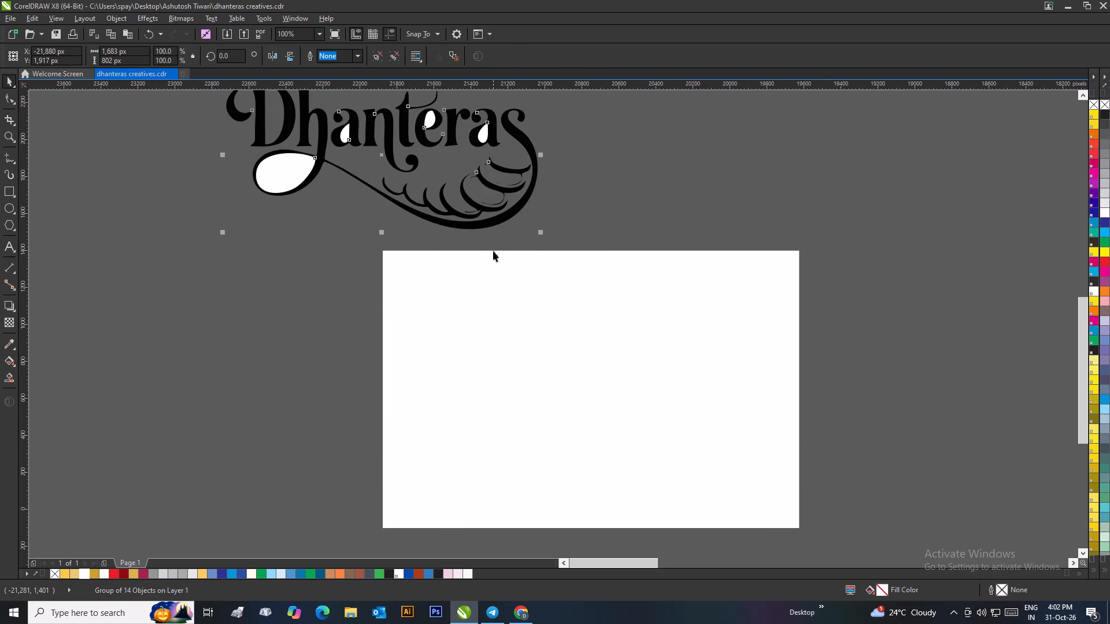
Delete the white background rectangle left over from the trace.
scroll(493, 251, down, 1)
drag(479, 311, 763, 522)
key(Delete)
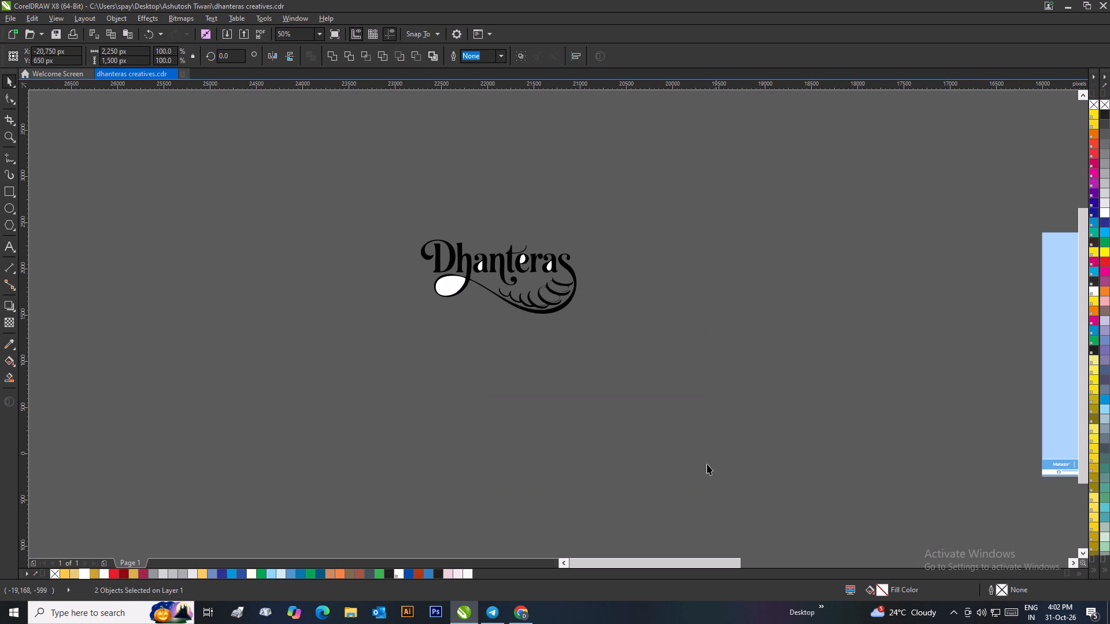
Ungroup the traced Dhanteras lettering so its individual shapes can be edited separately.
scroll(462, 285, up, 2)
click(520, 317)
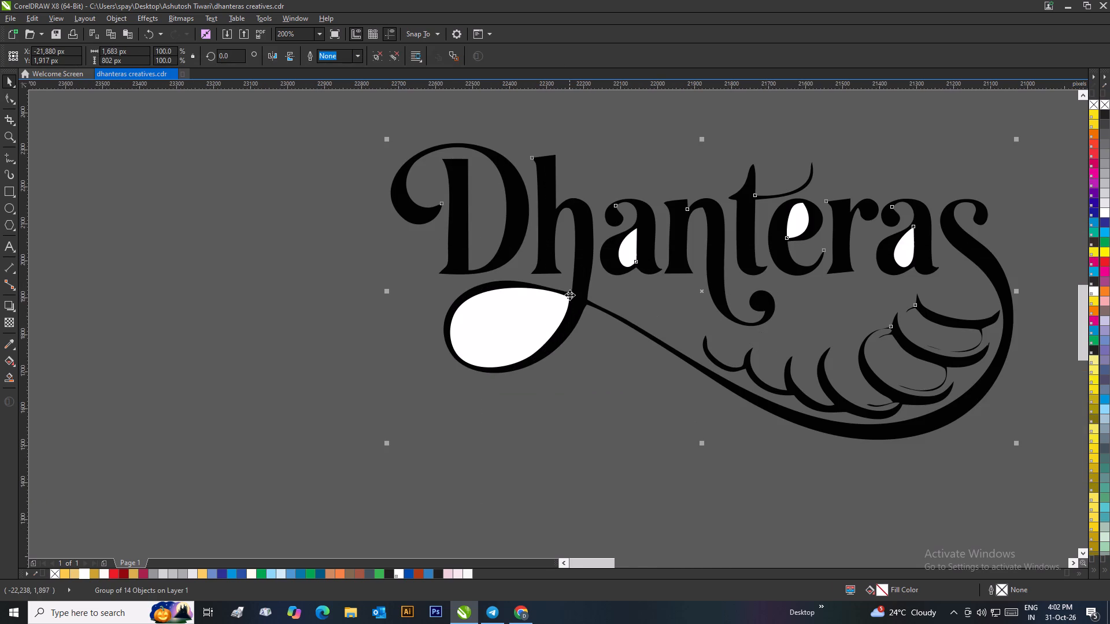
right_click(556, 303)
click(596, 361)
click(256, 313)
Trim the swash with the white shape in the loop below "Dh", and delete the white shape.
click(506, 336)
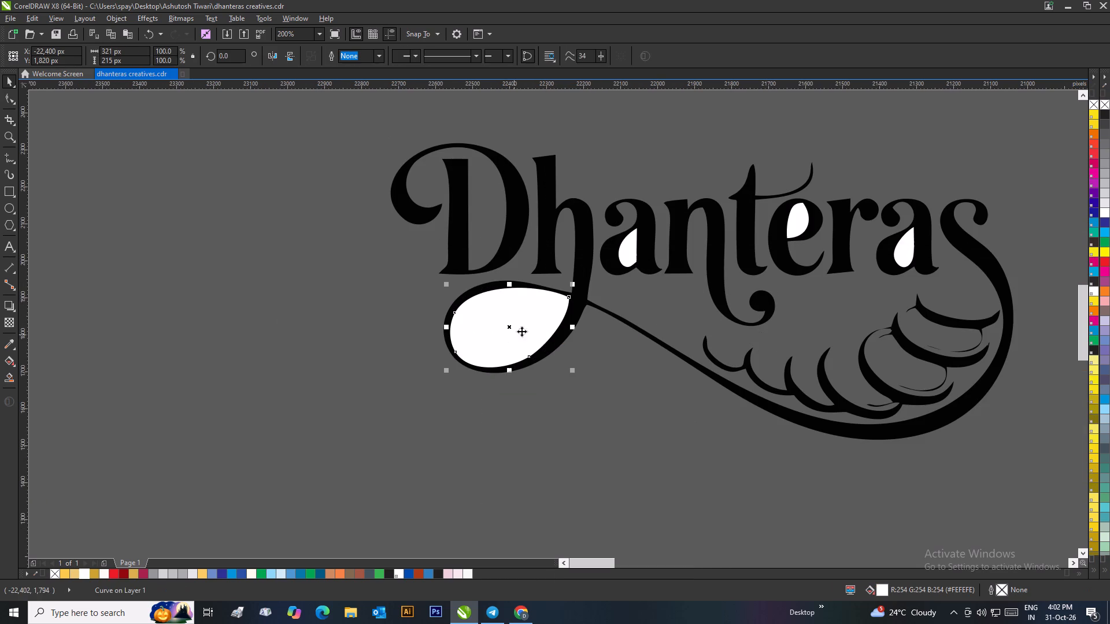
shift+click(582, 288)
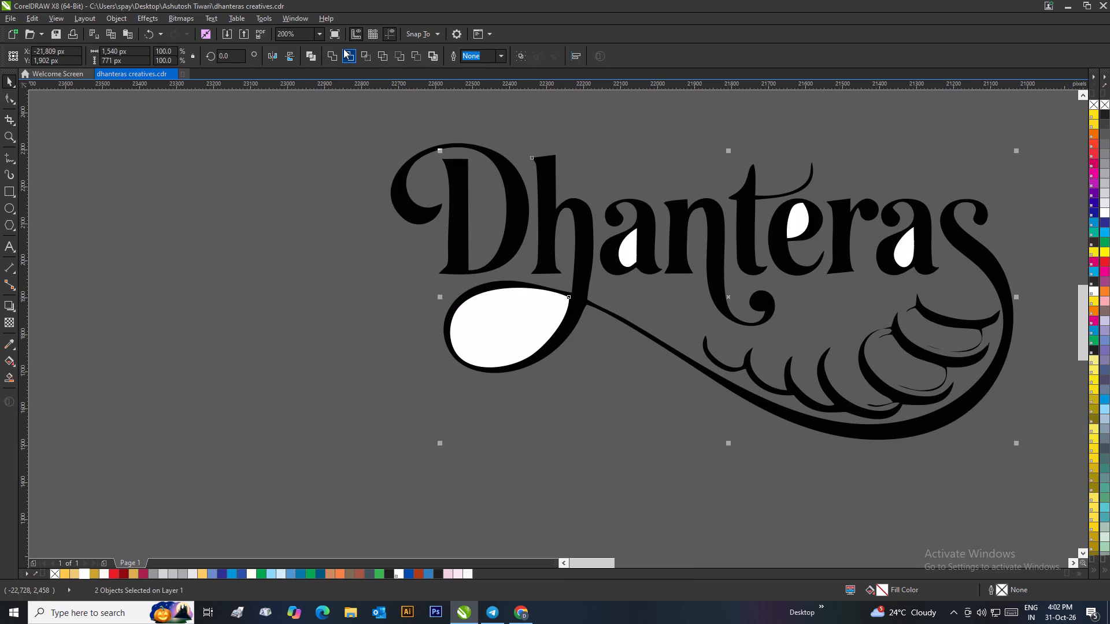
click(348, 53)
click(274, 154)
click(512, 319)
key(Delete)
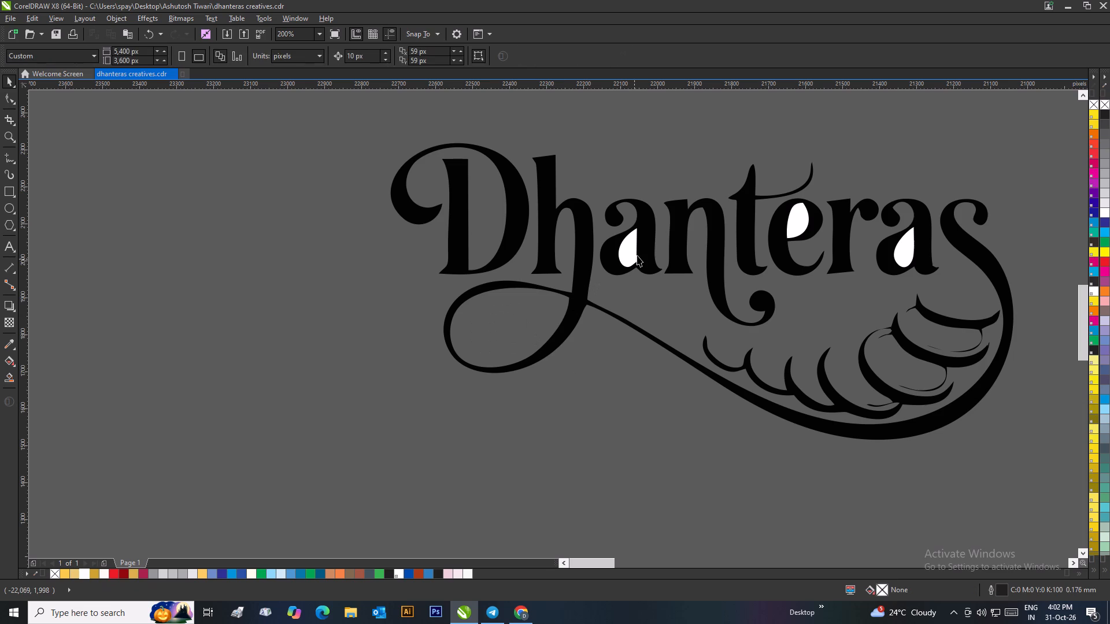
Trim the first letter "a" with its white counter shape and delete the white shape.
click(632, 254)
shift+click(649, 251)
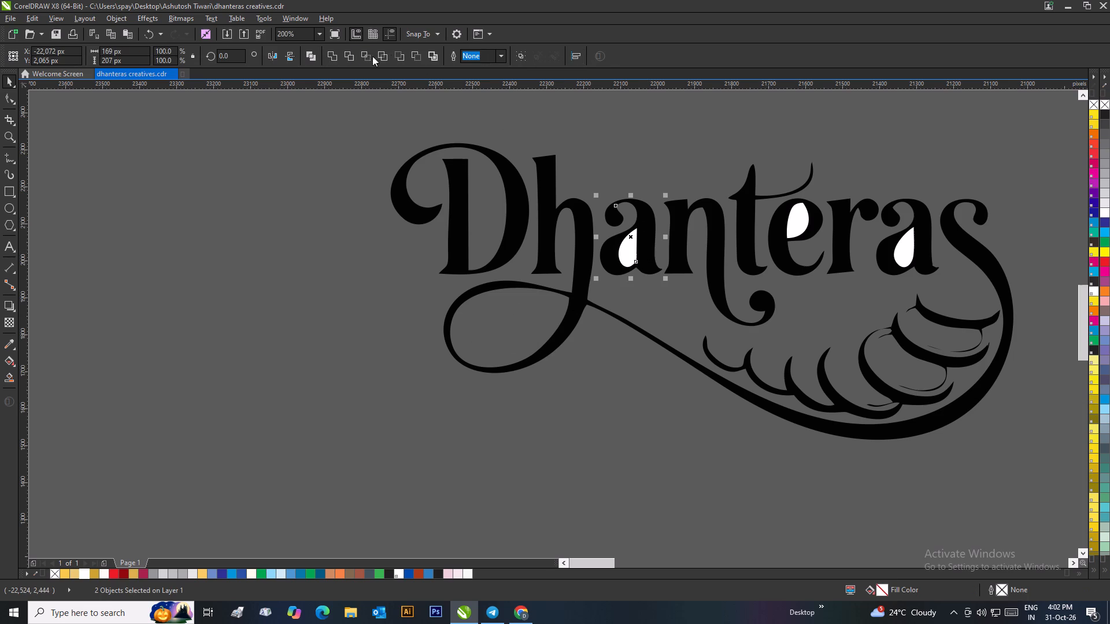
click(349, 56)
click(317, 146)
click(625, 238)
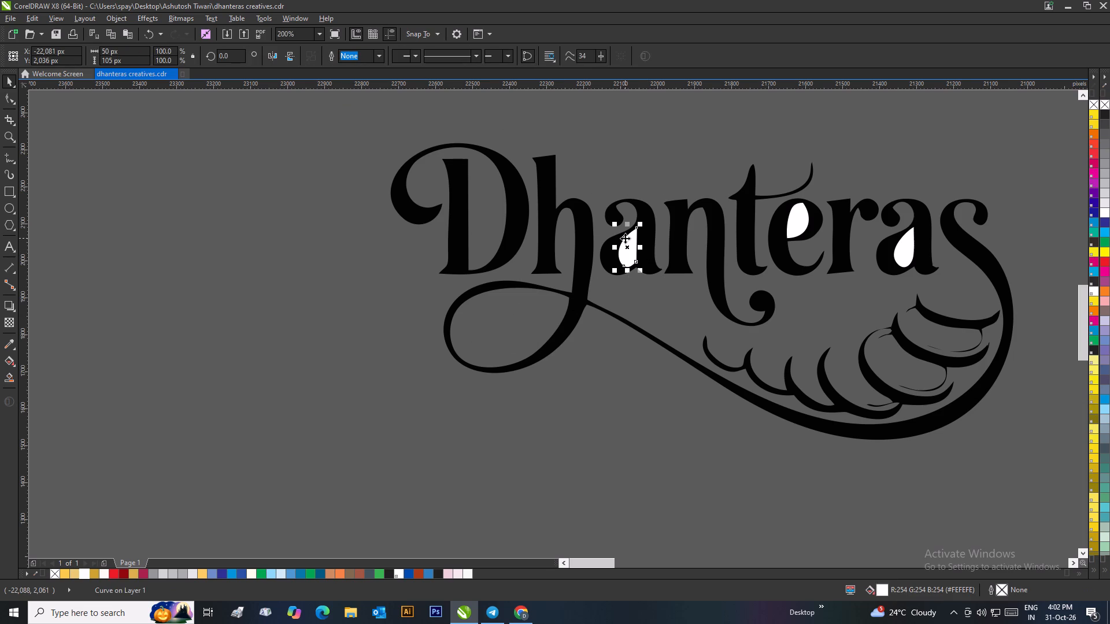
key(Delete)
Trim the letter "e" with its white counter shape and delete the white shape.
click(806, 219)
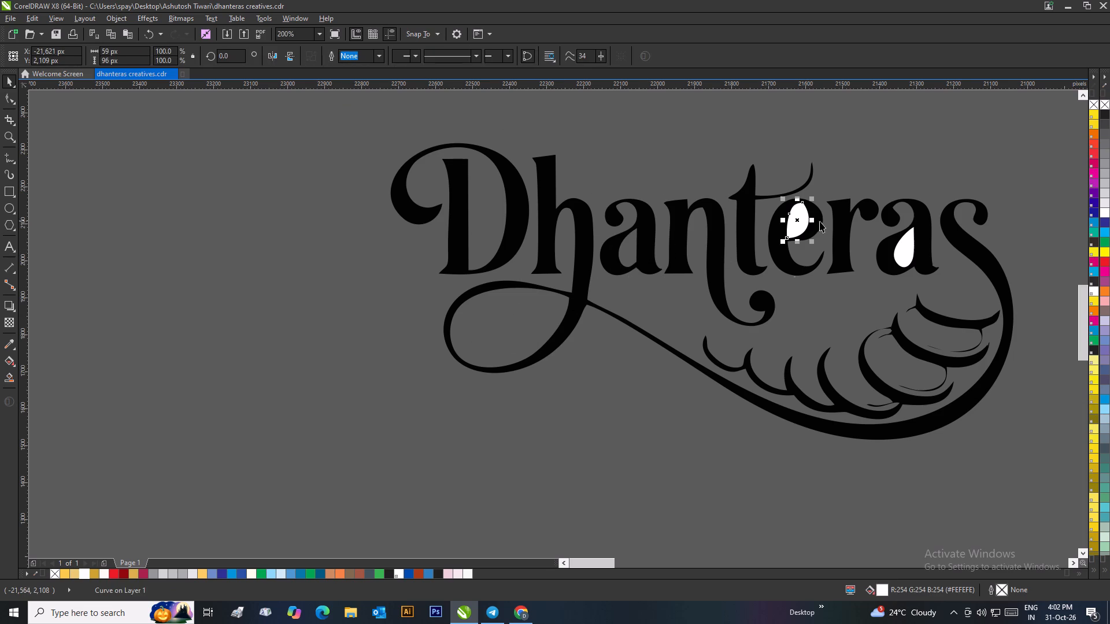
shift+click(820, 221)
click(349, 55)
click(324, 162)
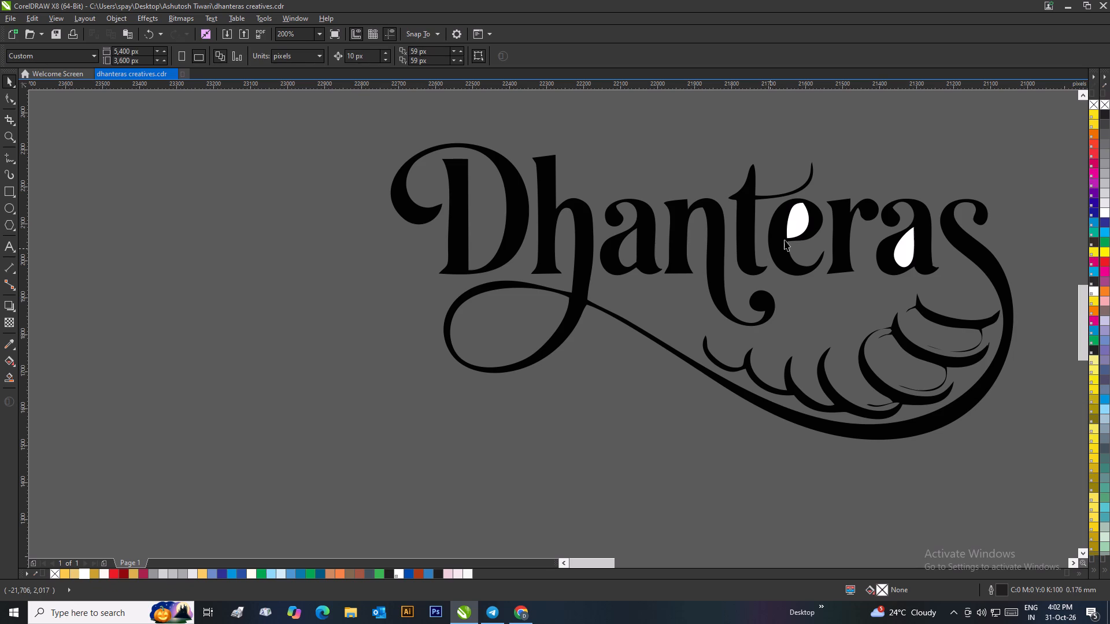
click(800, 220)
key(Delete)
Trim the second letter "a" with its white counter shape and delete the white shape.
click(899, 249)
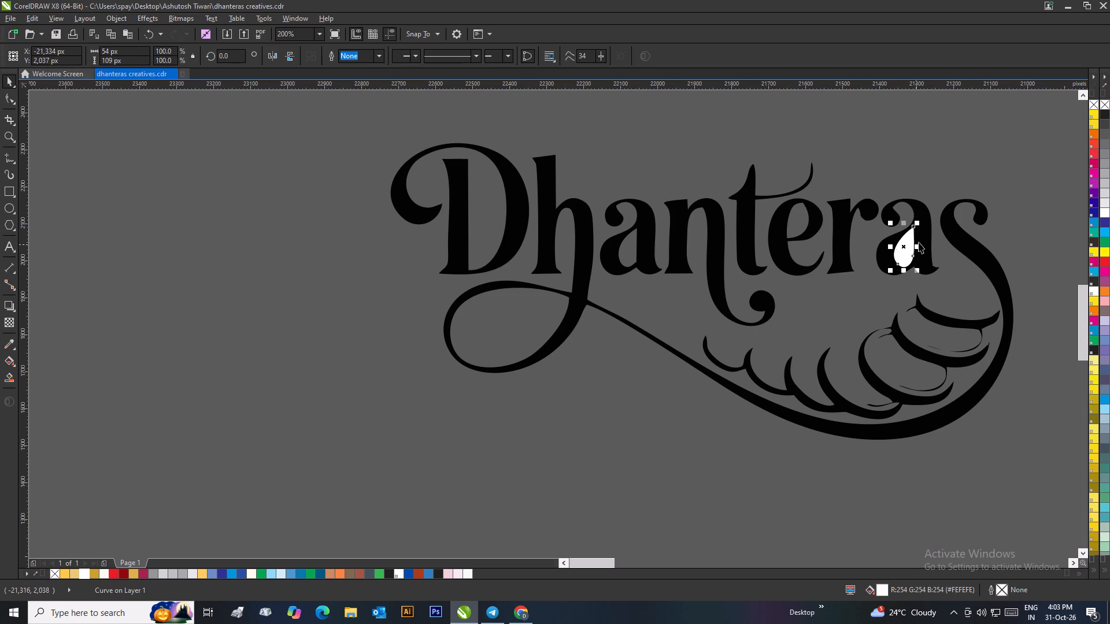
shift+click(928, 228)
click(349, 52)
click(319, 131)
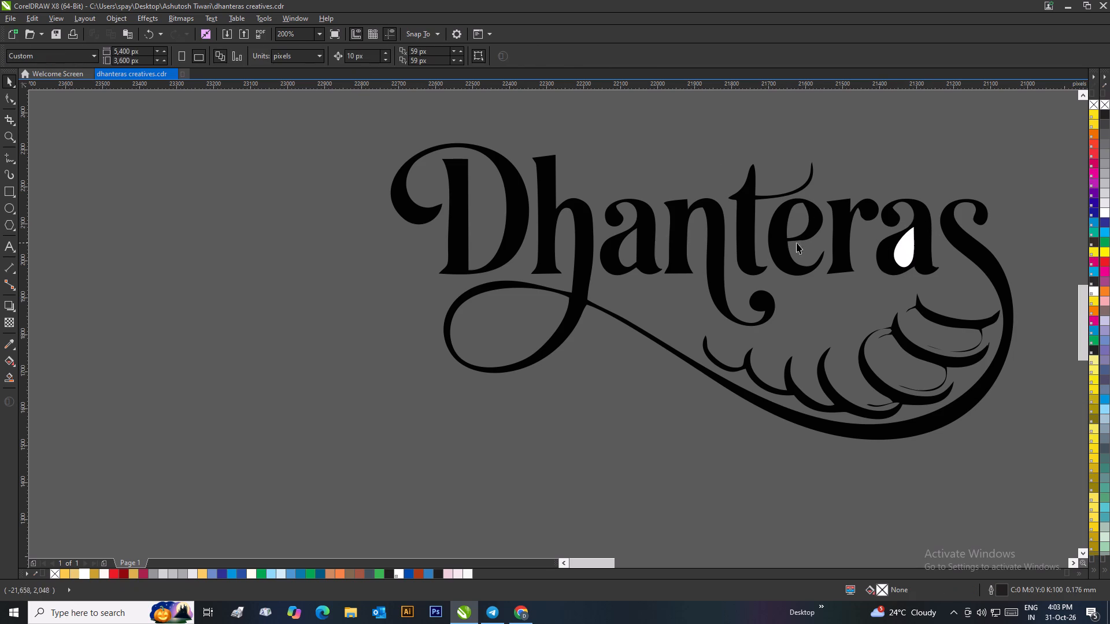
click(902, 254)
key(Delete)
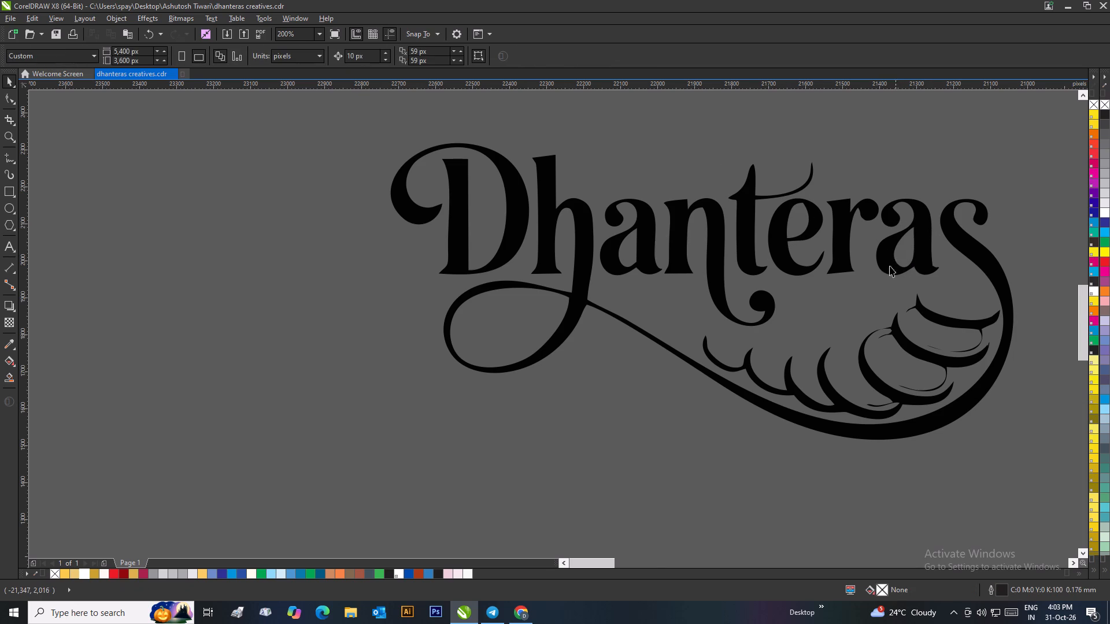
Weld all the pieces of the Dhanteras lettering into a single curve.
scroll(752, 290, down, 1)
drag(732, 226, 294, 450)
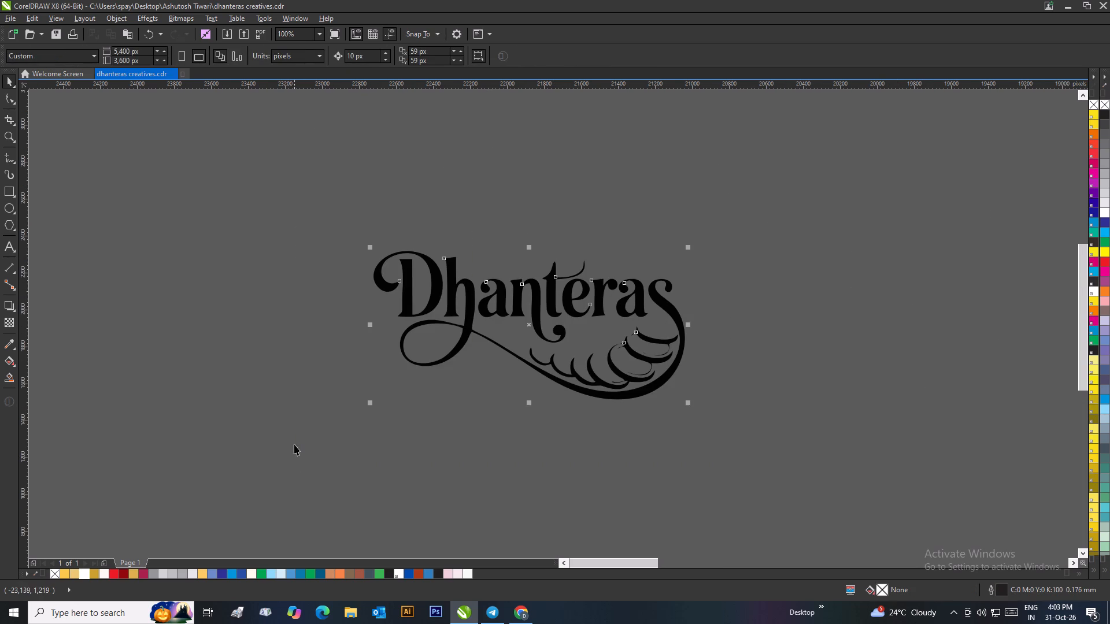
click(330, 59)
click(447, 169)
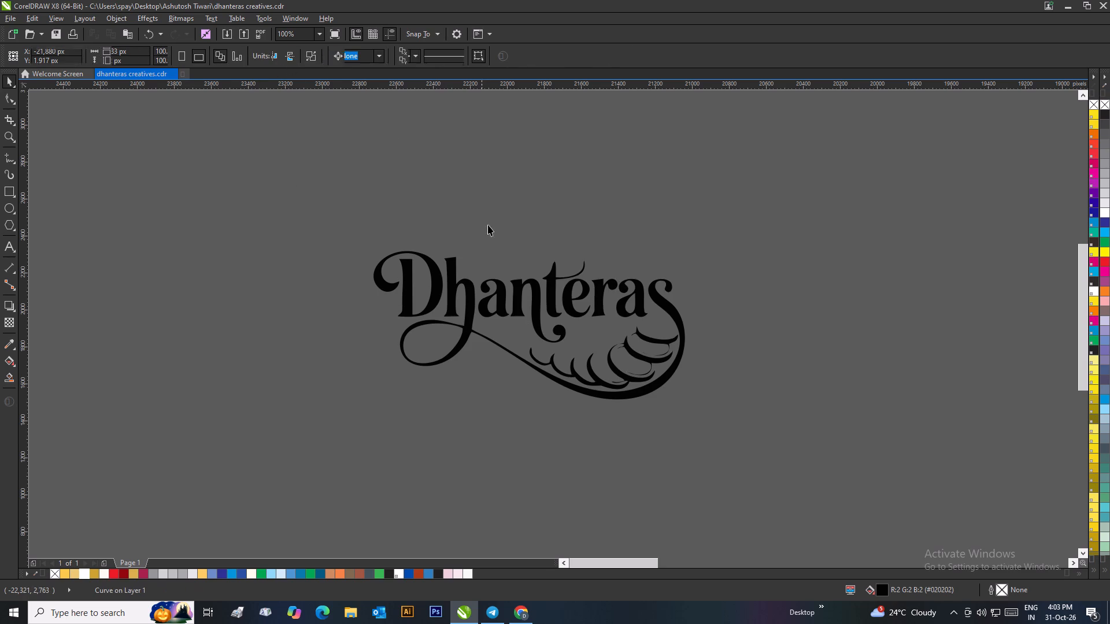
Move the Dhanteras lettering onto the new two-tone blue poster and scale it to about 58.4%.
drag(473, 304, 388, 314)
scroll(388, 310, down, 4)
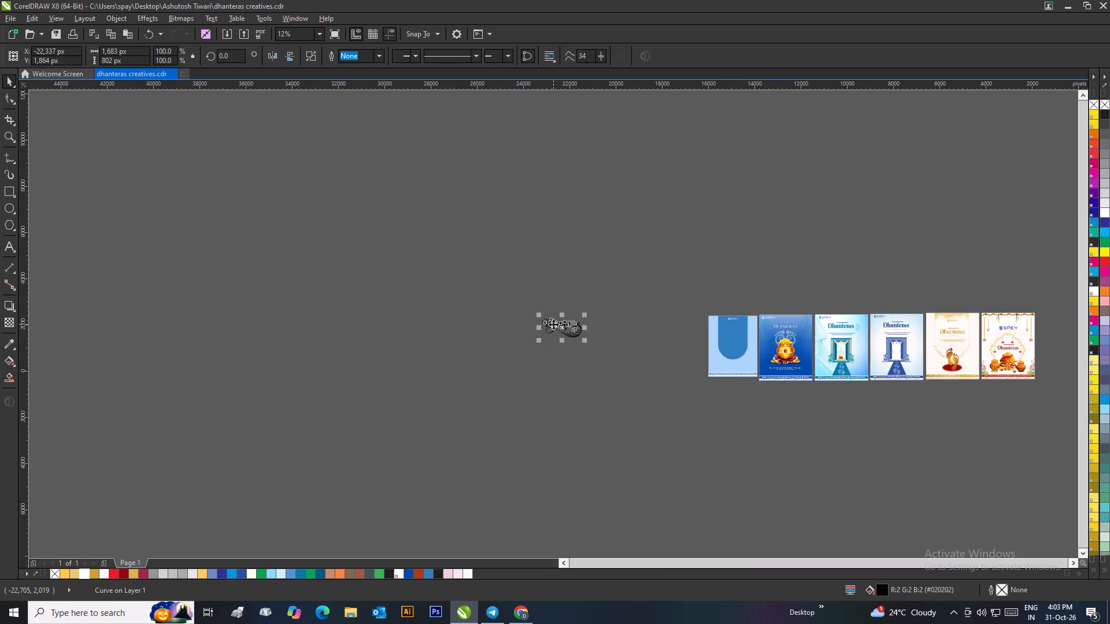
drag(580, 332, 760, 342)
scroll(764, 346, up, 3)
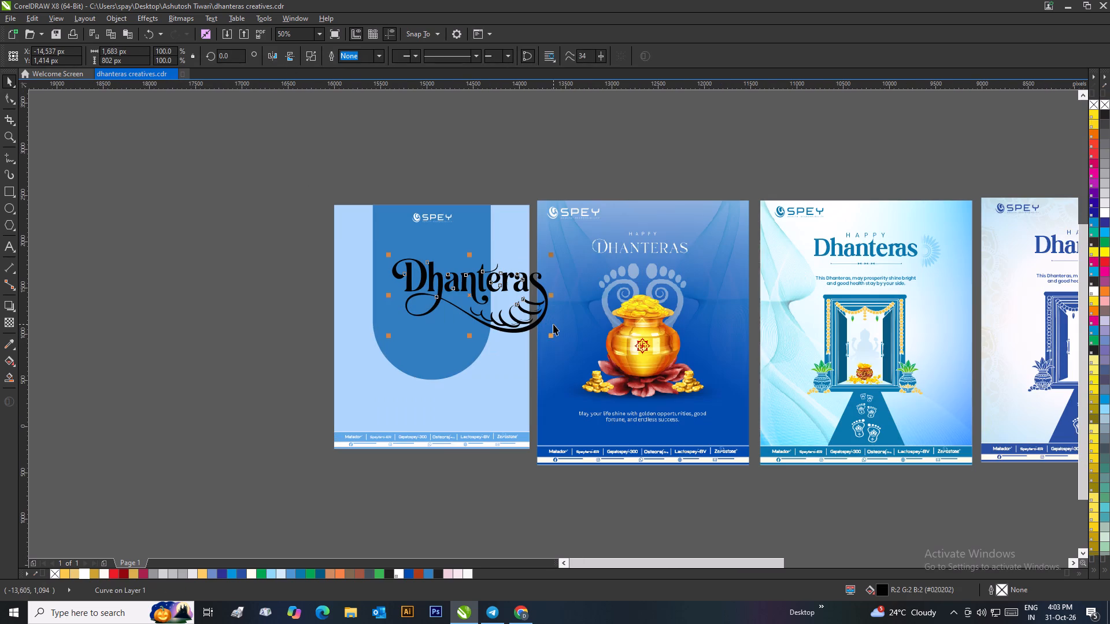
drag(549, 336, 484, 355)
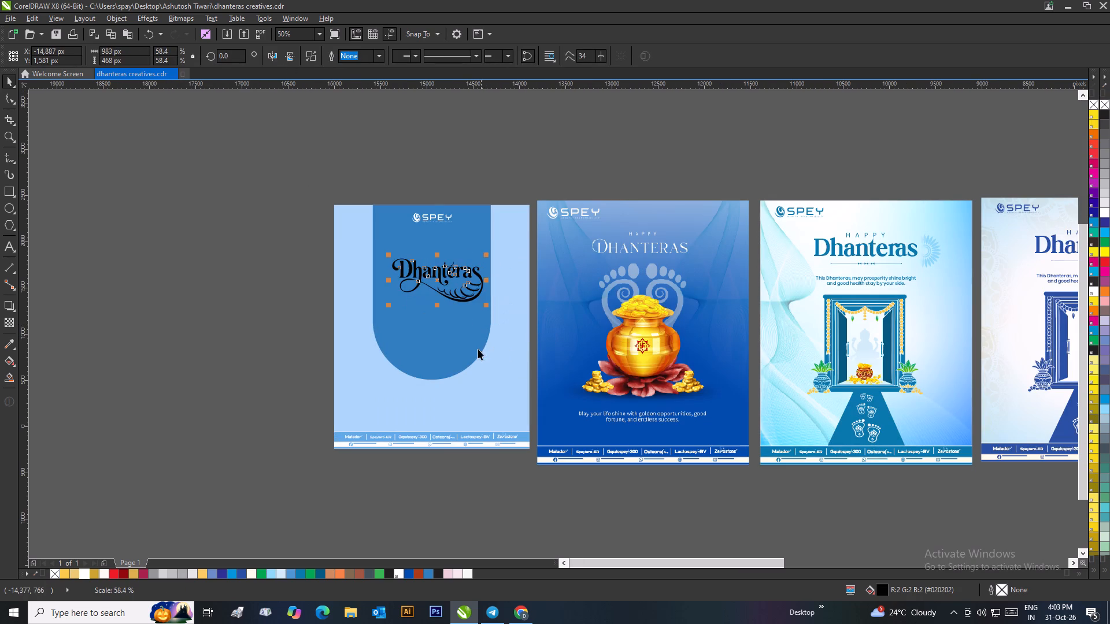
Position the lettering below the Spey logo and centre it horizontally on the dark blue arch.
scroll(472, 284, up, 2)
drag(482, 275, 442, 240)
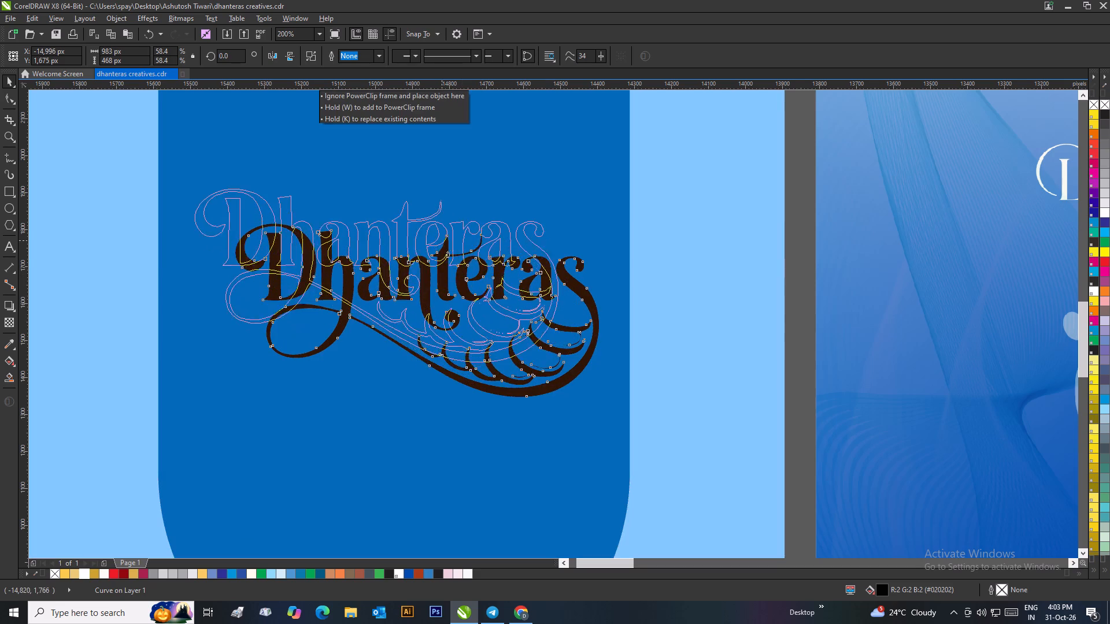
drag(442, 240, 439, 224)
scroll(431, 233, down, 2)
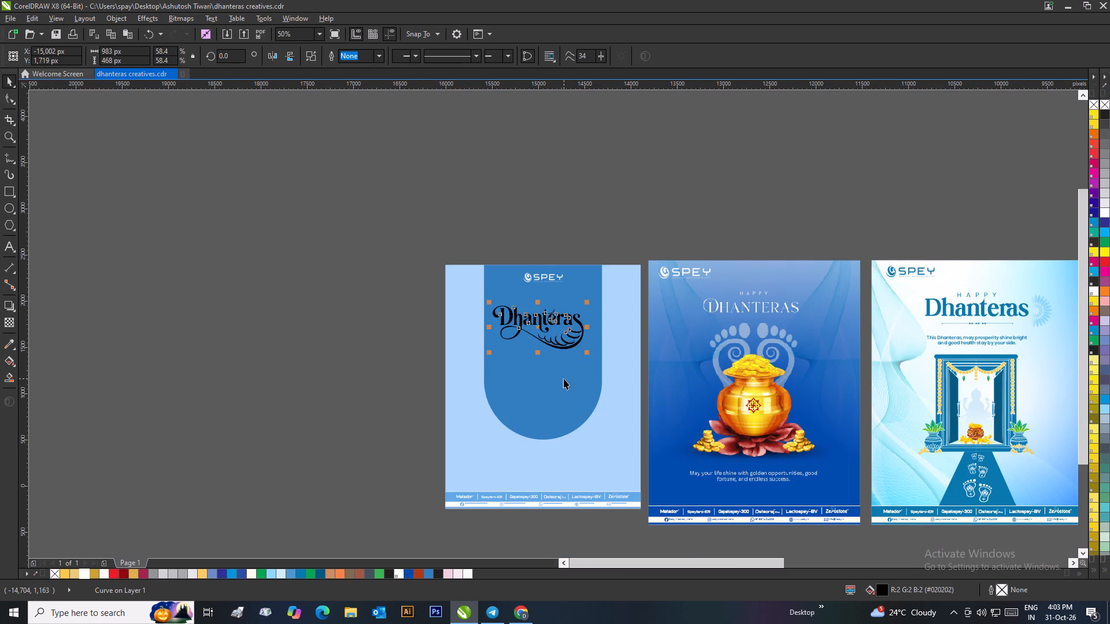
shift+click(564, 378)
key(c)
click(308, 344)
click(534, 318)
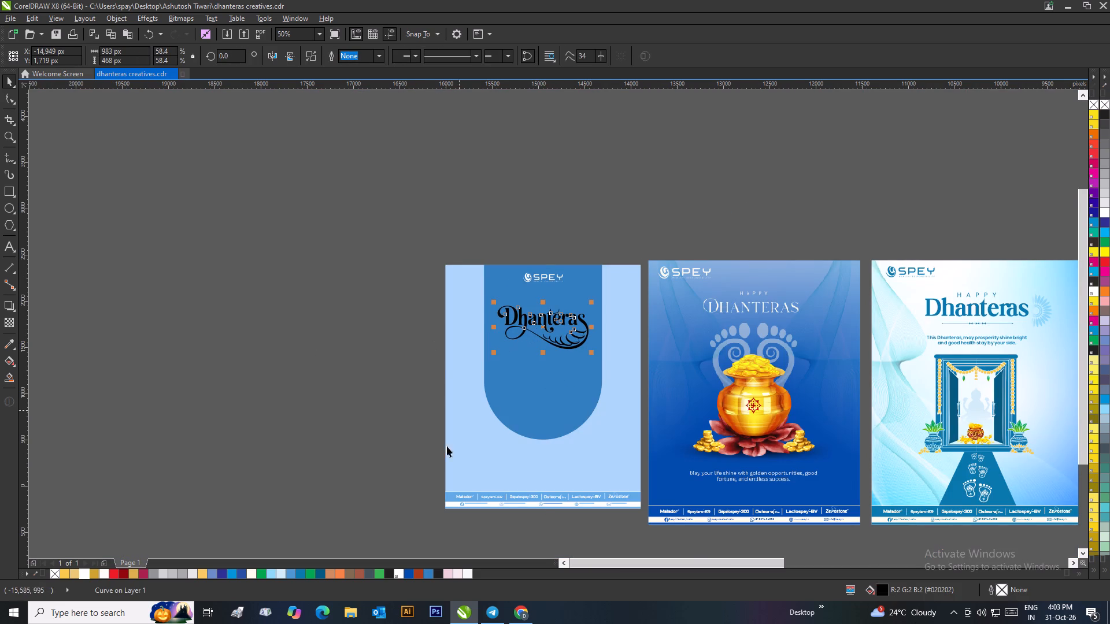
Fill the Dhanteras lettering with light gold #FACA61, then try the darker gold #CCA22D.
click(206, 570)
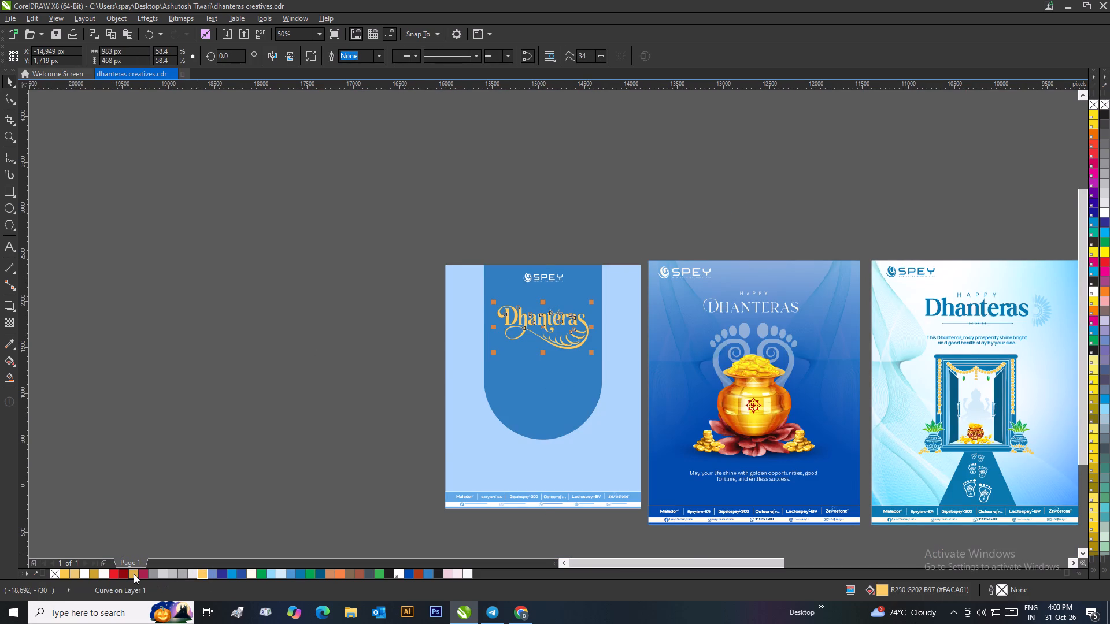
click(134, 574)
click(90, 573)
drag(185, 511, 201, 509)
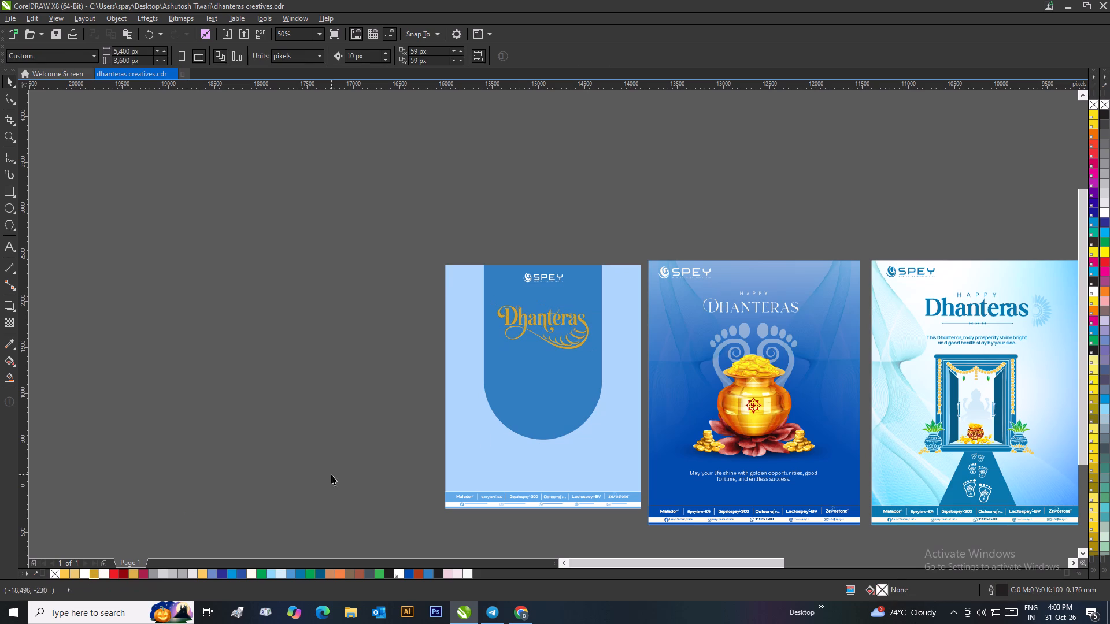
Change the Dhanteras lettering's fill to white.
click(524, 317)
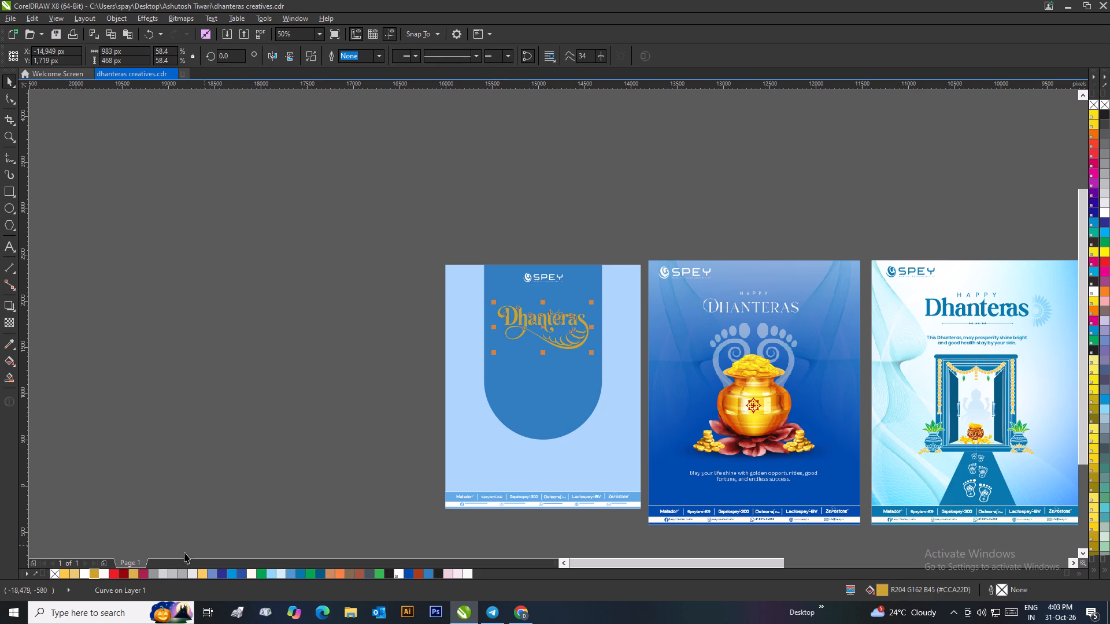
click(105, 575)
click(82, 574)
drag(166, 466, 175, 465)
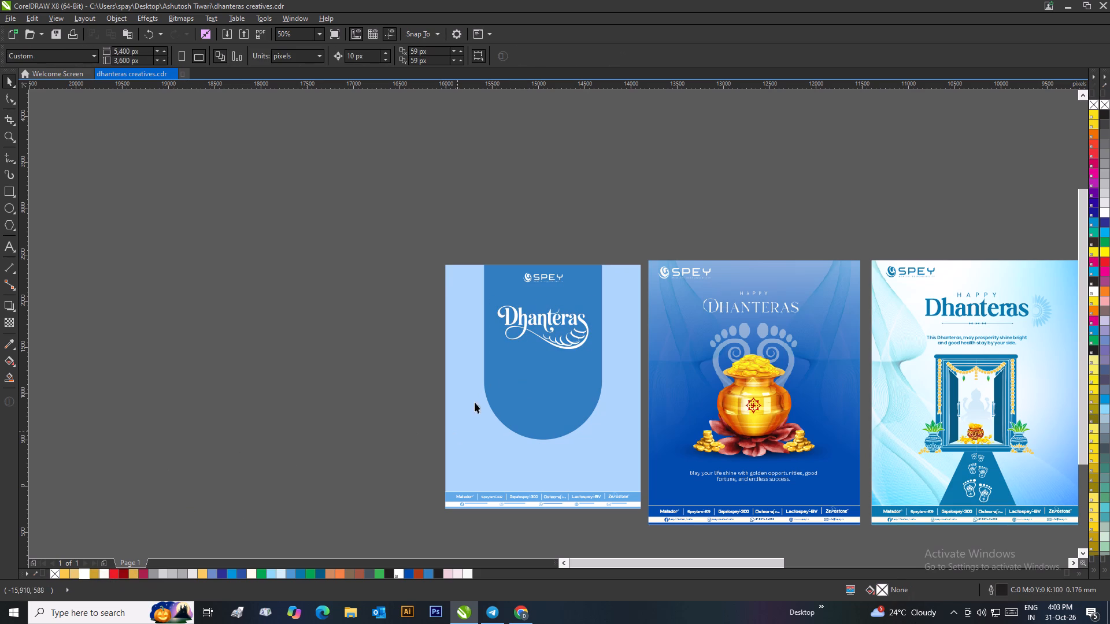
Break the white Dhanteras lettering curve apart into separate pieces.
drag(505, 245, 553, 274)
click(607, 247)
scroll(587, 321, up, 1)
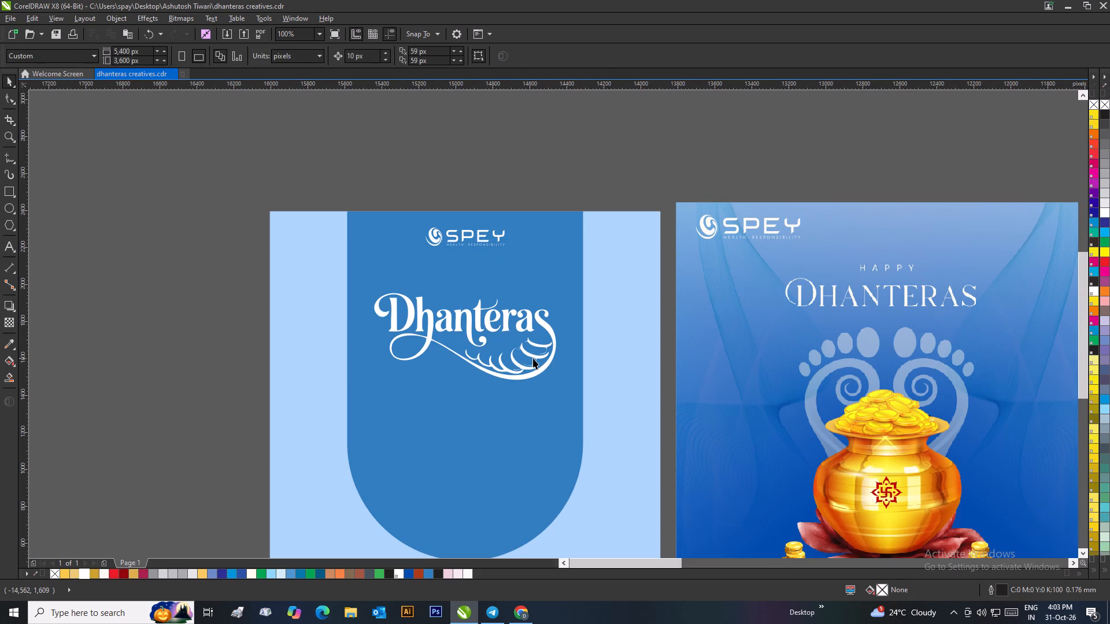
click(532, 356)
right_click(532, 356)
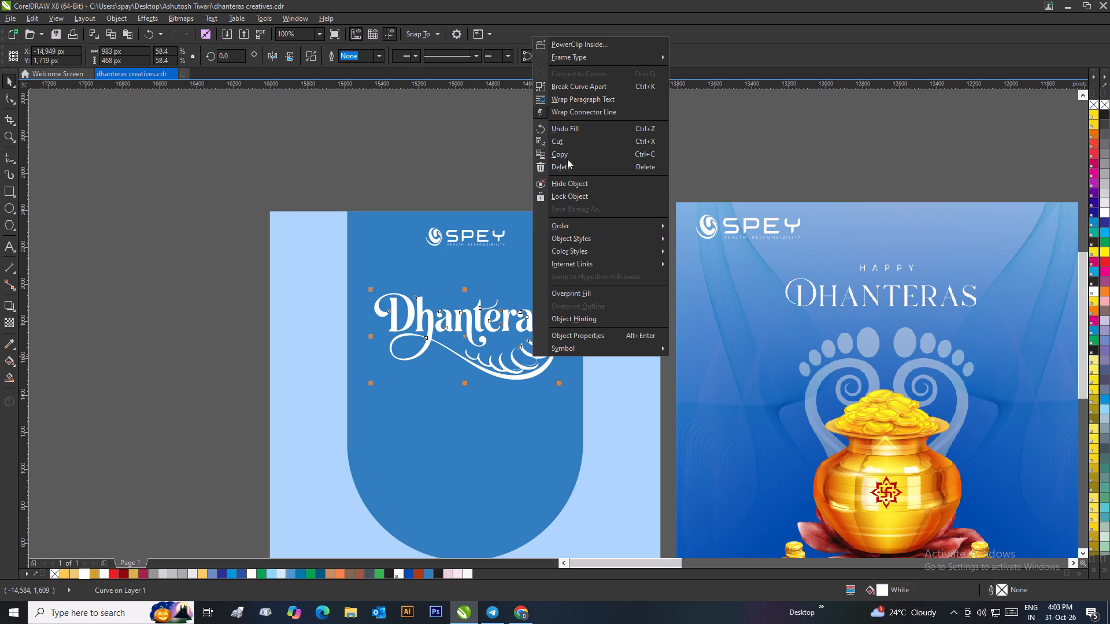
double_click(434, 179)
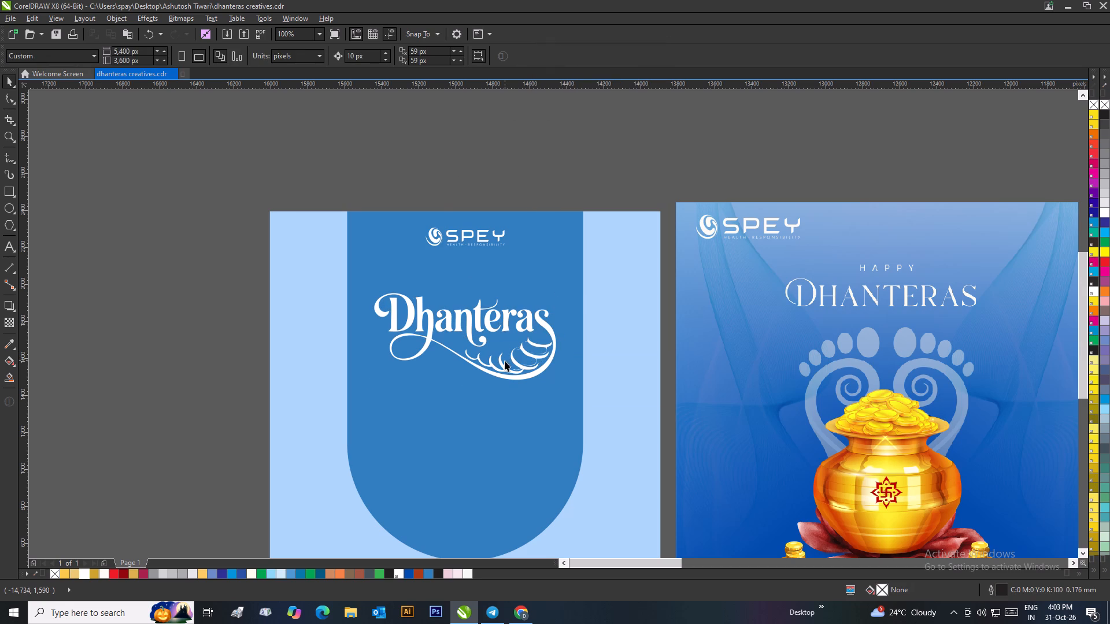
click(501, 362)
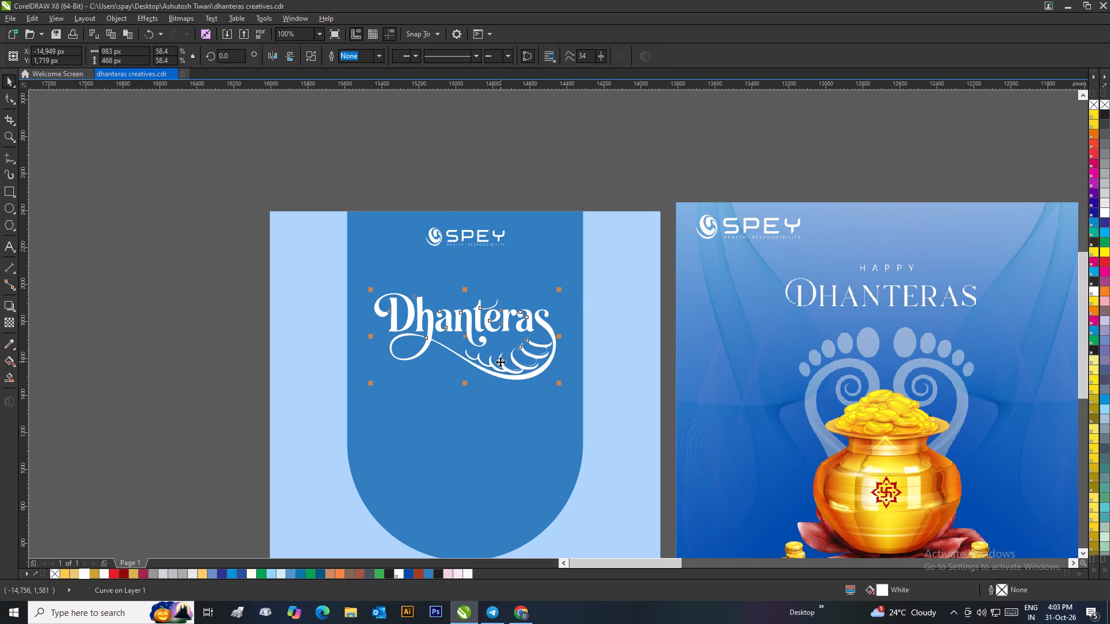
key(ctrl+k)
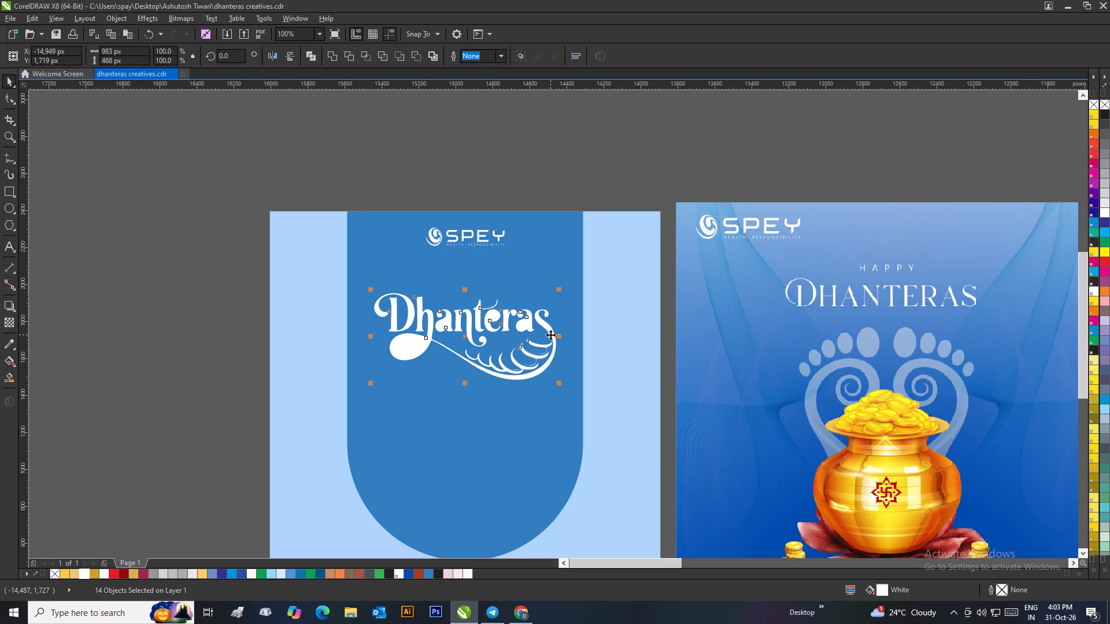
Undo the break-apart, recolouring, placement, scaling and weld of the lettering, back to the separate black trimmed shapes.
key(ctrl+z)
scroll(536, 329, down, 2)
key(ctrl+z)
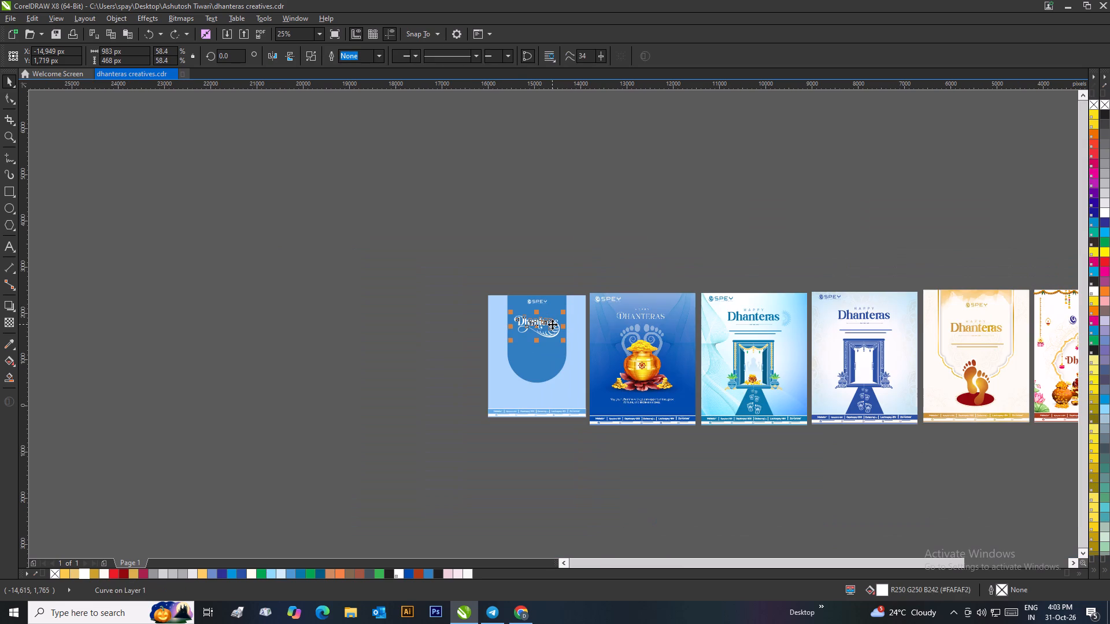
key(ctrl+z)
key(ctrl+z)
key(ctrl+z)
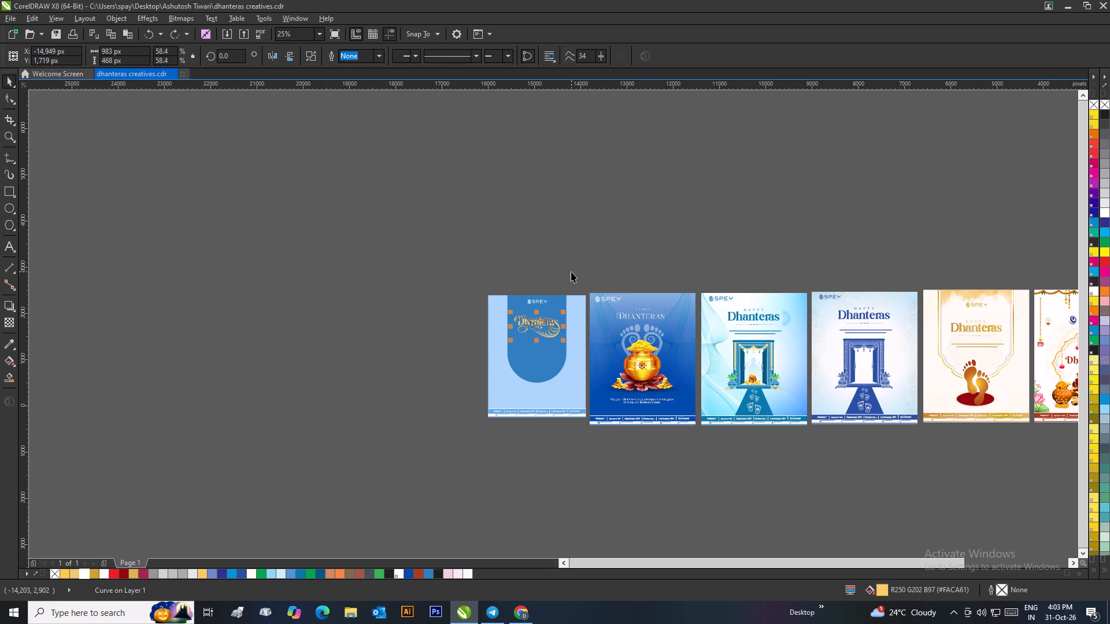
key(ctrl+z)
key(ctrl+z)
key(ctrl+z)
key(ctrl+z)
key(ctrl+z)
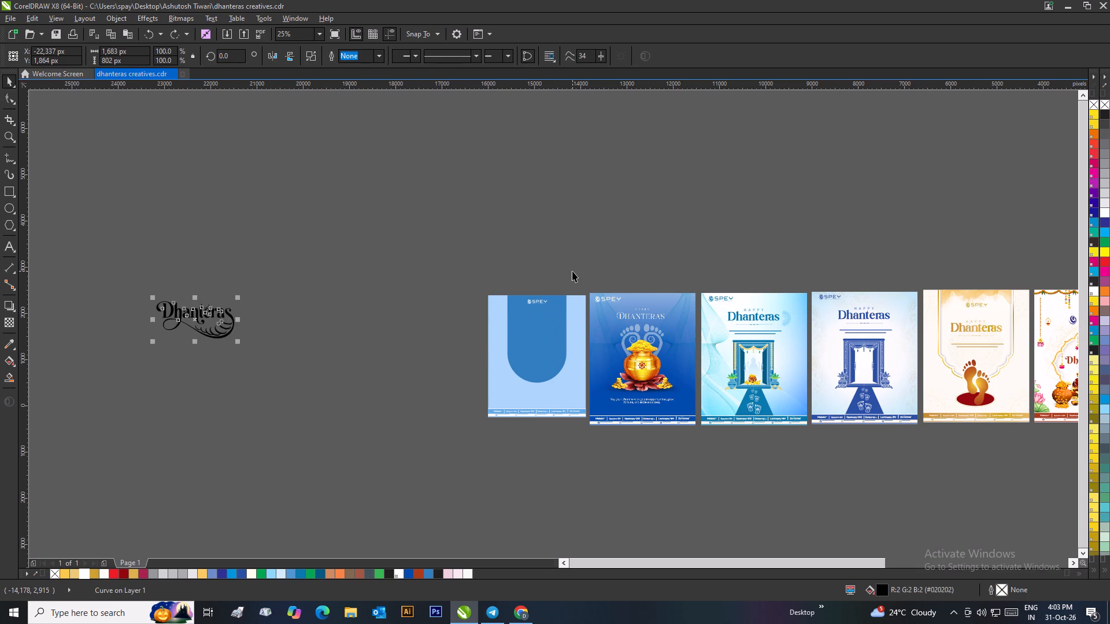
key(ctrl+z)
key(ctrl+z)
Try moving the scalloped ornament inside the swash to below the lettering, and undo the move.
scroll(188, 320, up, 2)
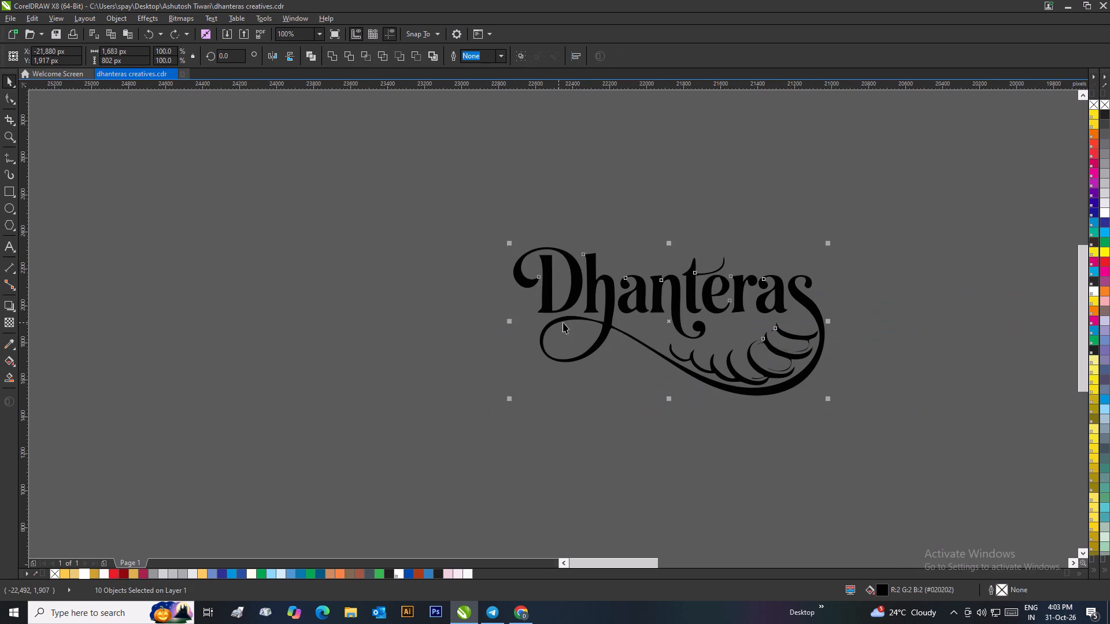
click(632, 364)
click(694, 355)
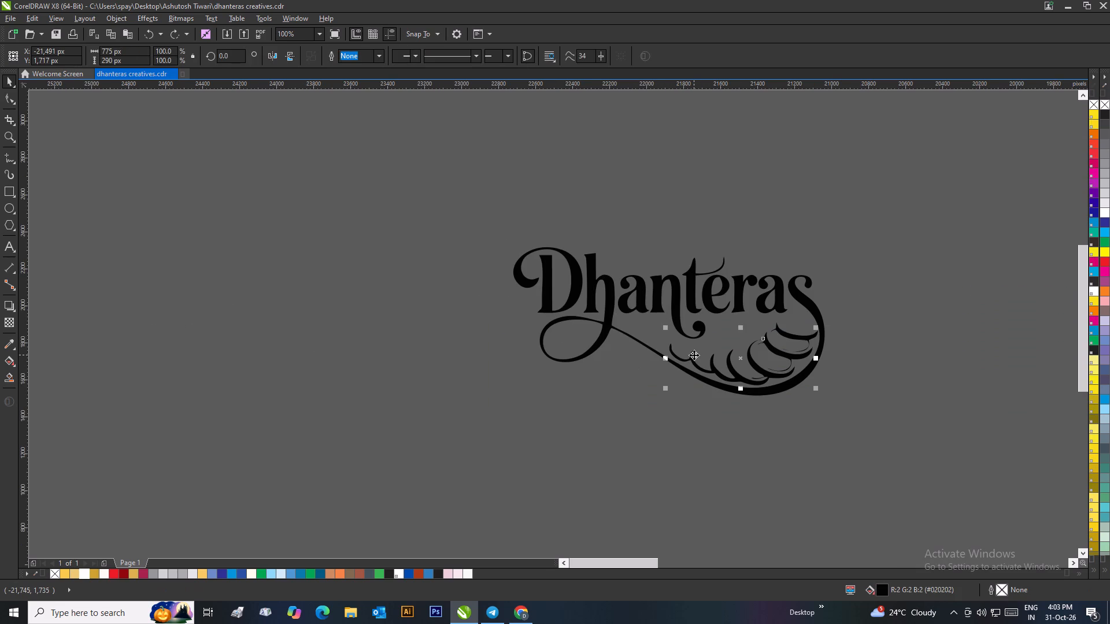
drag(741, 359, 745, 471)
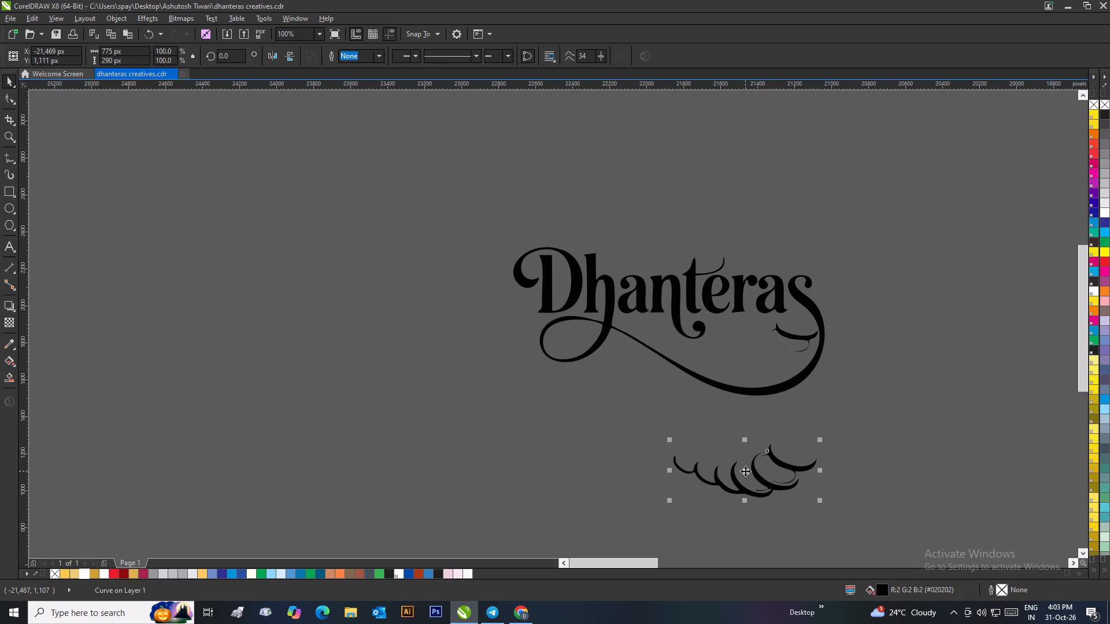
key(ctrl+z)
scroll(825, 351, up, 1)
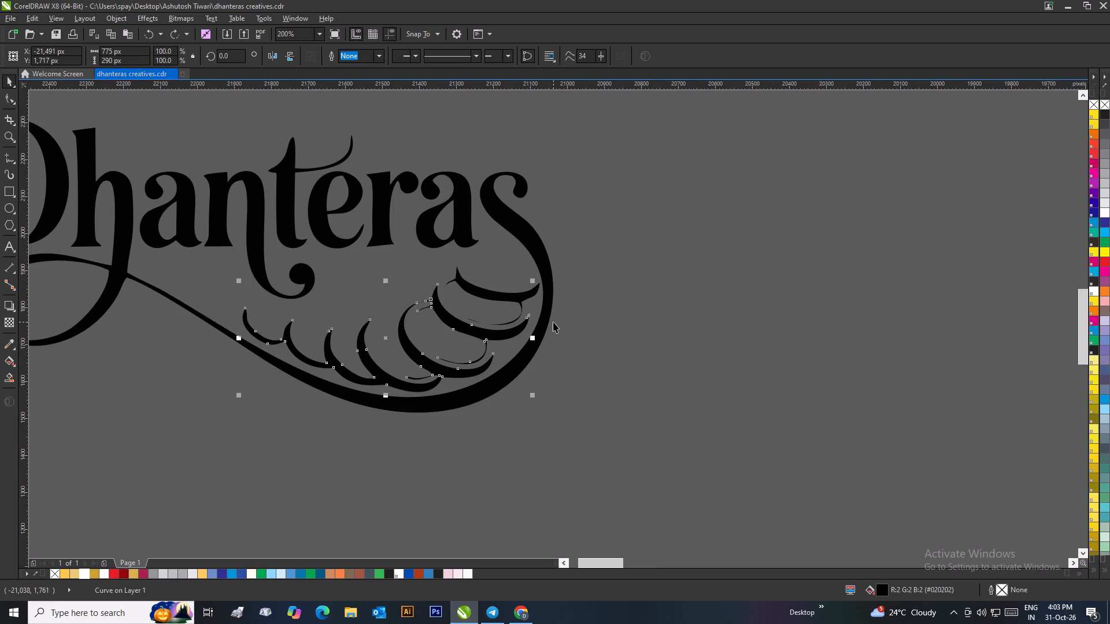
Weld the separate upper scallop inside the swash to the rest of the scalloped ornament.
shift+click(507, 323)
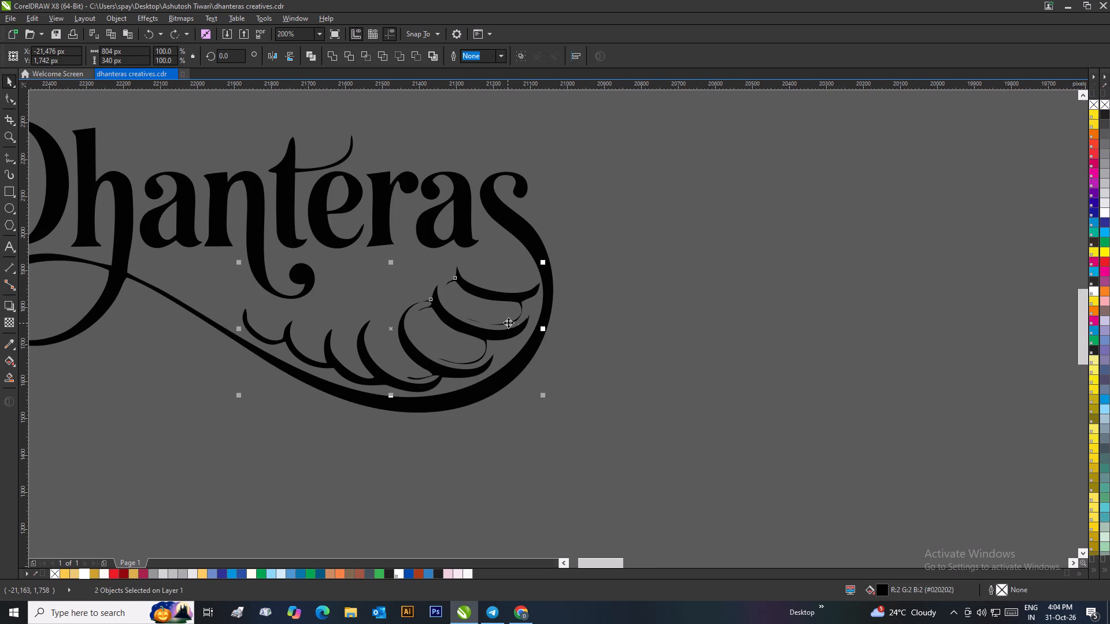
click(330, 54)
click(605, 270)
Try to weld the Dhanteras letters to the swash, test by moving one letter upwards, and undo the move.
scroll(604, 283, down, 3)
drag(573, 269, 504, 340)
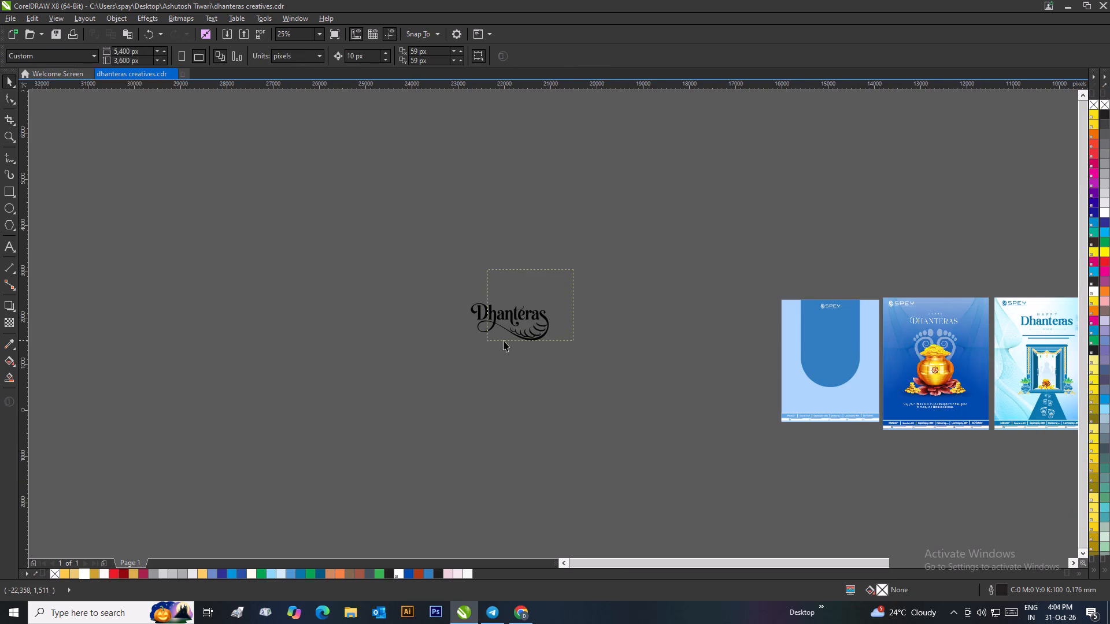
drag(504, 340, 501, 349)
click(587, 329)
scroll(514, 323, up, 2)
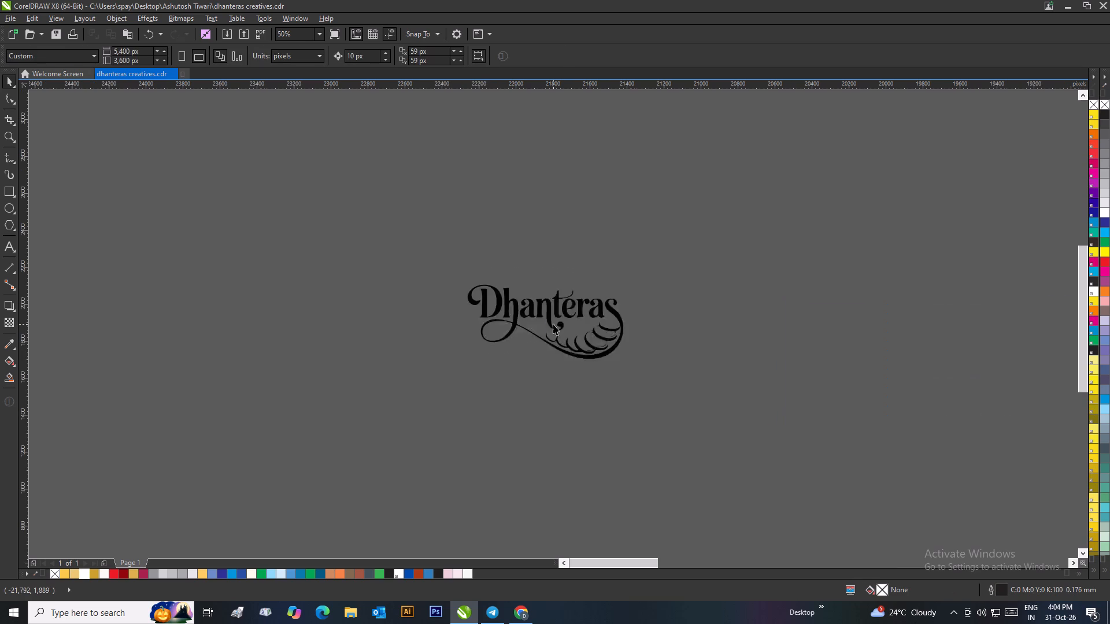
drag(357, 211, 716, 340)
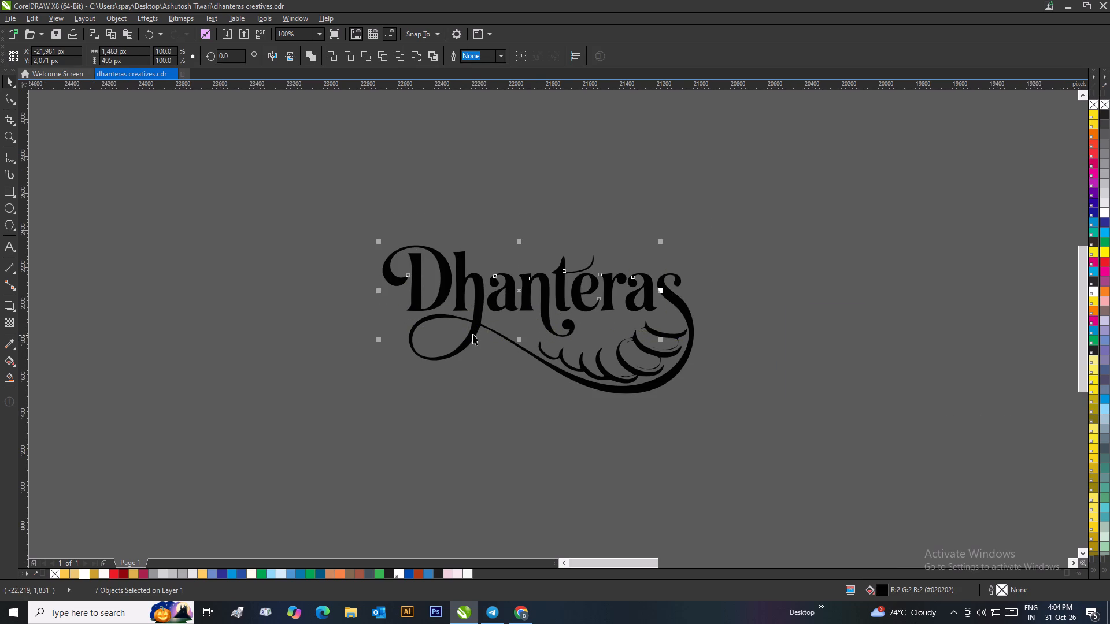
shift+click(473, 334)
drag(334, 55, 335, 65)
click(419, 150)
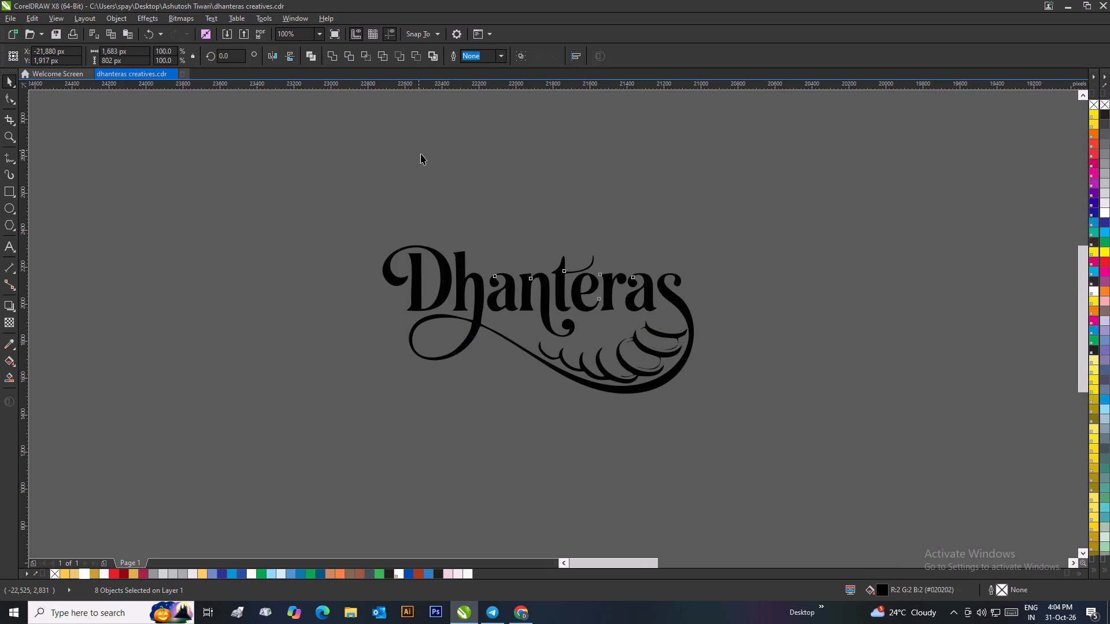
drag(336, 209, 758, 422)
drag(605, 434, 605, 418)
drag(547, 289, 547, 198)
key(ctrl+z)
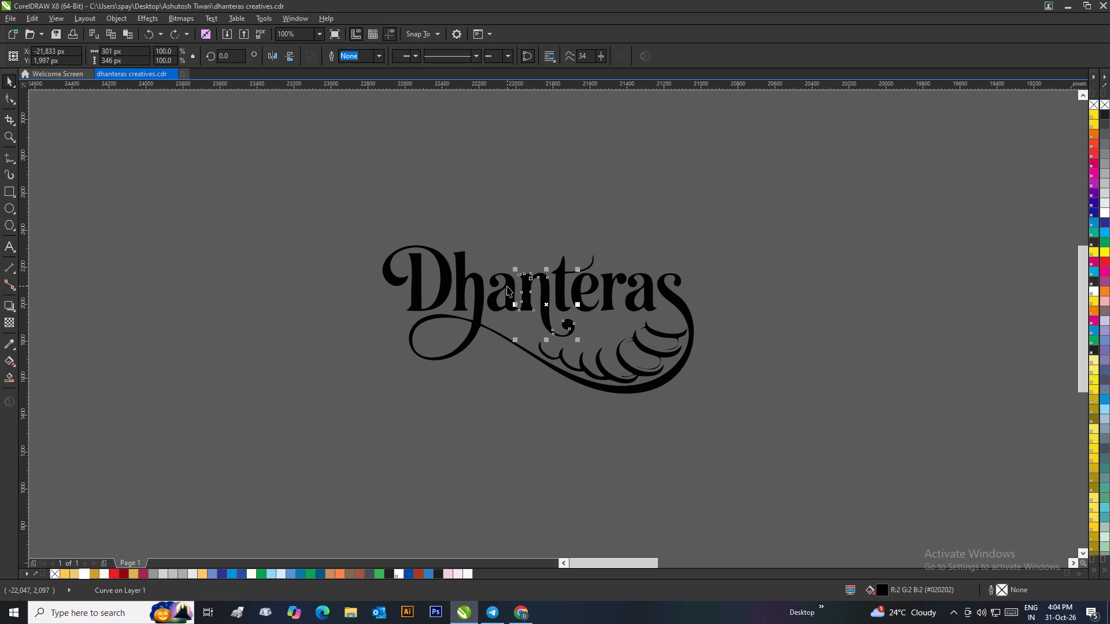
Weld all the Dhanteras letters and the long swash into a single curve, leaving out the scalloped ornament.
click(506, 286)
drag(357, 213, 623, 401)
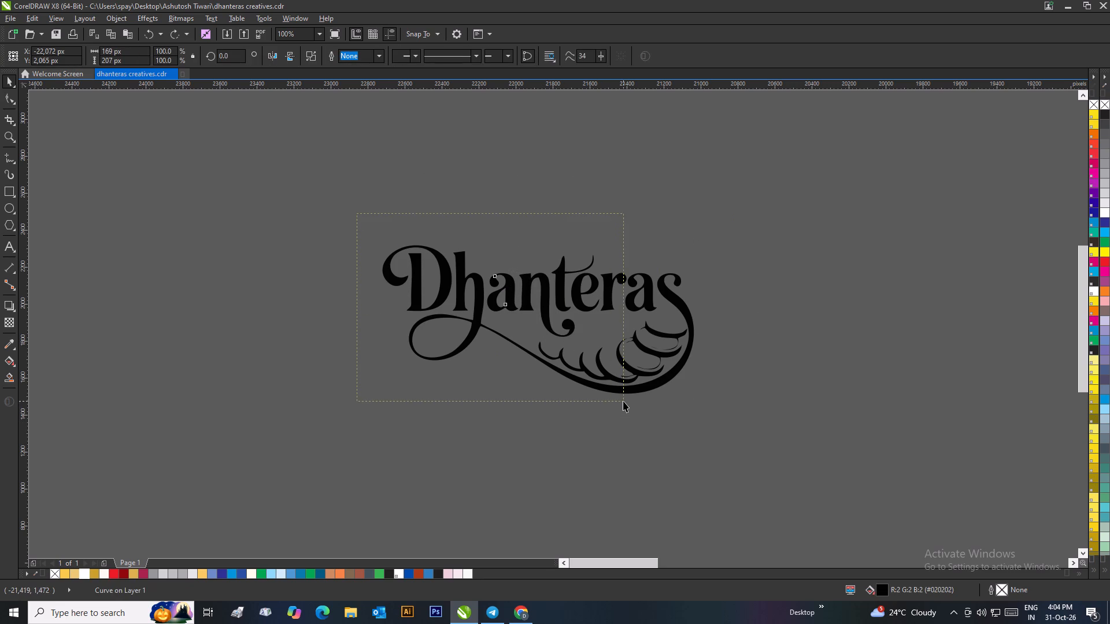
drag(623, 401, 657, 421)
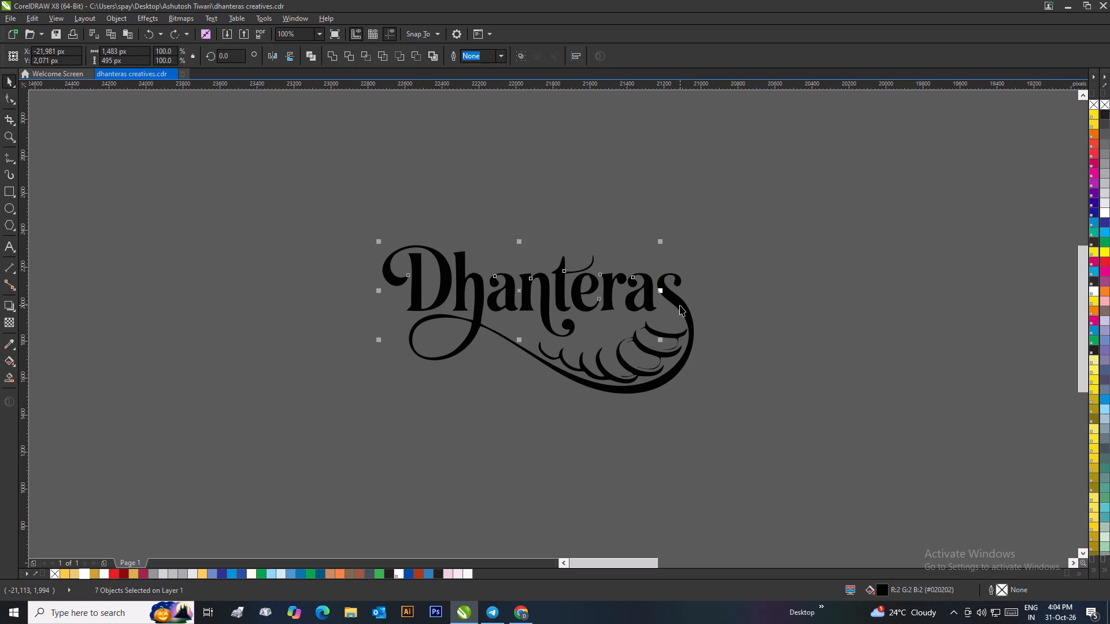
shift+click(680, 305)
click(332, 55)
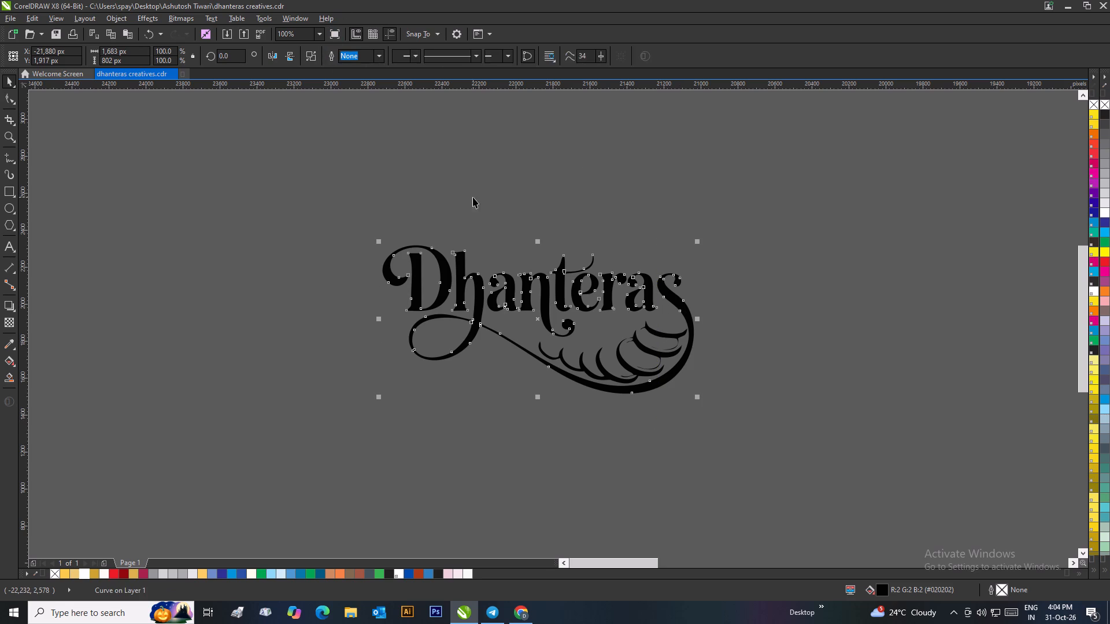
click(473, 197)
Place a copy of the lettering and its scalloped ornament on the new two-tone blue poster.
drag(369, 180, 743, 438)
scroll(606, 374, down, 3)
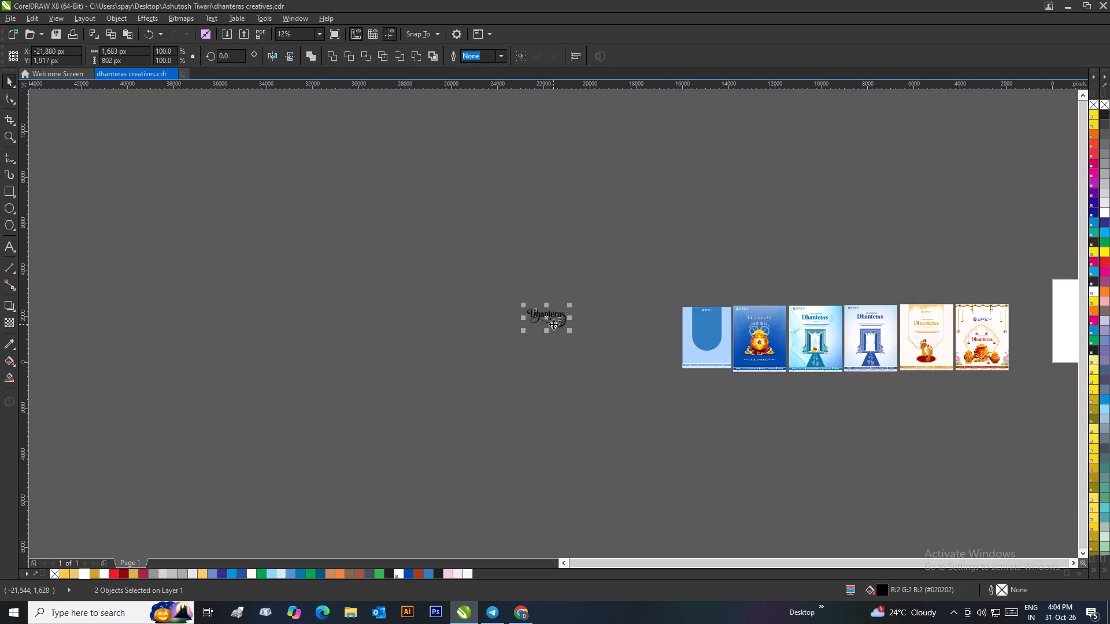
drag(543, 315, 714, 329)
right_drag(714, 329, 702, 329)
Delete the original lettering and ornament from the empty area beside the posters.
drag(604, 291, 572, 315)
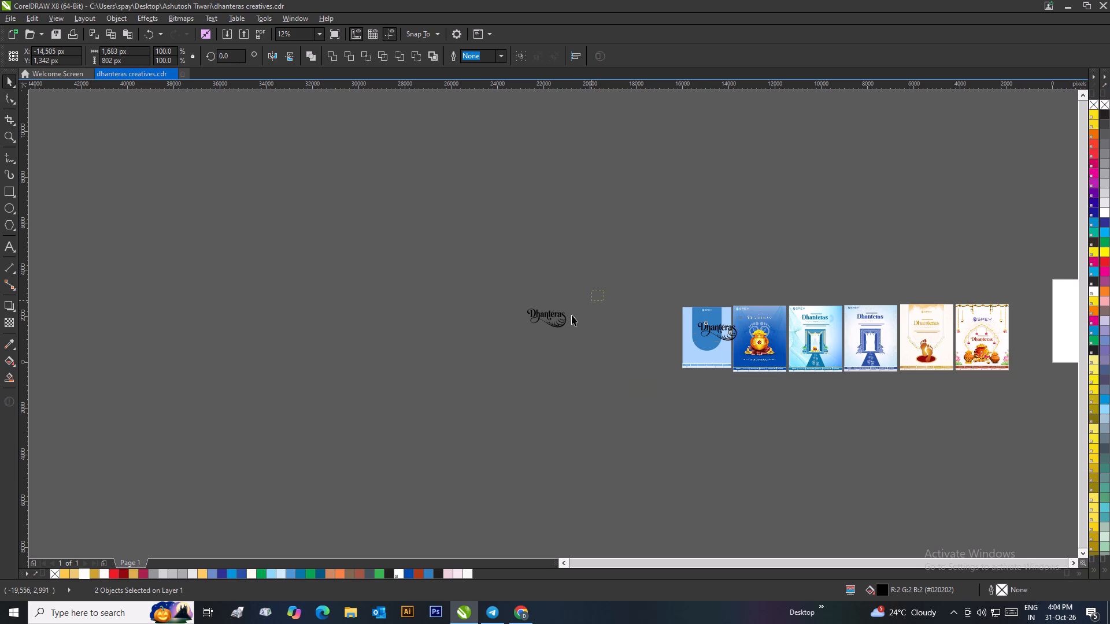
drag(572, 315, 480, 328)
key(Delete)
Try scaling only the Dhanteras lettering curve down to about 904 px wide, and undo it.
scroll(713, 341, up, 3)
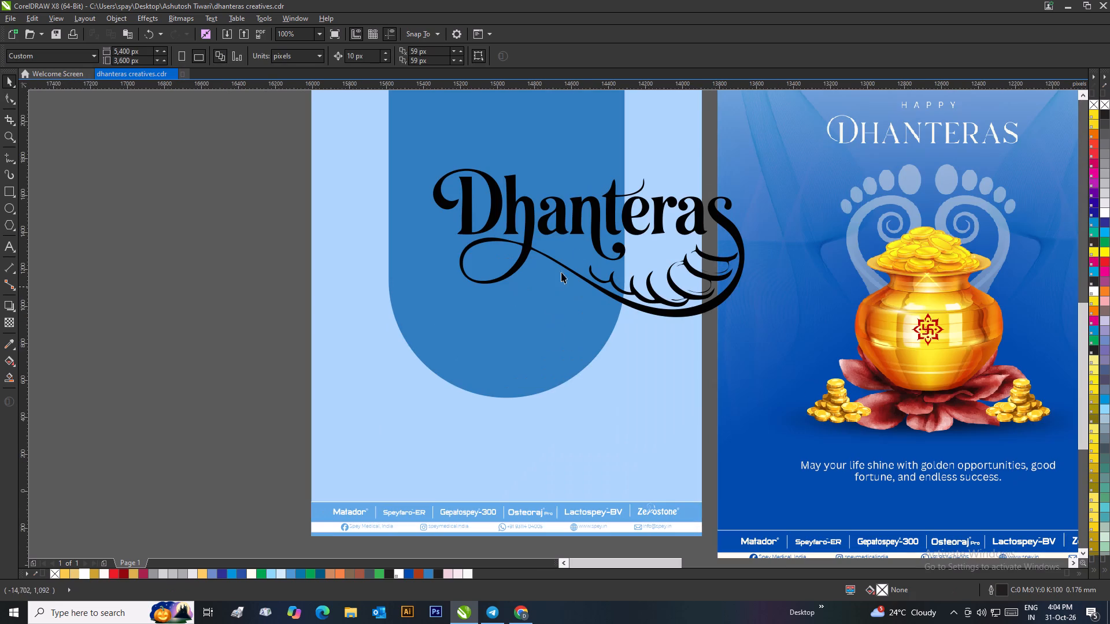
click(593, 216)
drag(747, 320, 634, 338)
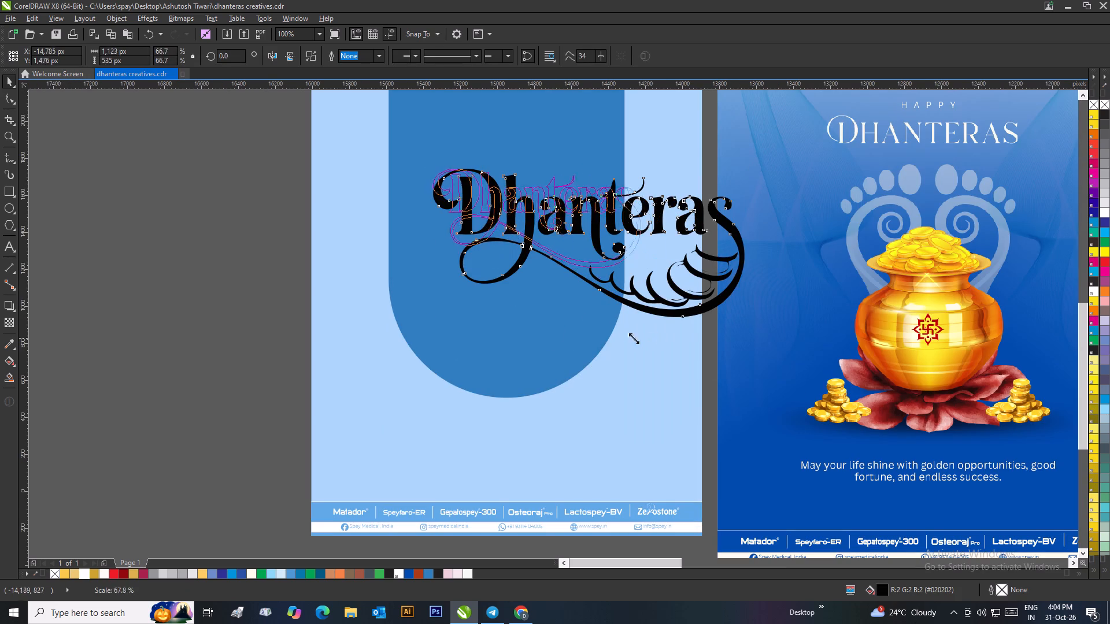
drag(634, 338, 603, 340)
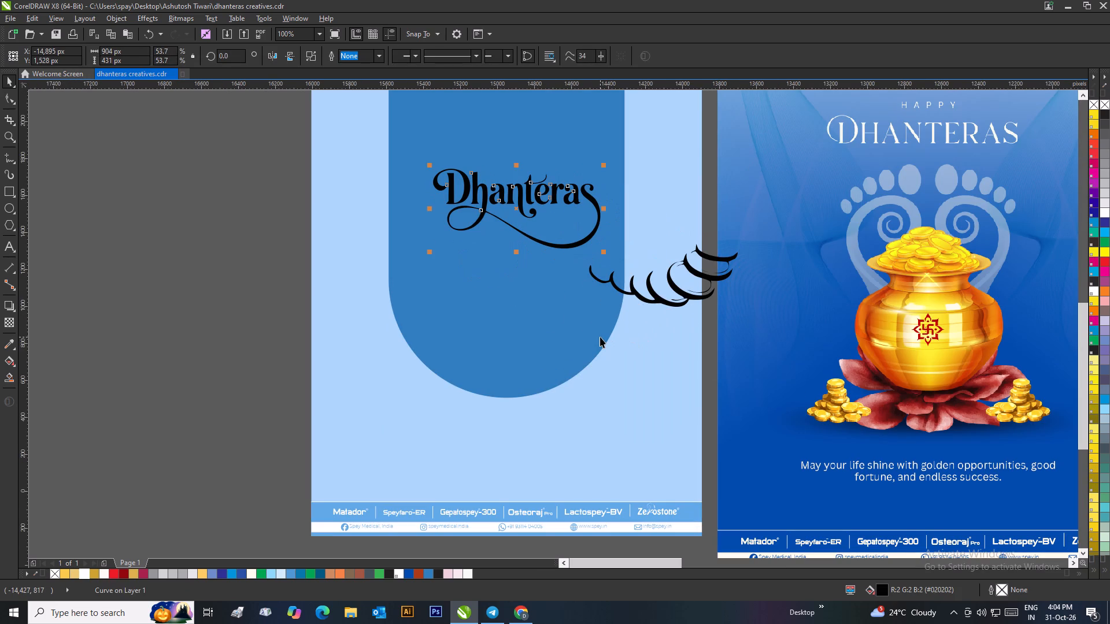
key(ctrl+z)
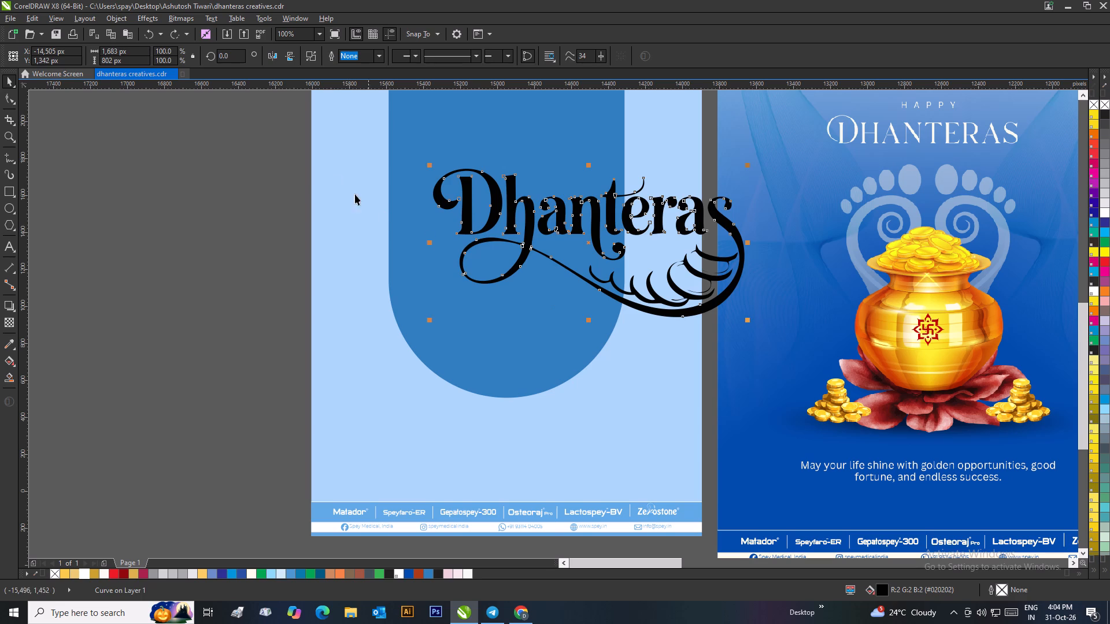
Scale the lettering and scalloped ornament together down to about 945 × 450 px and group them.
click(240, 135)
drag(264, 124, 775, 358)
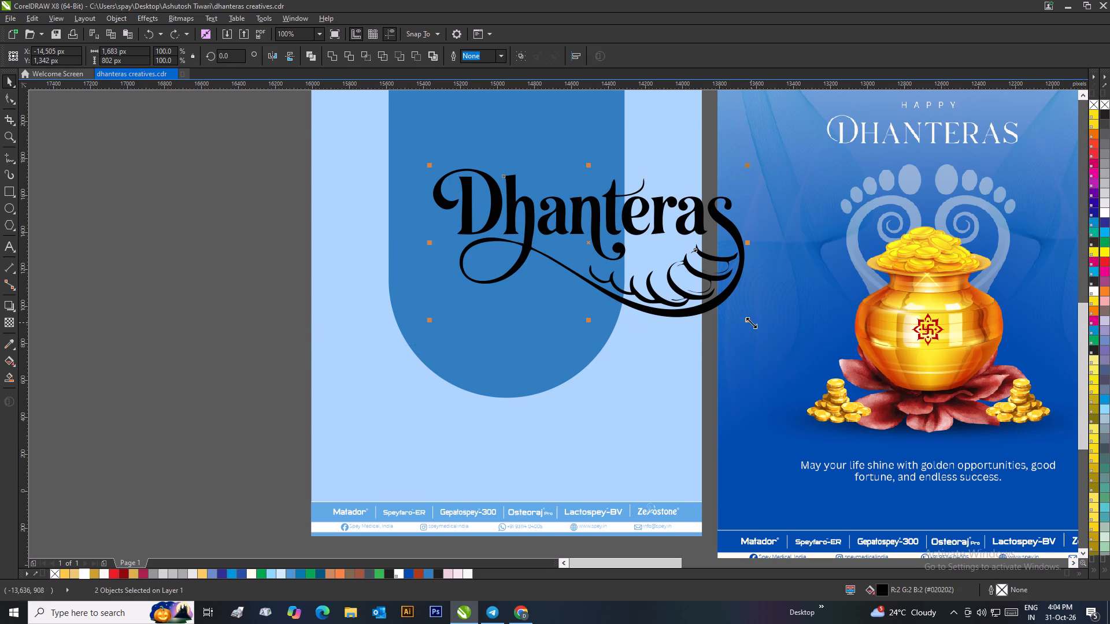
drag(751, 322, 615, 346)
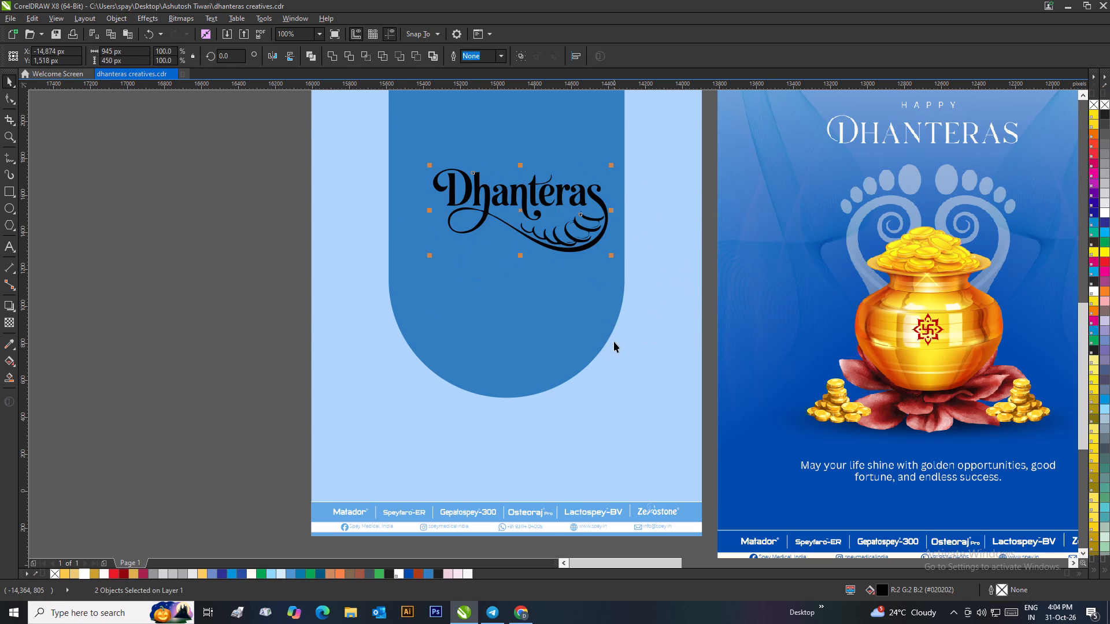
key(ctrl+g)
Move the grouped lettering up beneath the SPEY logo in the dark blue arch and fill it white.
scroll(542, 218, down, 1)
scroll(555, 298, up, 1)
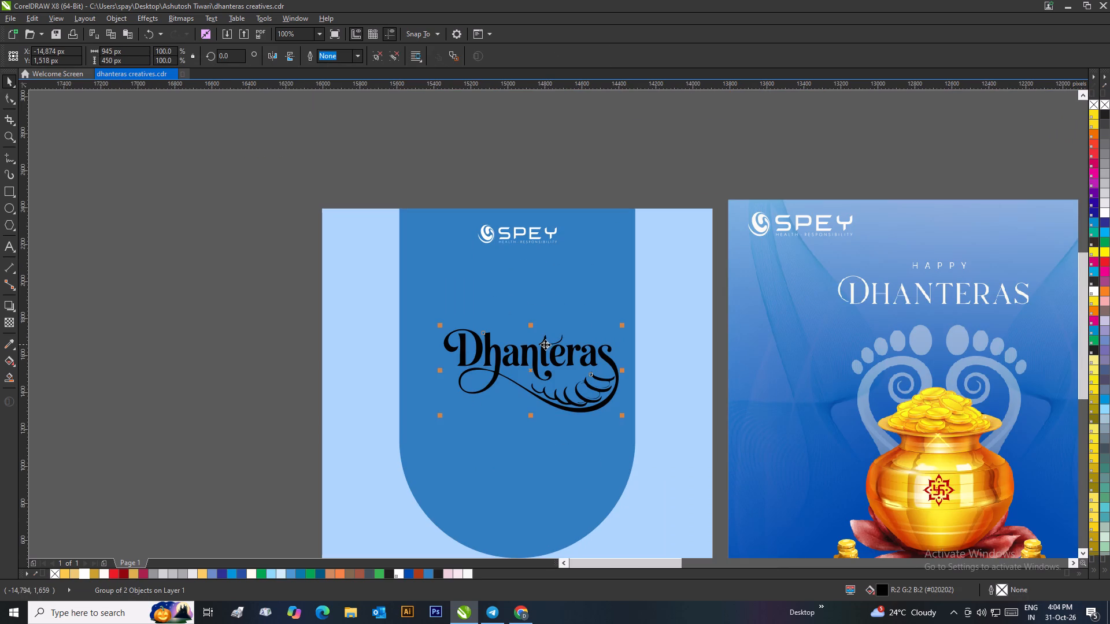
drag(545, 344, 531, 310)
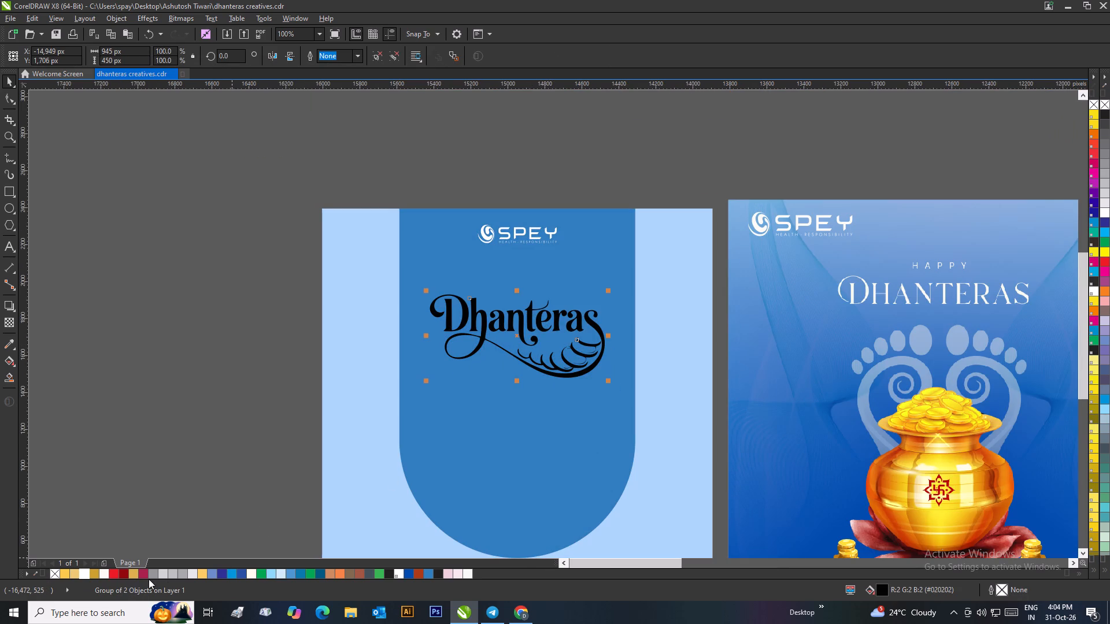
click(85, 570)
drag(161, 449, 186, 438)
Ungroup the white lettering and fill only the scalloped ornament with gold #DCAE4A.
click(511, 325)
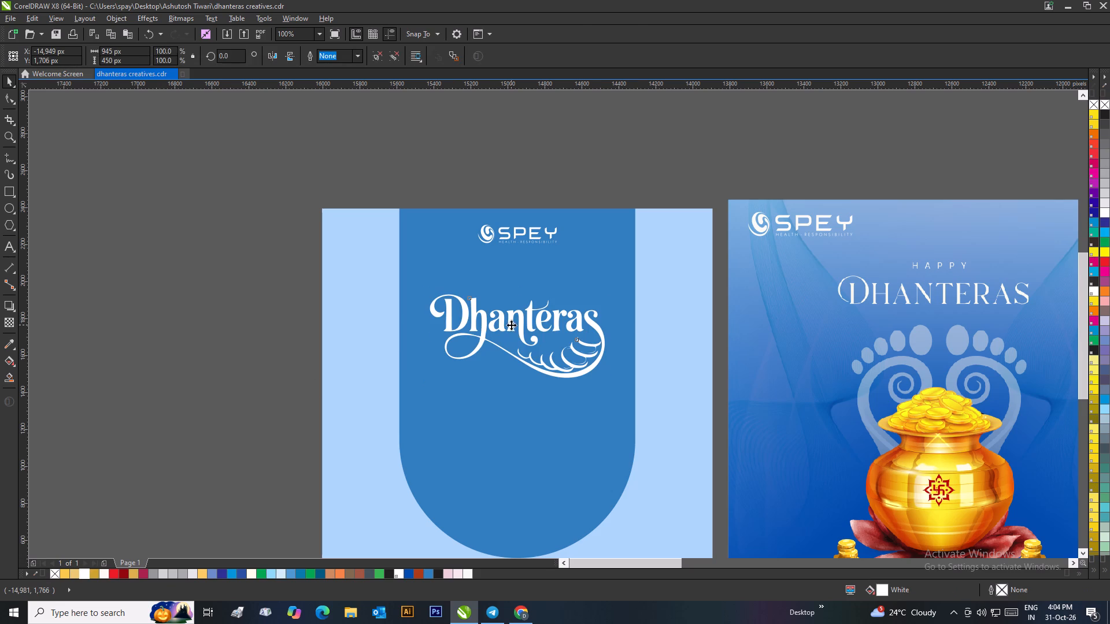
right_click(511, 325)
click(560, 80)
drag(558, 97, 558, 103)
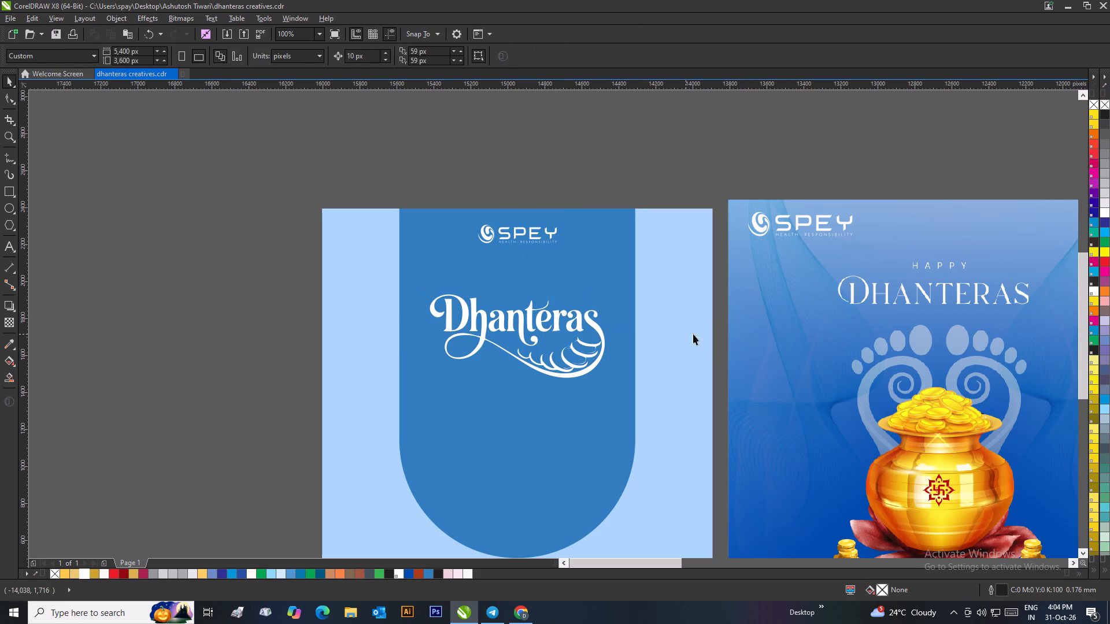
drag(714, 326, 504, 391)
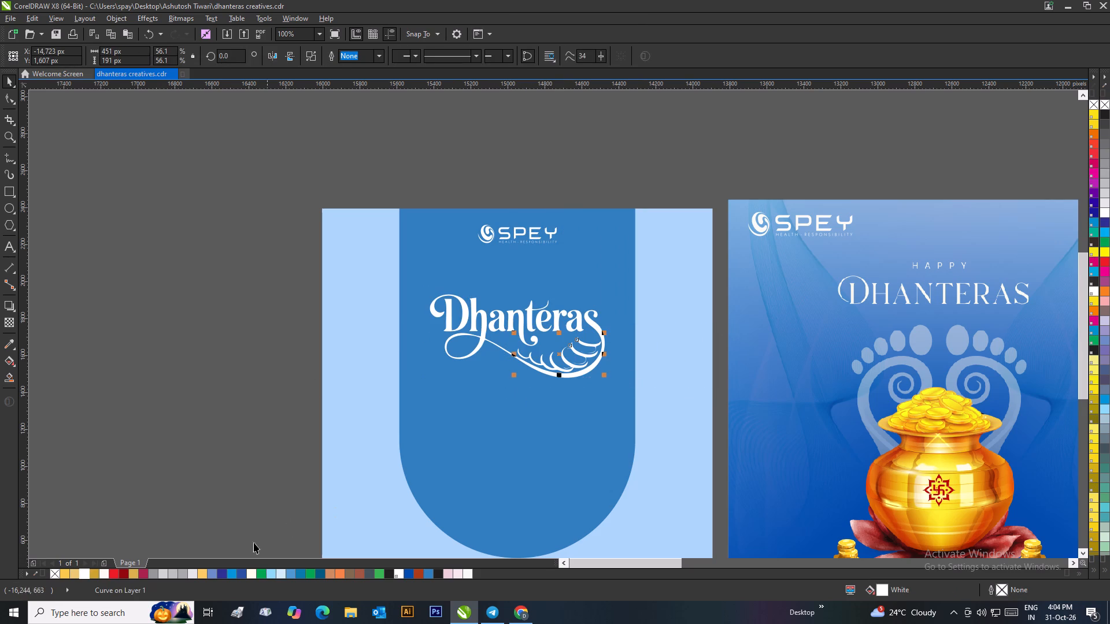
click(132, 573)
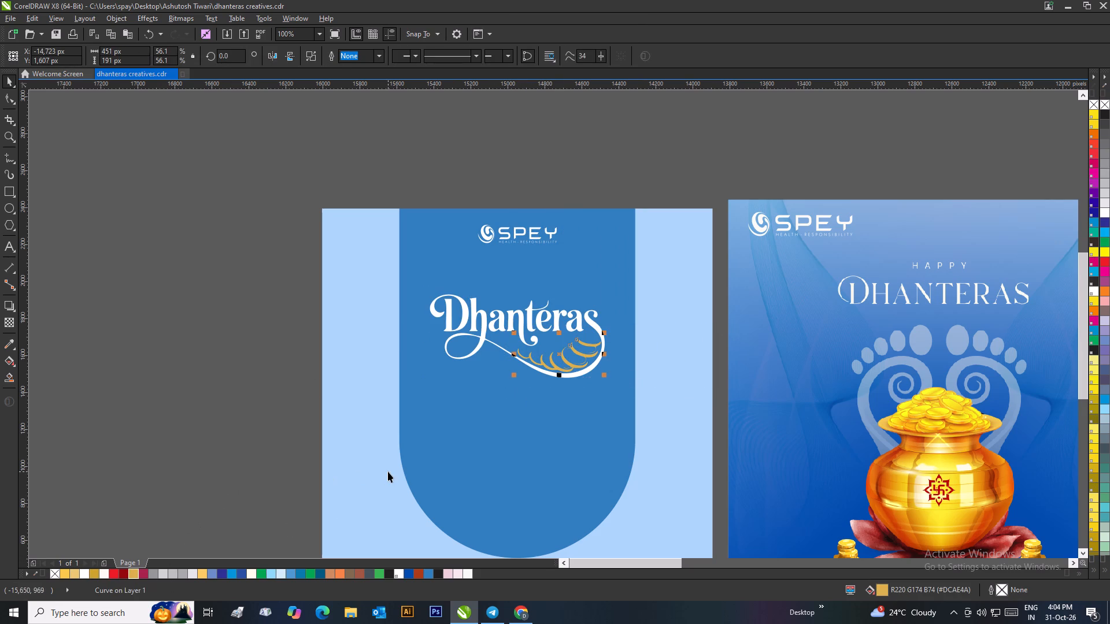
Apply a linear fountain fill to the gold ornament, with its end colour set to light gold C3 M14 Y45 K0.
key(g)
scroll(607, 384, up, 2)
drag(394, 218, 440, 278)
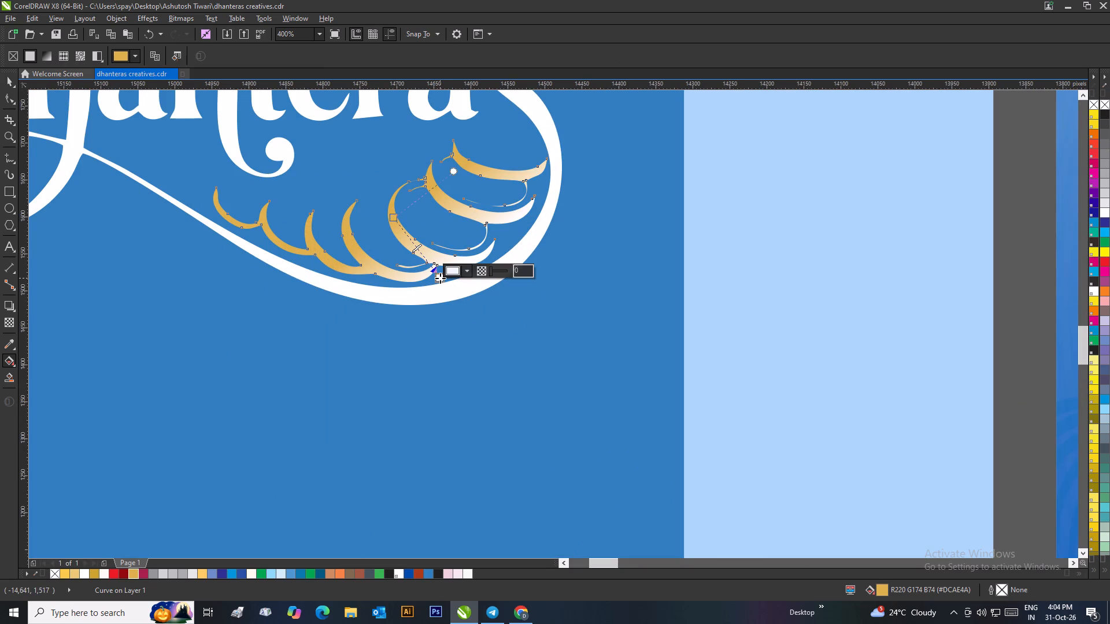
click(468, 271)
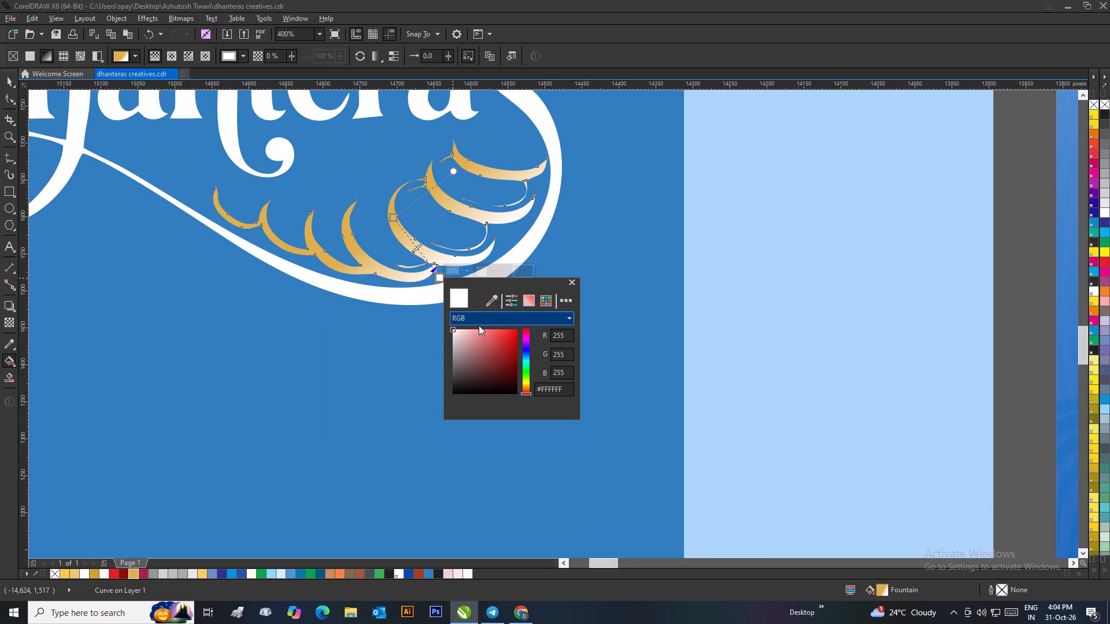
click(490, 302)
click(402, 244)
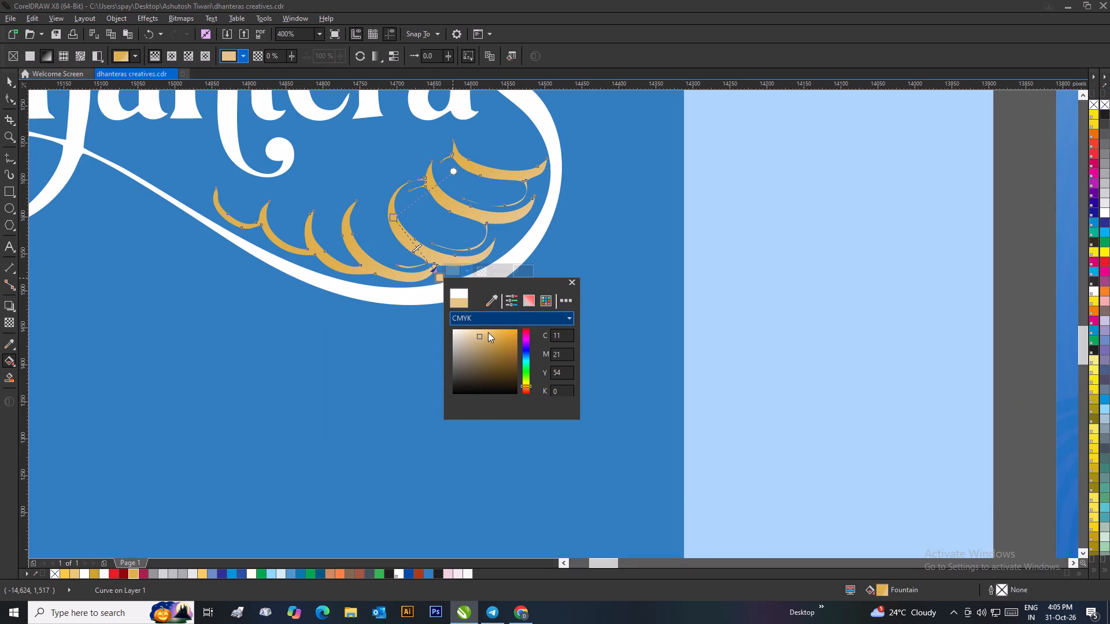
click(487, 331)
click(478, 330)
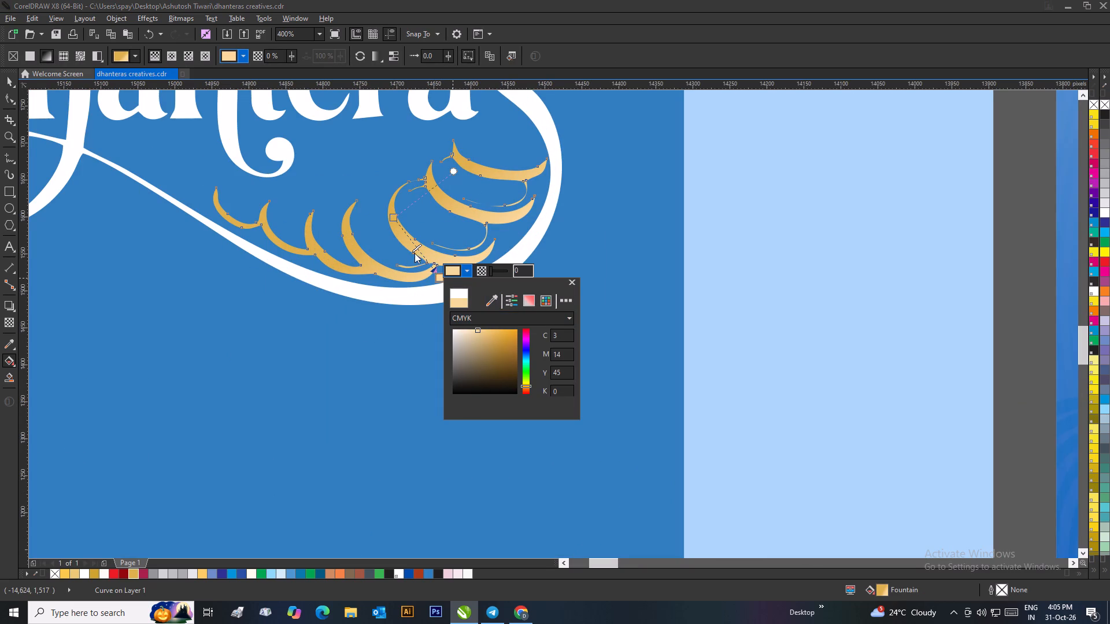
click(438, 193)
Redirect the ornament's gradient to run from its upper-right scallop to the small scallops at its left end.
drag(472, 168, 269, 254)
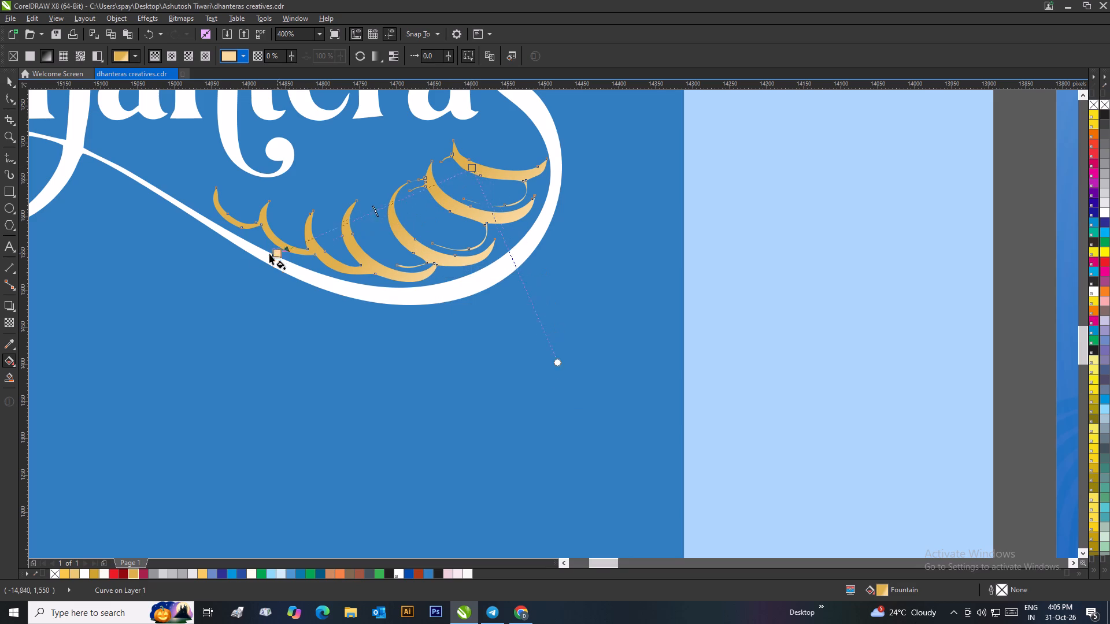
drag(269, 254, 241, 225)
Add a colour stop at 42% of the ornament's gradient and change it to a pale gold.
double_click(376, 193)
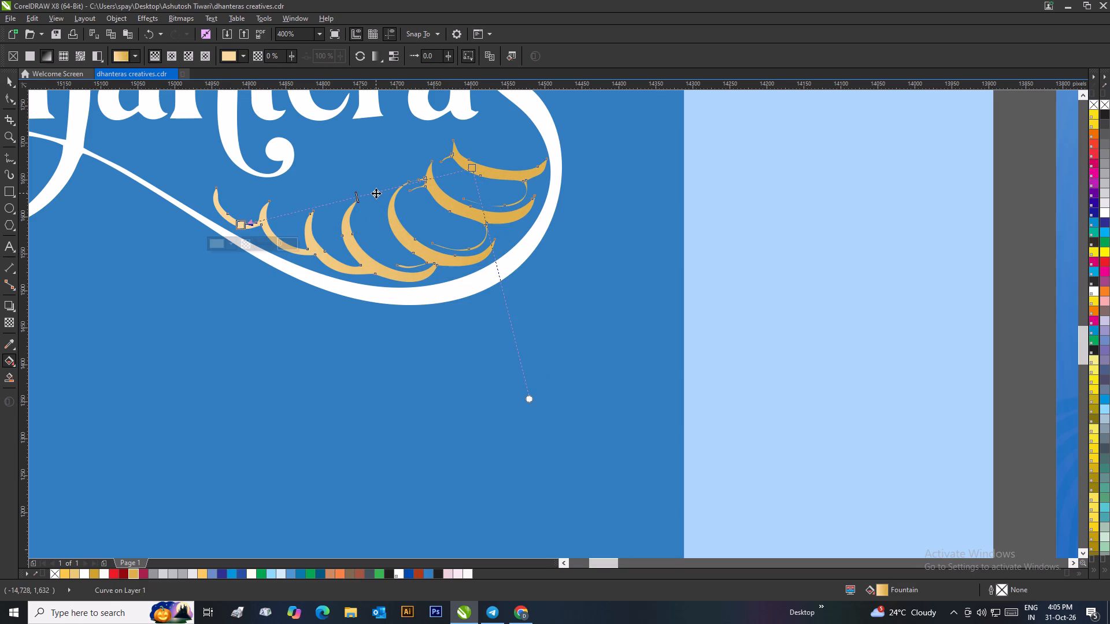
click(358, 208)
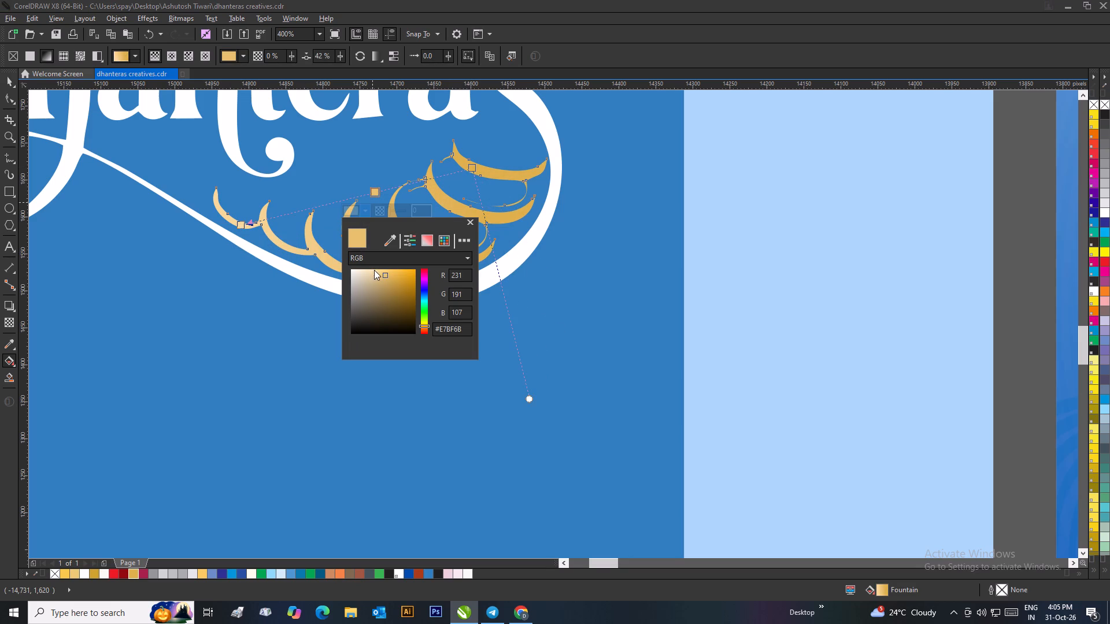
click(374, 270)
click(466, 224)
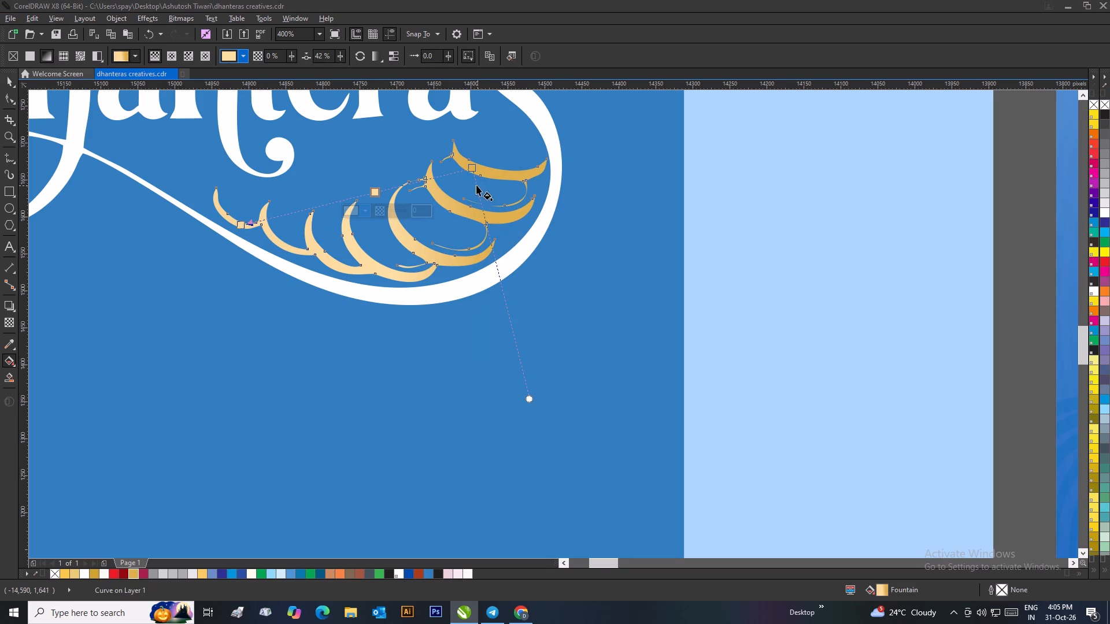
Extend the dark gold start of the gradient to the right tip of the ornament's top scallop, and deselect the ornament.
drag(475, 170, 532, 166)
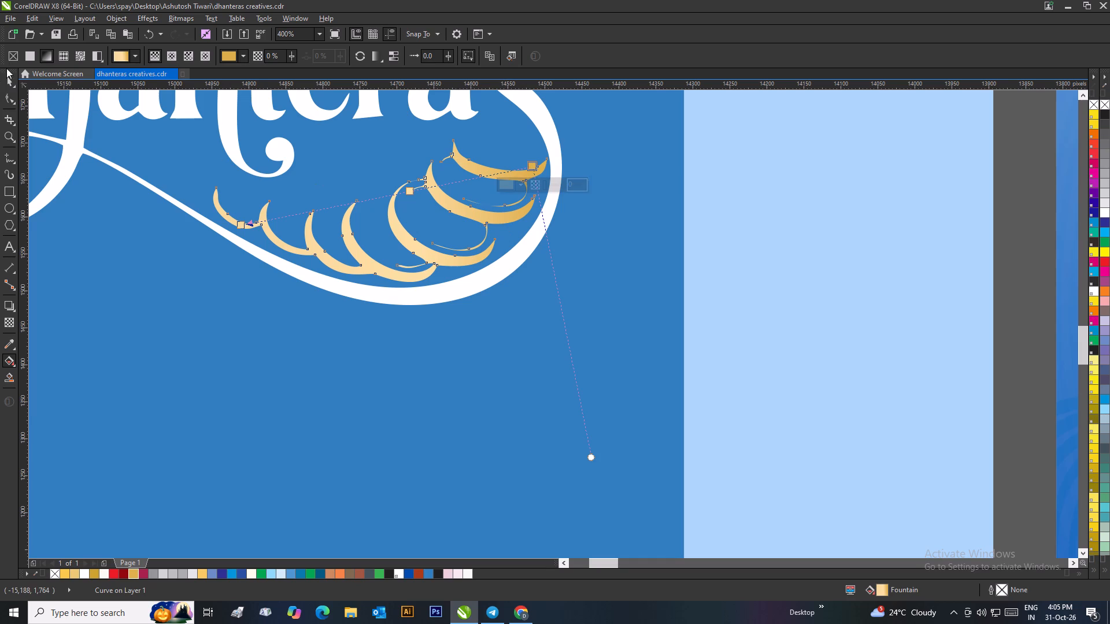
click(12, 76)
scroll(349, 196, down, 3)
click(273, 305)
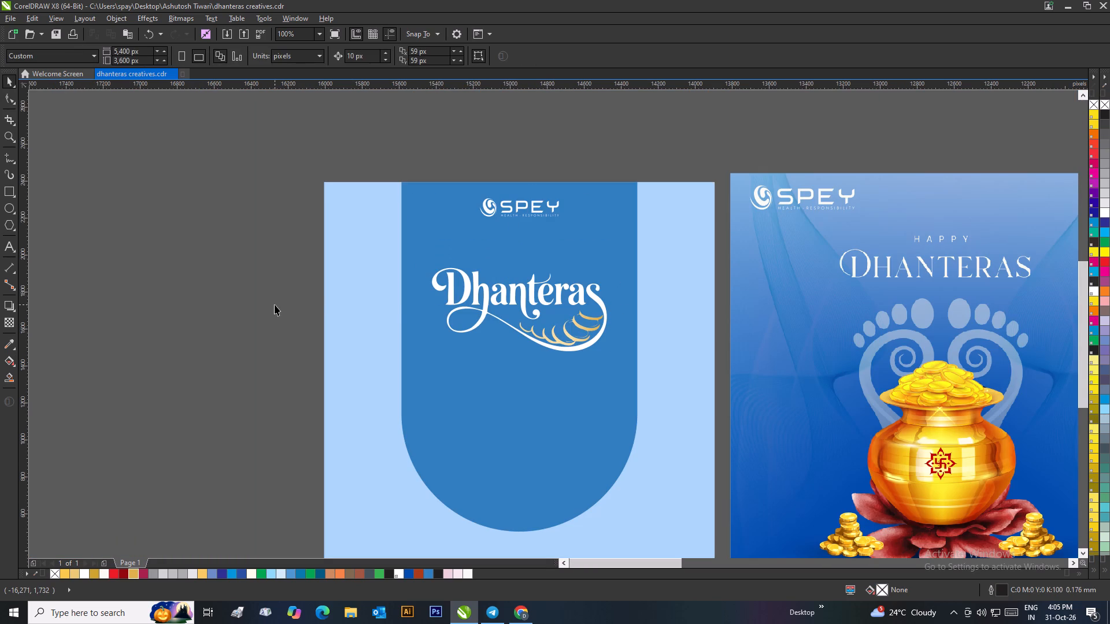
scroll(286, 307, down, 1)
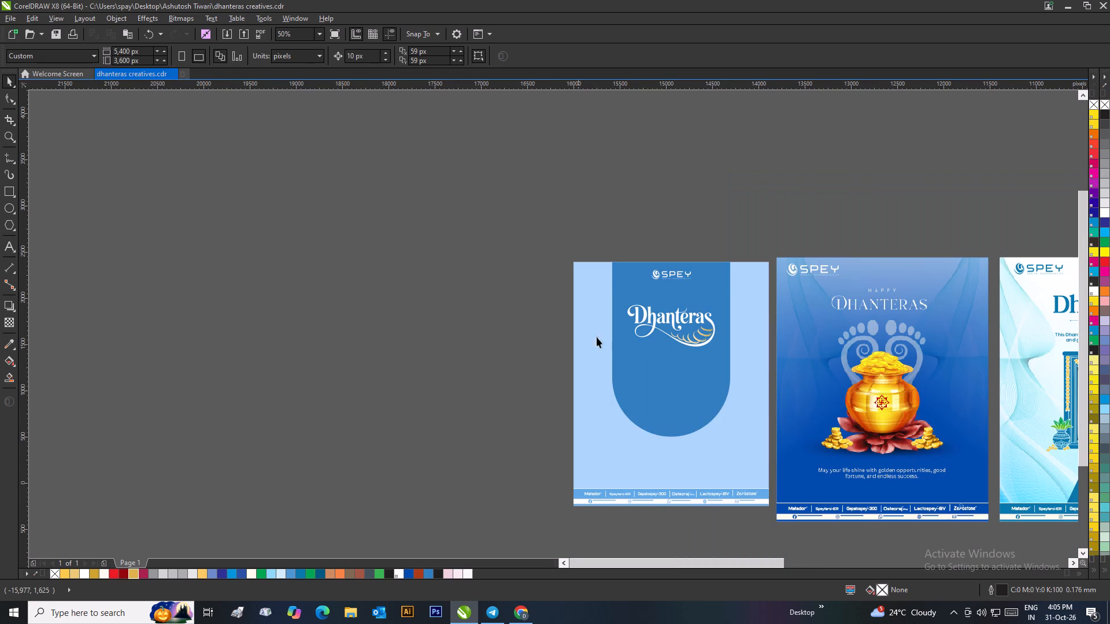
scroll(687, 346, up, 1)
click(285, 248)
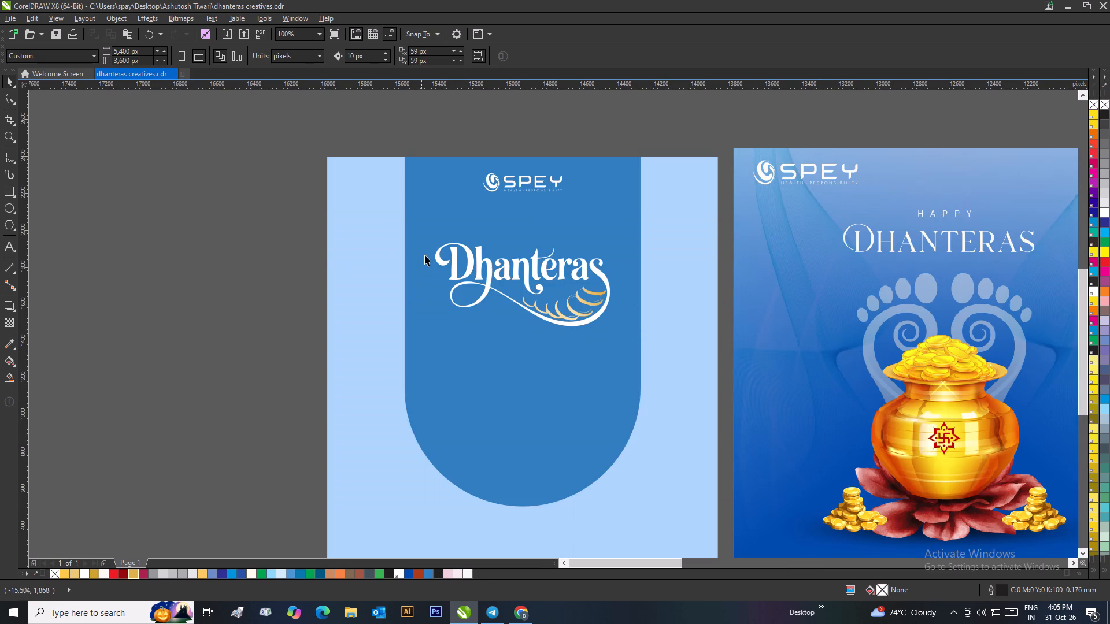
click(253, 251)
Take the orange-gold footprints from the cream Dhanteras poster to the empty area beside the new blue poster.
scroll(757, 307, down, 1)
scroll(653, 346, down, 1)
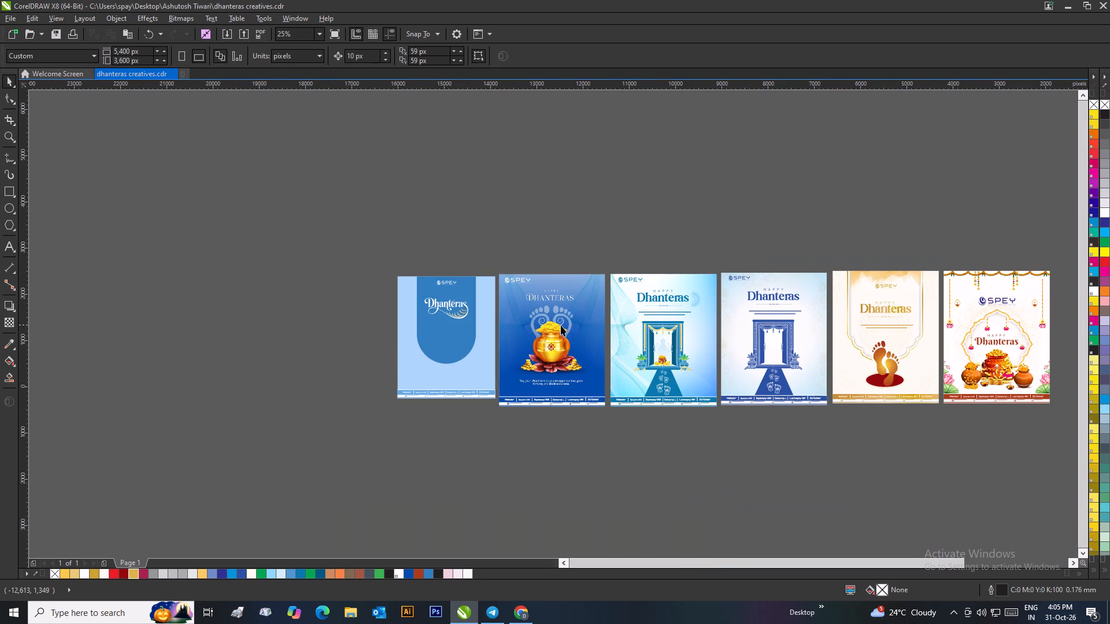
click(890, 360)
drag(891, 367, 871, 369)
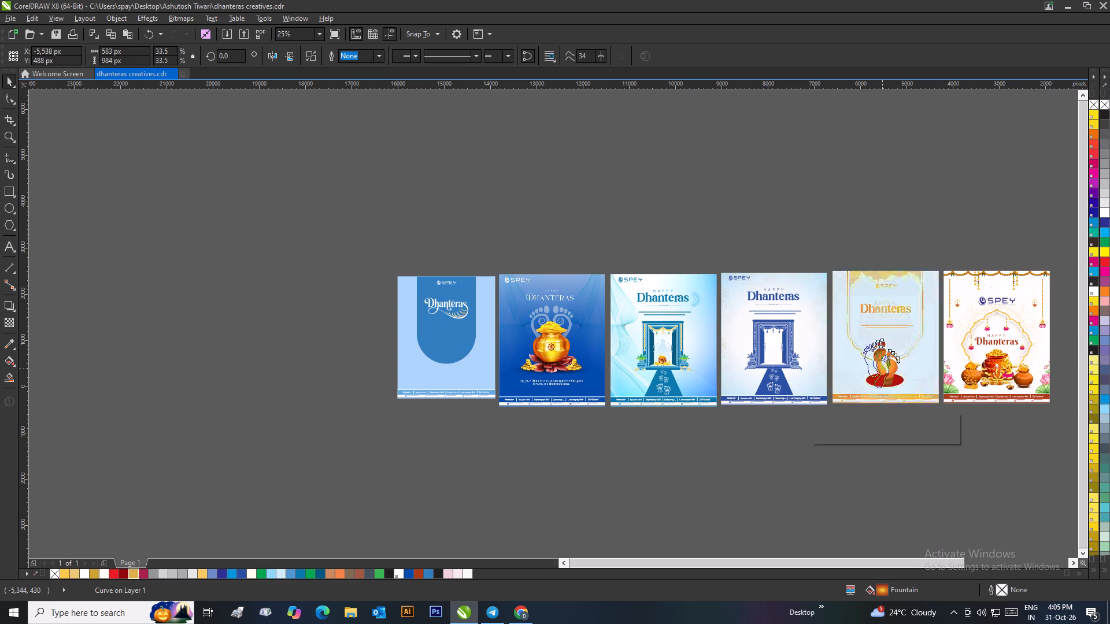
drag(871, 369, 454, 310)
scroll(452, 295, up, 2)
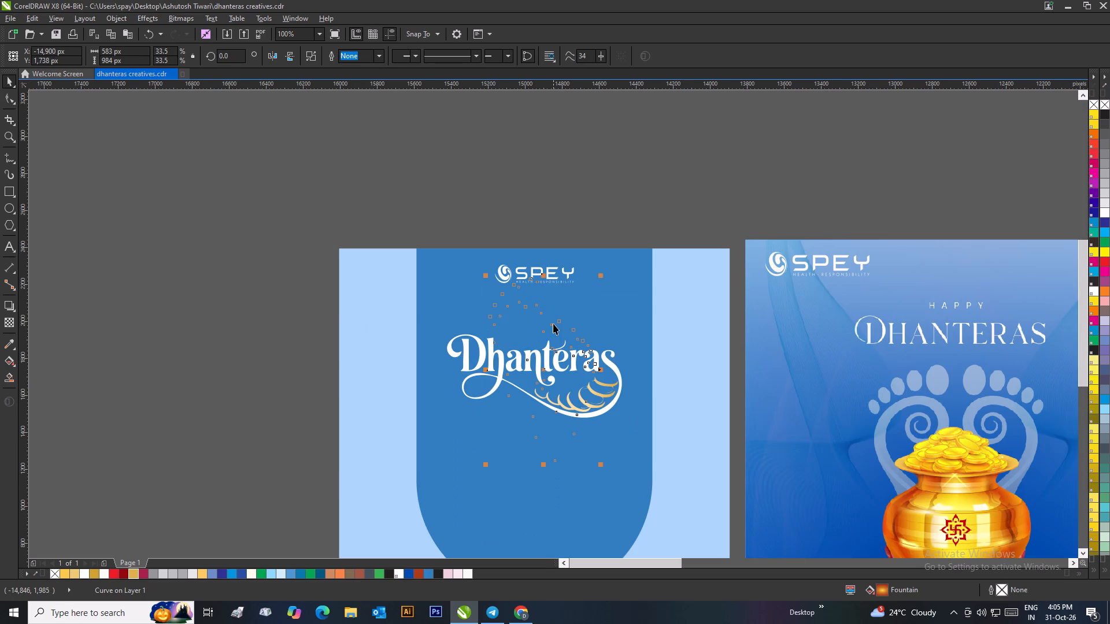
drag(542, 369, 202, 375)
Copy the footprints onto the blue poster, overlapping the dark panel's left edge, and delete the set left outside.
drag(216, 380, 428, 375)
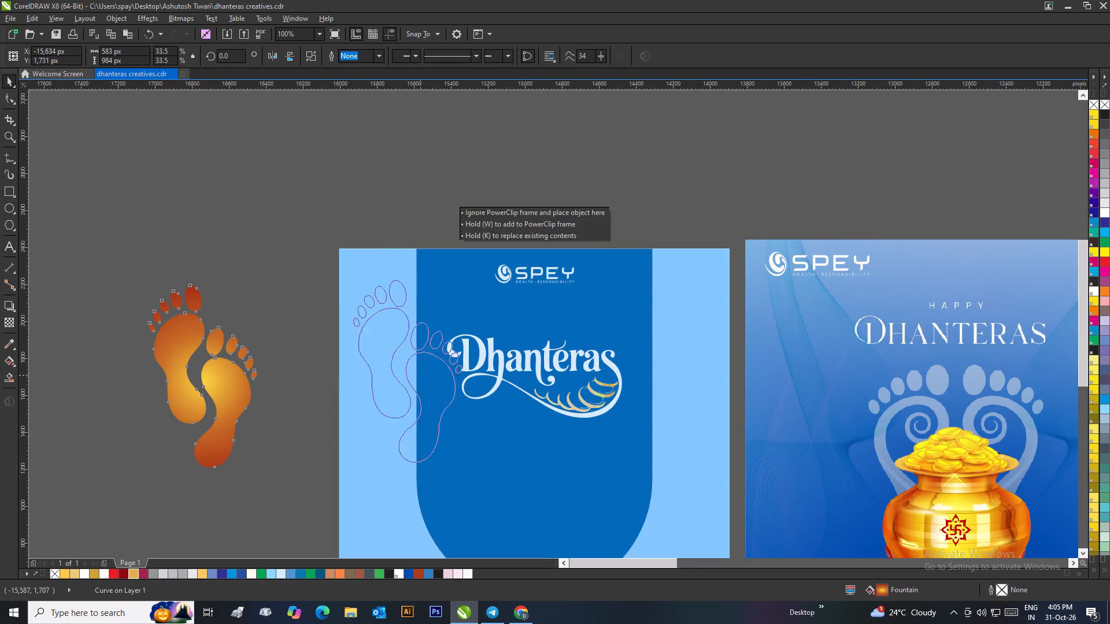
drag(428, 375, 435, 375)
right_click(435, 375)
click(249, 376)
click(233, 381)
key(Delete)
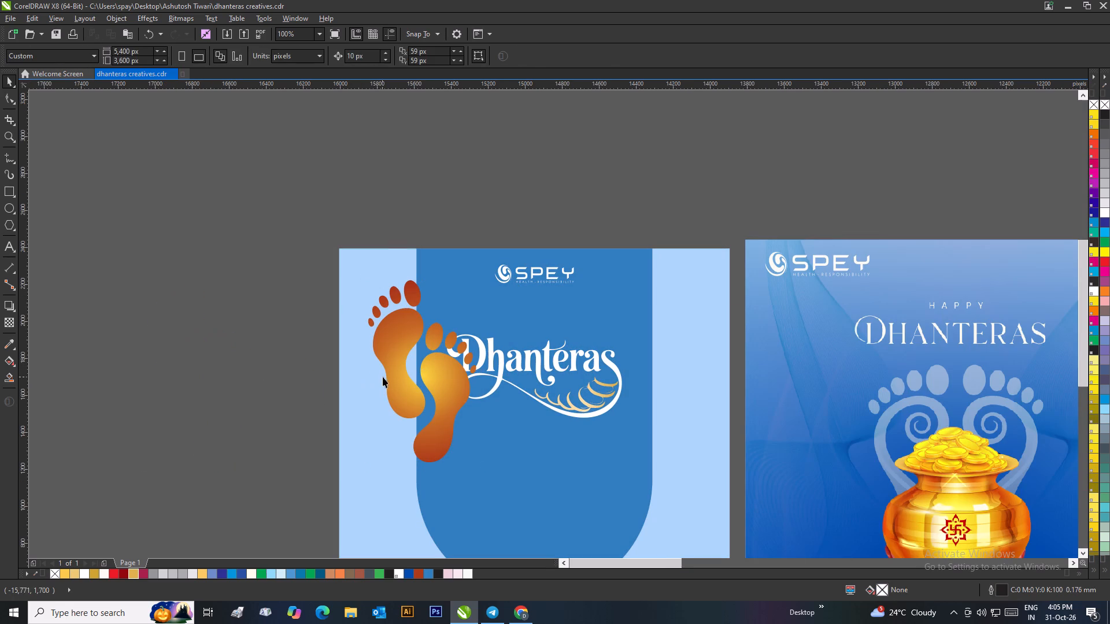
Lower the Dhanteras lettering with its gold ornament slightly and place the footprints over it in the middle of the dark panel.
drag(738, 333, 480, 400)
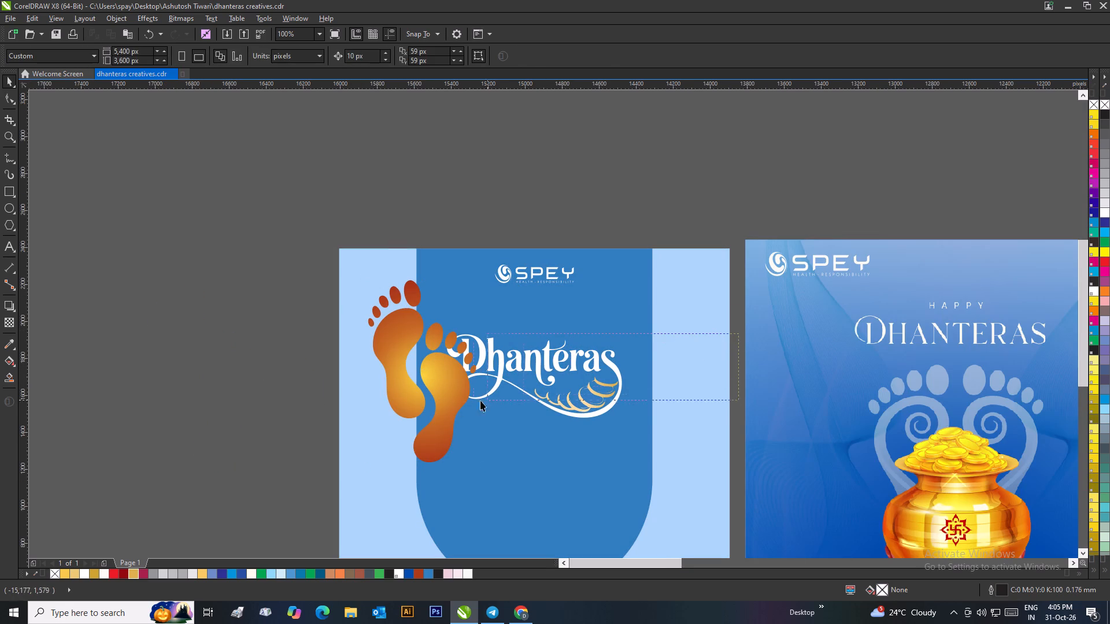
drag(480, 400, 399, 418)
drag(548, 363, 548, 393)
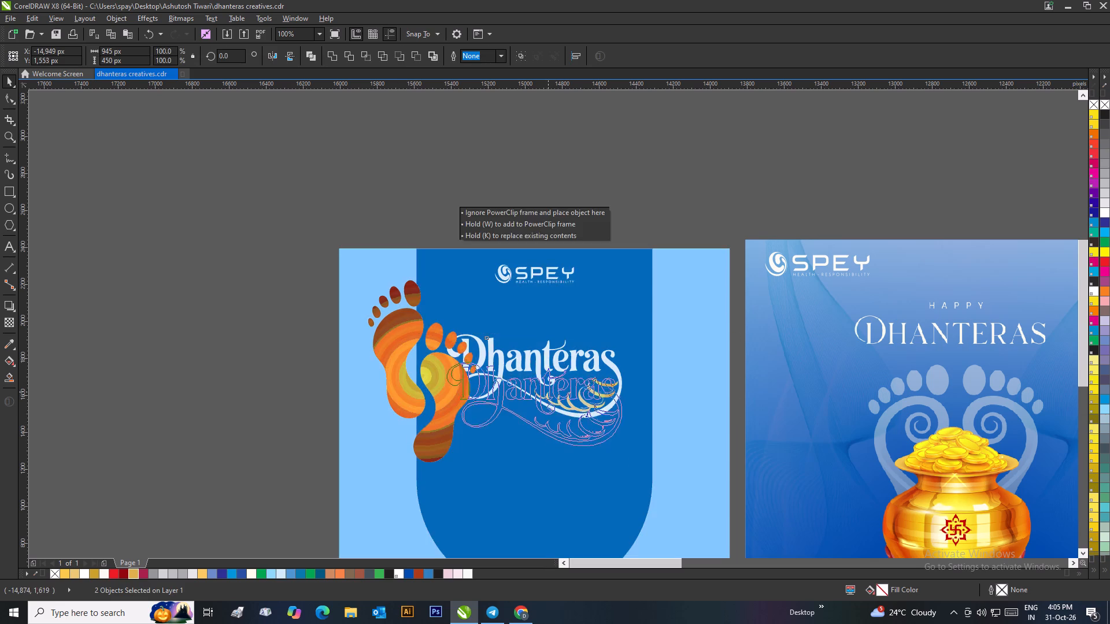
drag(548, 393, 548, 397)
drag(452, 364, 568, 381)
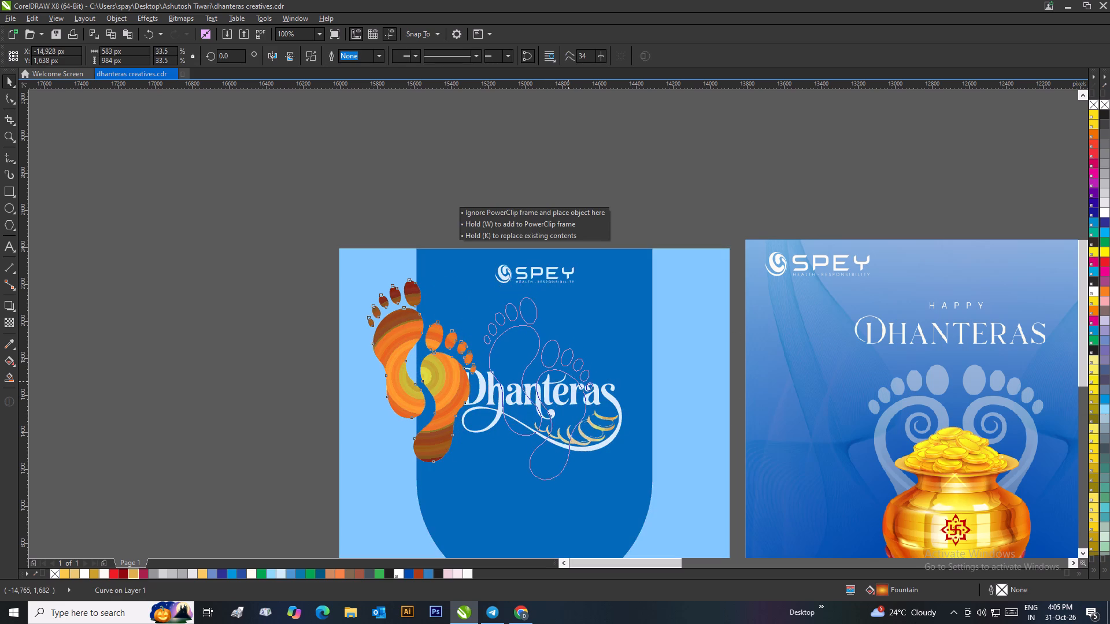
drag(568, 381, 568, 390)
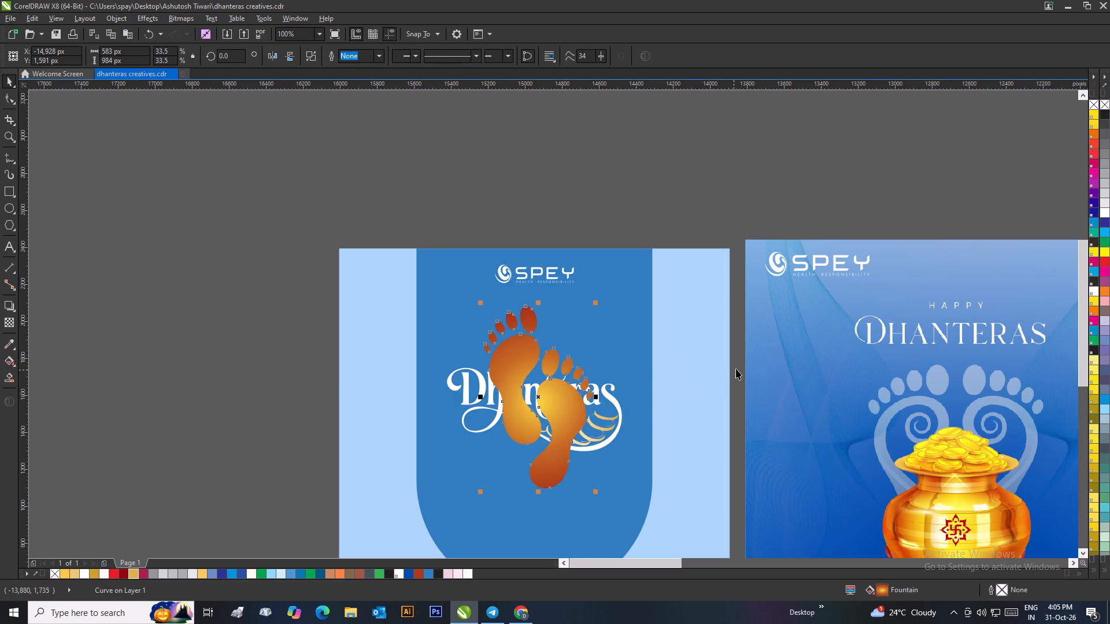
Move the lettering and ornament further down over the footprints' heels, group them and centre the group horizontally on the dark panel.
drag(736, 369, 387, 445)
drag(276, 355, 678, 480)
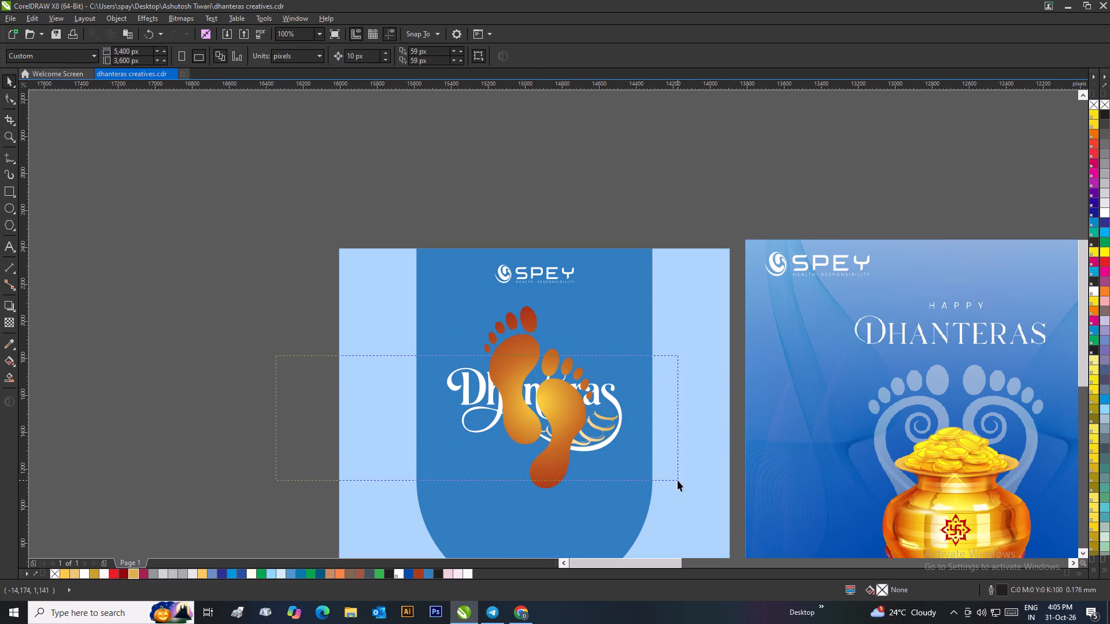
drag(678, 480, 671, 480)
drag(616, 409, 617, 463)
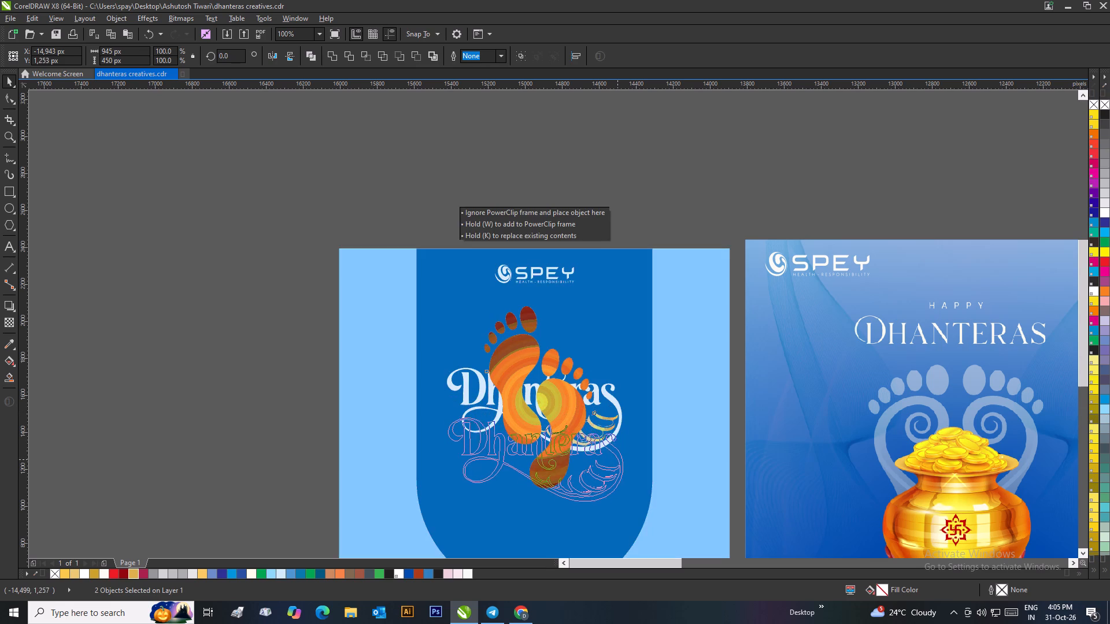
drag(617, 463, 617, 455)
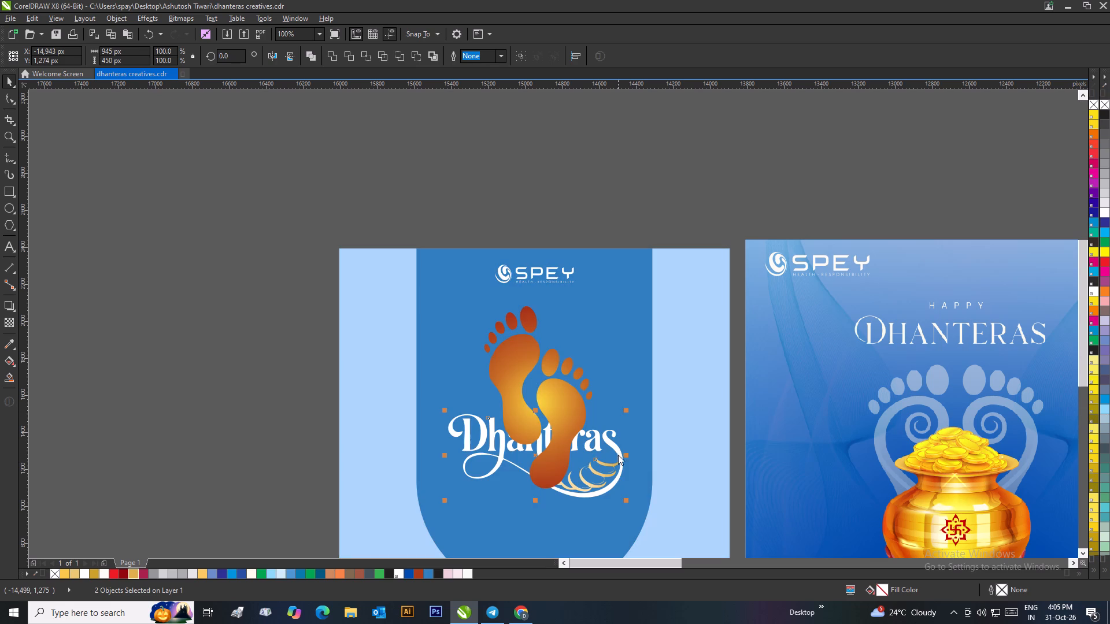
key(ctrl+g)
shift+click(646, 392)
key(c)
drag(234, 399, 240, 399)
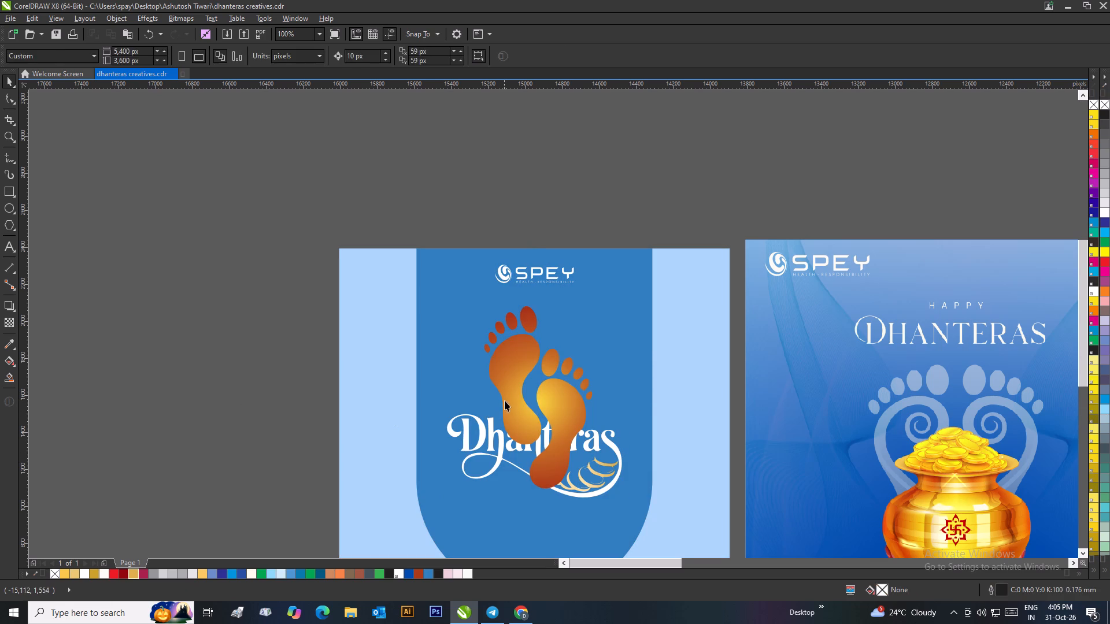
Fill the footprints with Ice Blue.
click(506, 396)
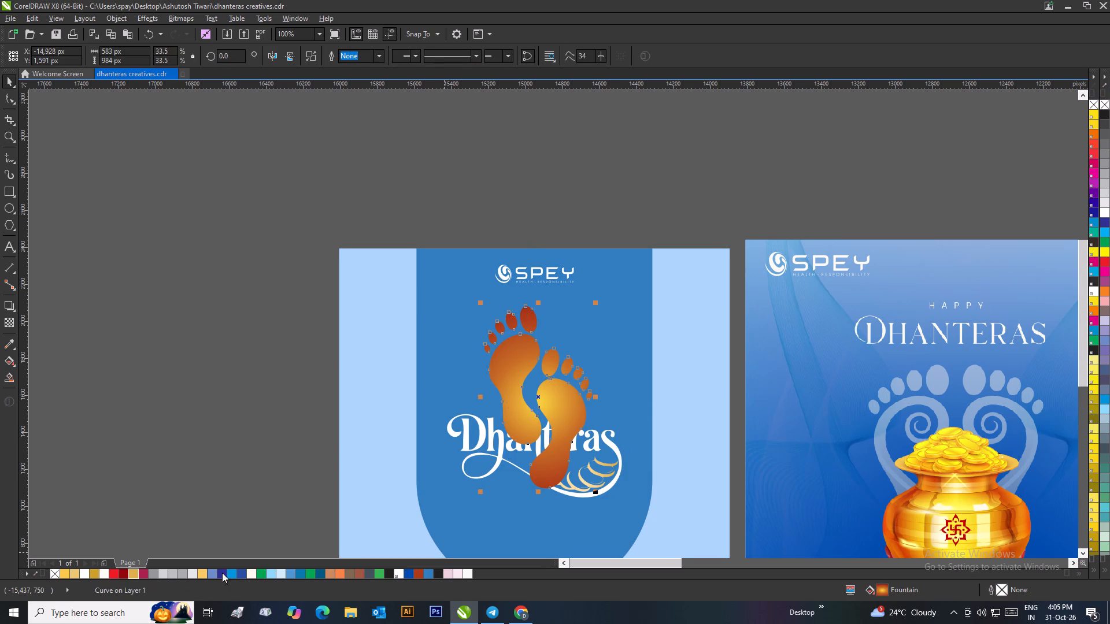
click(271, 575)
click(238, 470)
Apply a vertical linear transparency to the footprints, fading them out downward behind the Dhanteras lettering.
click(518, 378)
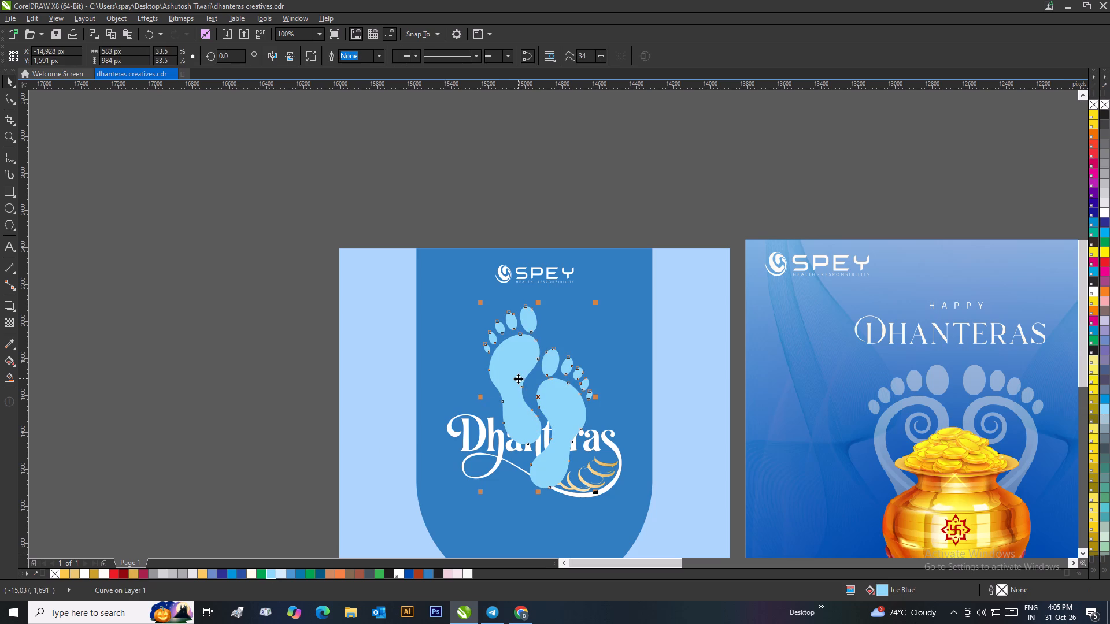
drag(12, 324, 19, 324)
click(6, 322)
ctrl+drag(516, 376, 516, 418)
ctrl+drag(515, 376, 515, 363)
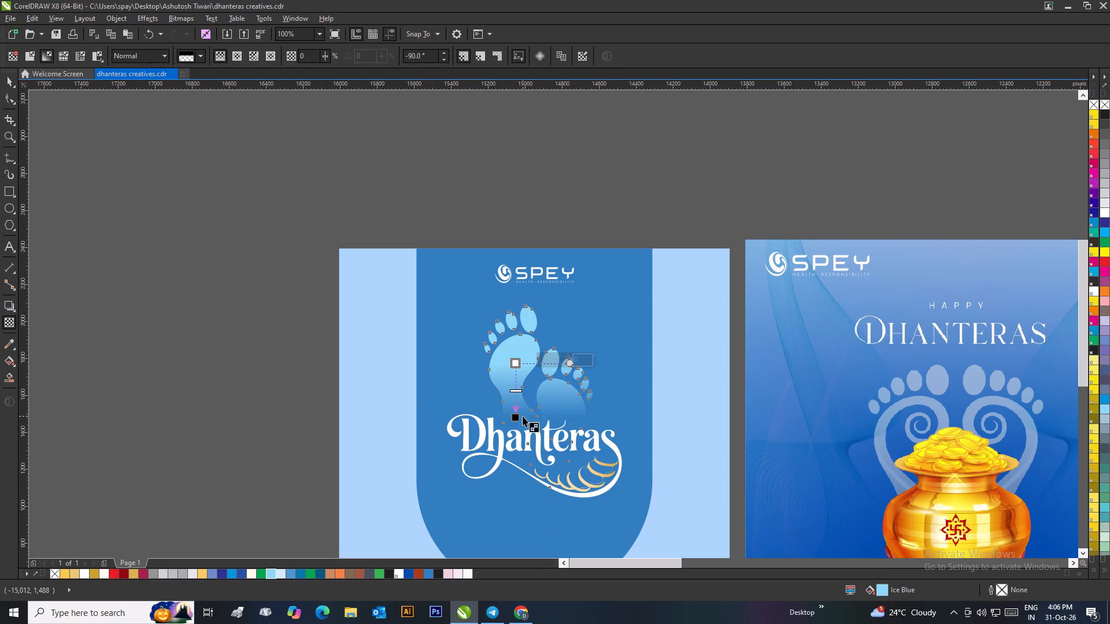
ctrl+drag(517, 419, 517, 435)
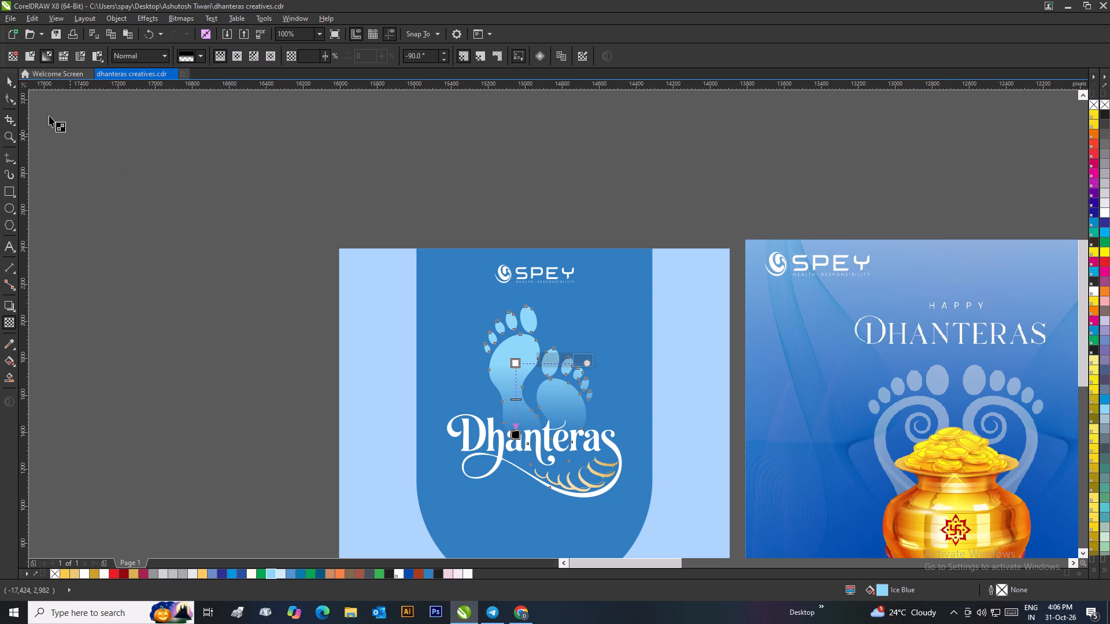
click(11, 81)
click(198, 160)
Recolour the faded footprints white and deselect them.
click(523, 363)
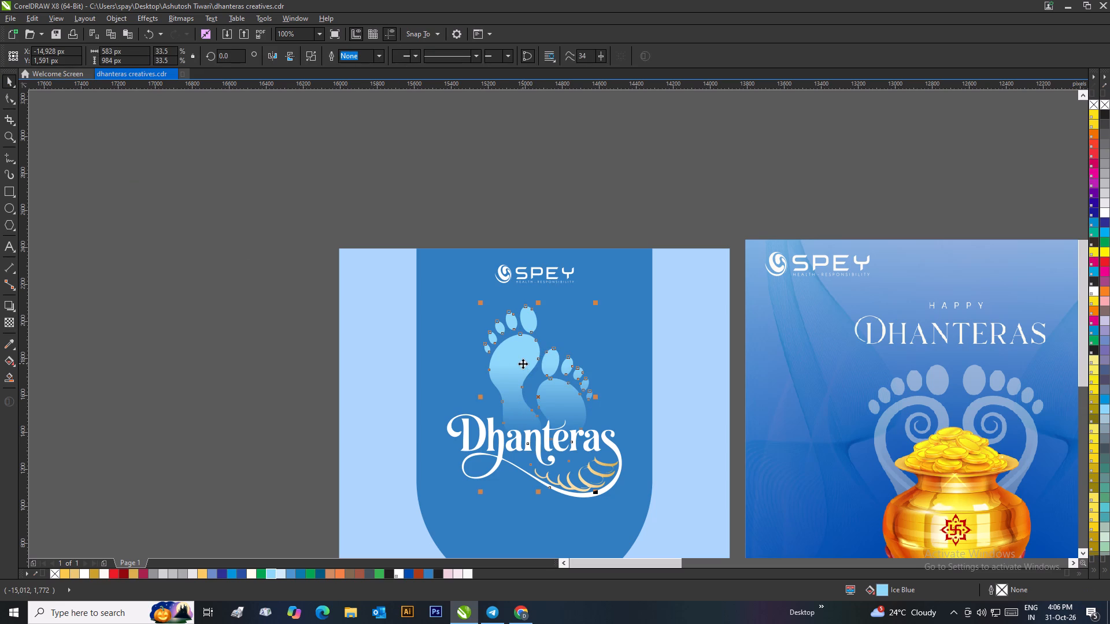
click(114, 574)
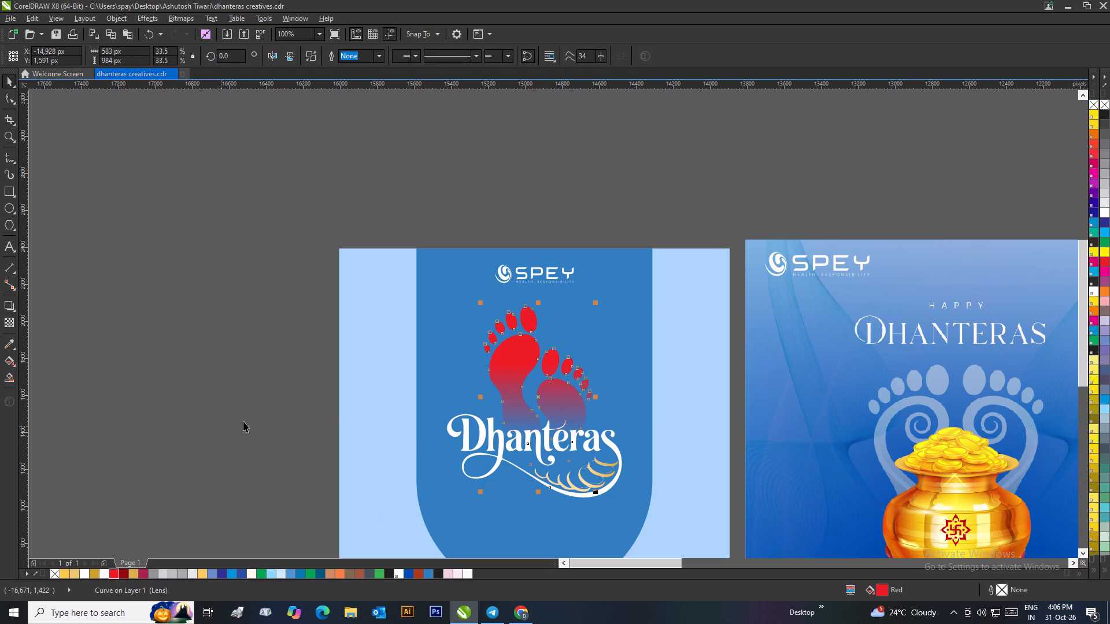
click(400, 574)
click(247, 408)
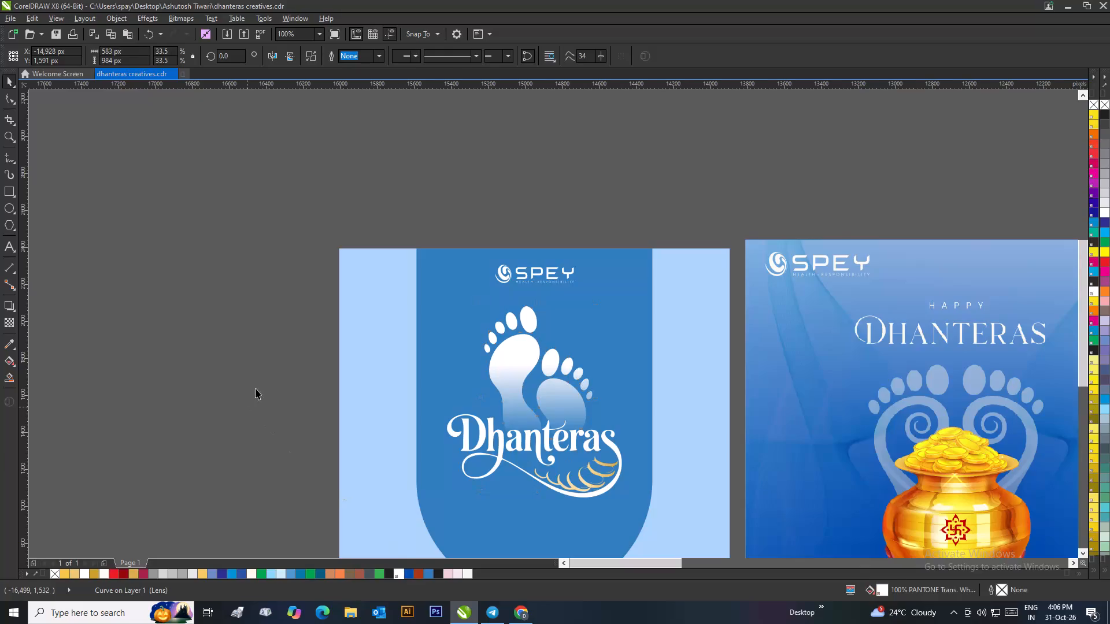
Scale the footprints down slightly and position them between the Spey logo and the Dhanteras lettering.
scroll(372, 356, down, 2)
scroll(702, 332, up, 1)
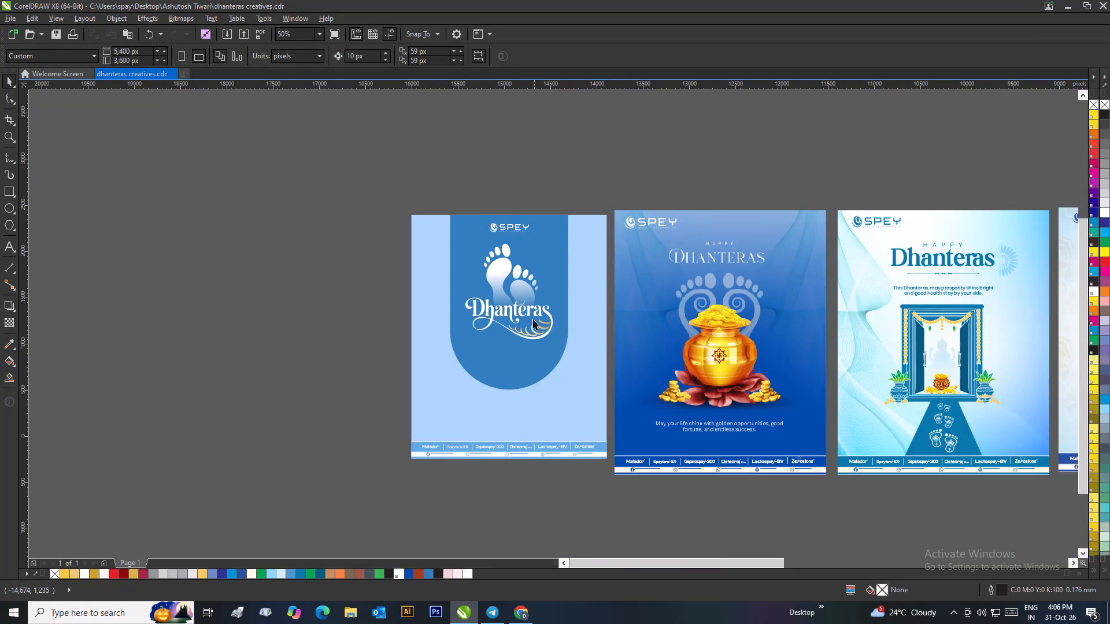
scroll(532, 314, up, 1)
click(532, 279)
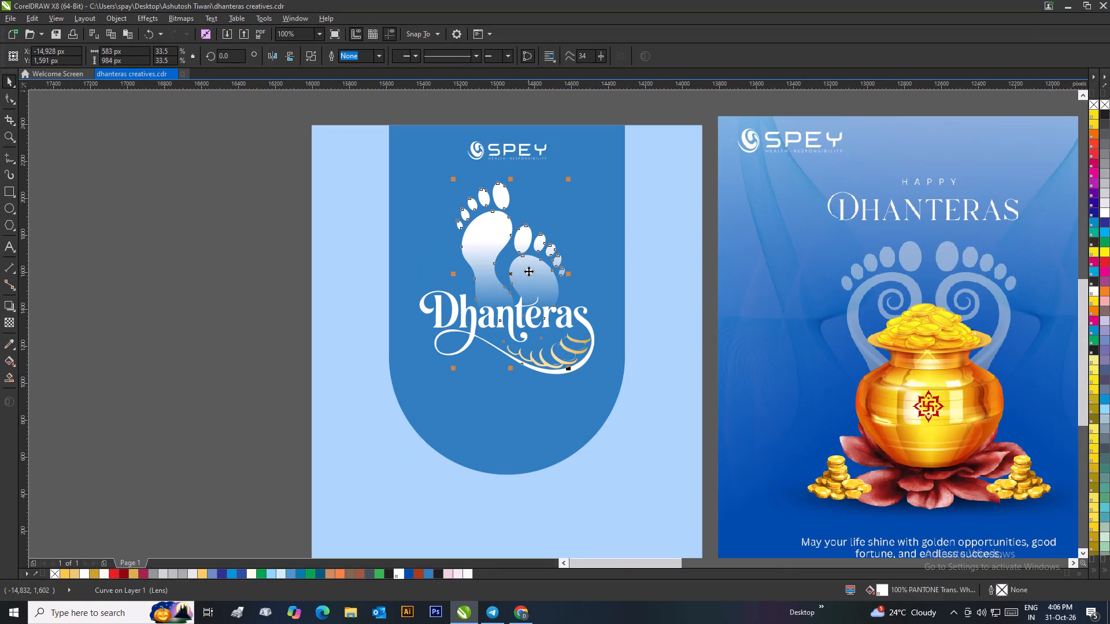
drag(528, 271, 556, 254)
drag(597, 164, 588, 185)
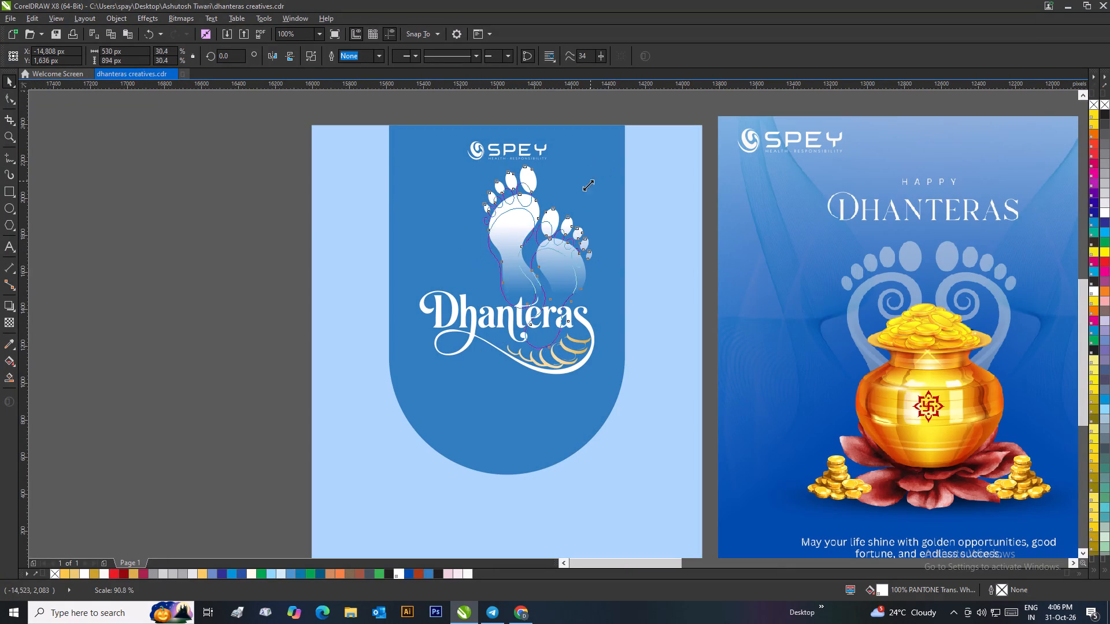
drag(588, 185, 580, 198)
drag(549, 280, 519, 248)
drag(519, 248, 537, 263)
drag(537, 263, 534, 271)
click(305, 274)
Copy the gold coin pot from the doorway poster beneath the Dhanteras lettering and enlarge it to about 686 by 436 px.
scroll(386, 281, down, 1)
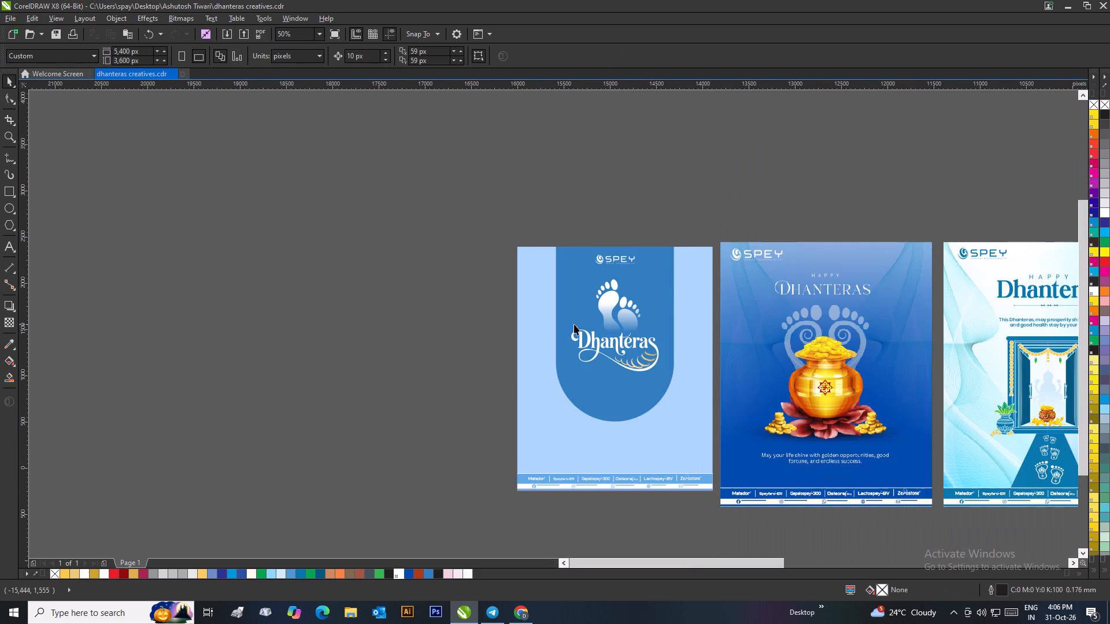
scroll(641, 329, up, 1)
scroll(554, 332, down, 1)
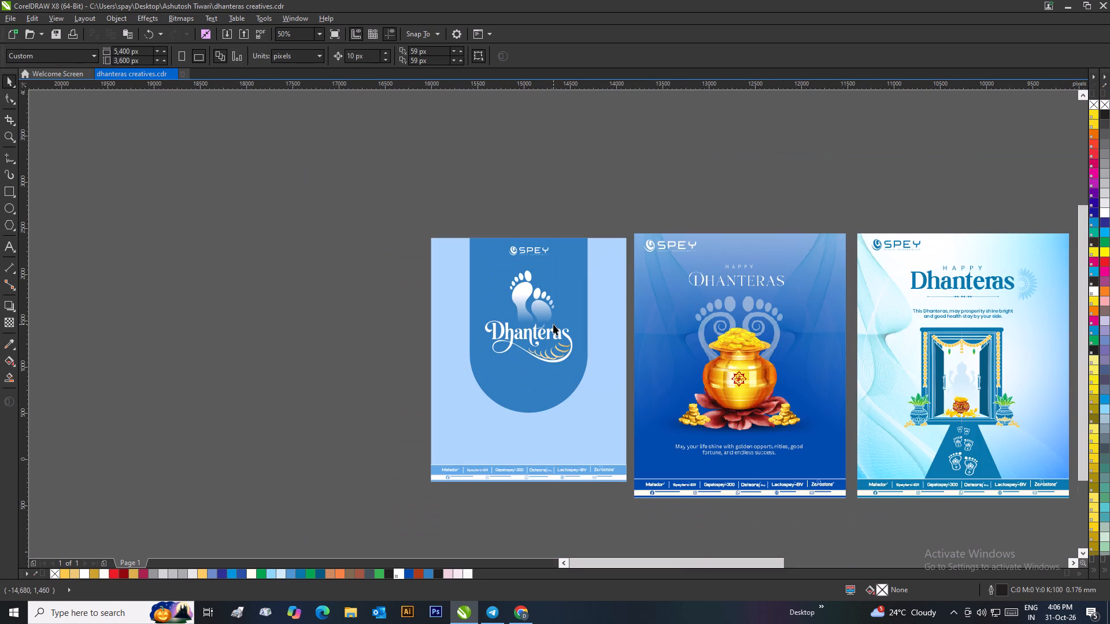
click(590, 180)
drag(956, 404, 498, 386)
right_click(498, 386)
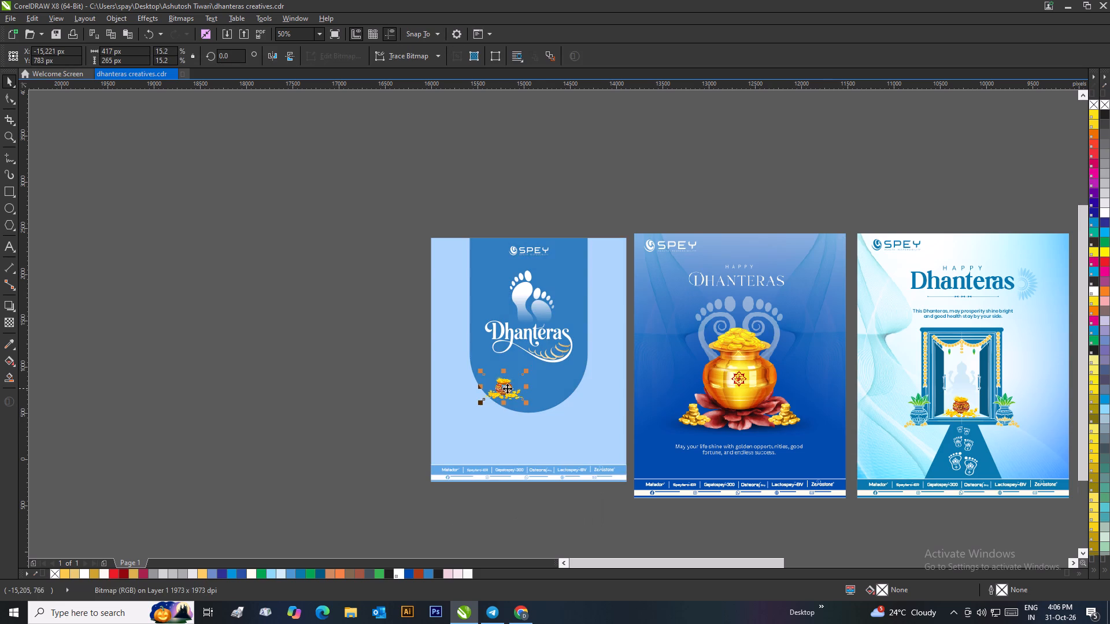
drag(507, 388, 531, 383)
drag(554, 400, 579, 437)
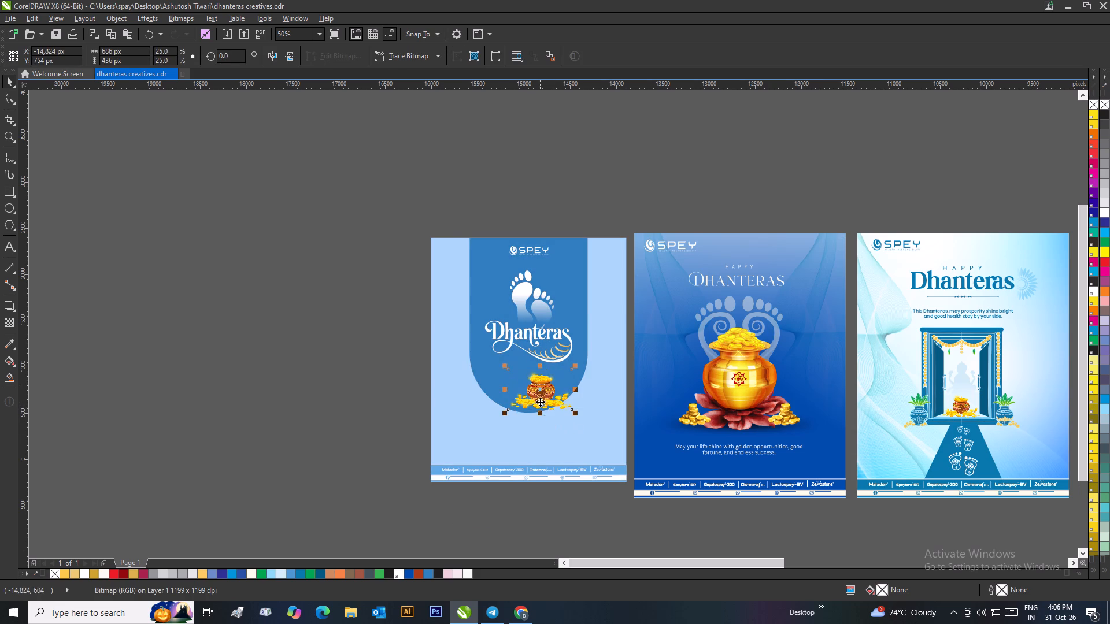
drag(541, 402, 534, 393)
click(354, 397)
Enlarge the coin pot to about 755 by 480 px and centre it horizontally on the poster.
scroll(527, 399, up, 1)
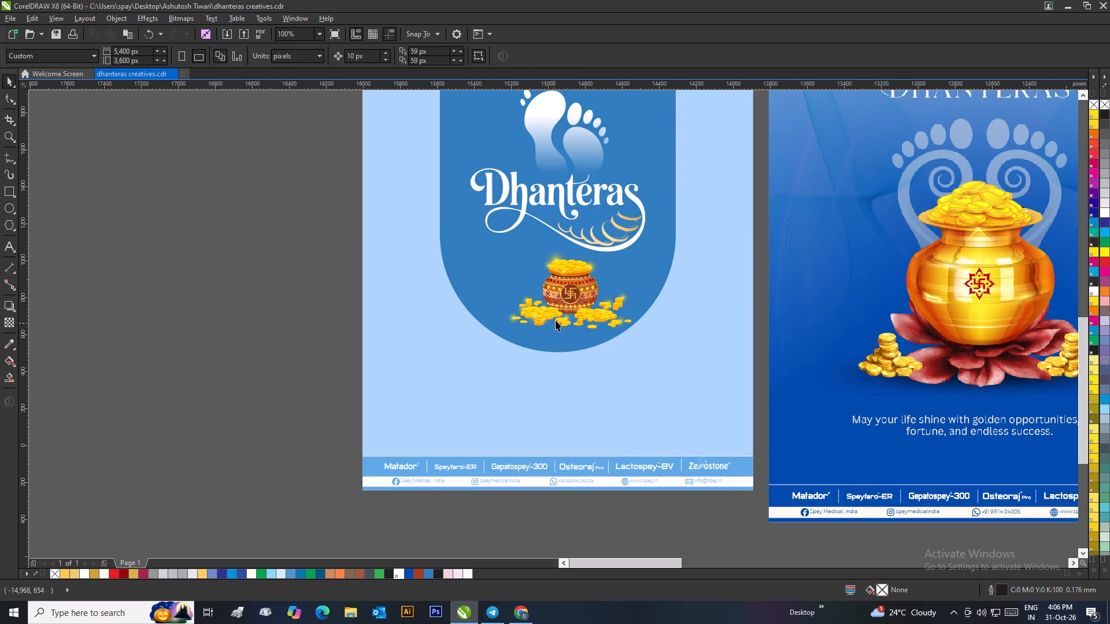
click(563, 309)
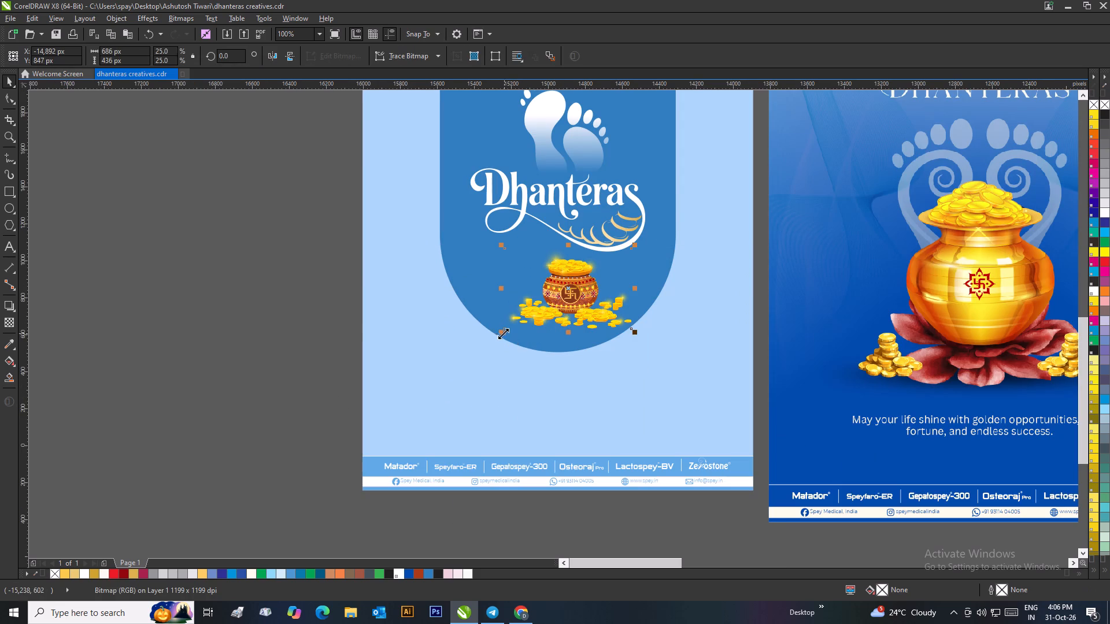
drag(500, 333, 487, 346)
shift+click(479, 372)
key(c)
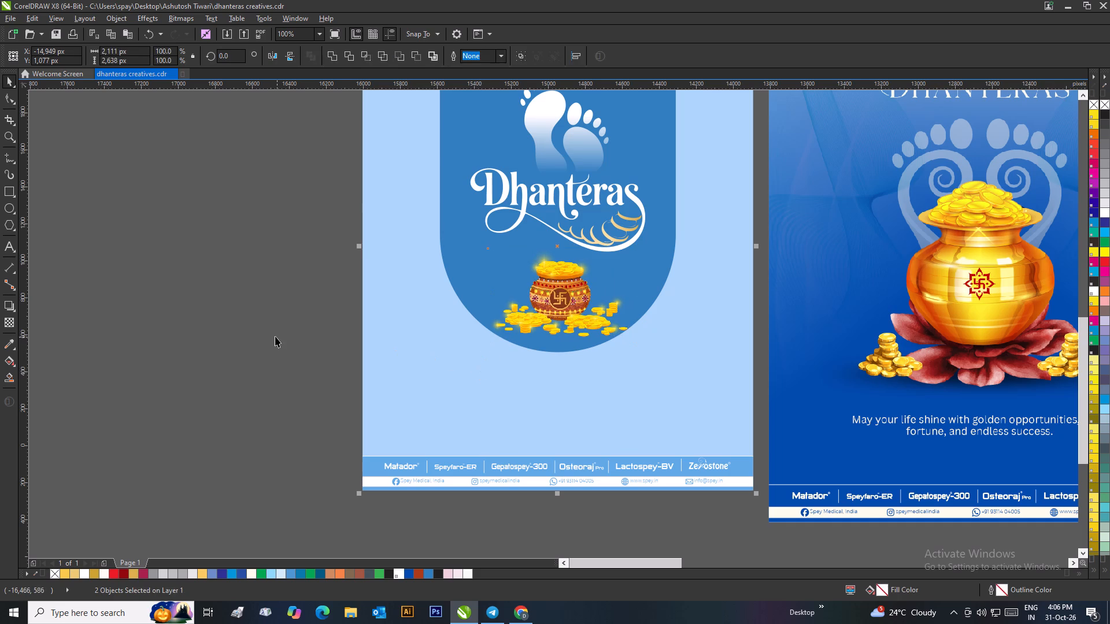
click(275, 336)
Delete the gold coin pot from beneath the Dhanteras lettering on the new poster.
scroll(409, 312, down, 1)
scroll(635, 319, up, 1)
click(542, 321)
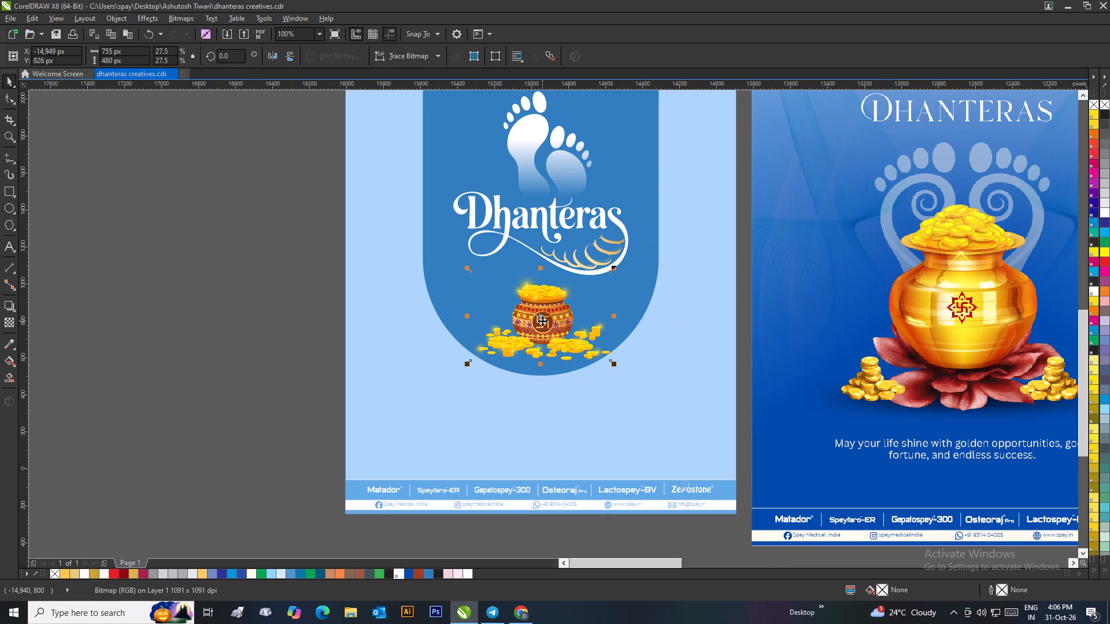
key(Delete)
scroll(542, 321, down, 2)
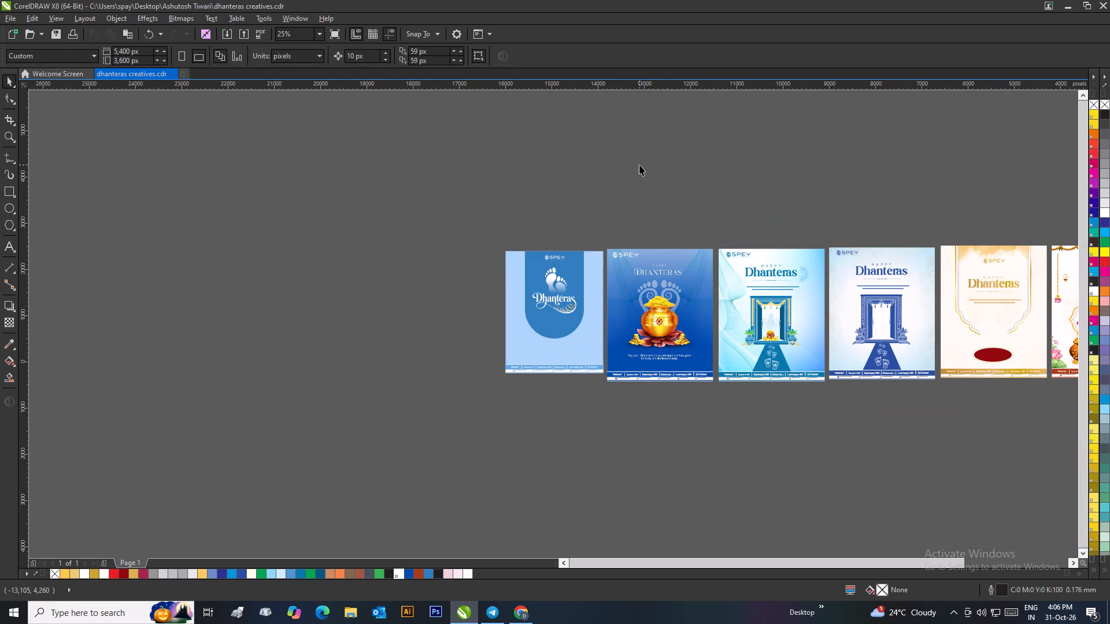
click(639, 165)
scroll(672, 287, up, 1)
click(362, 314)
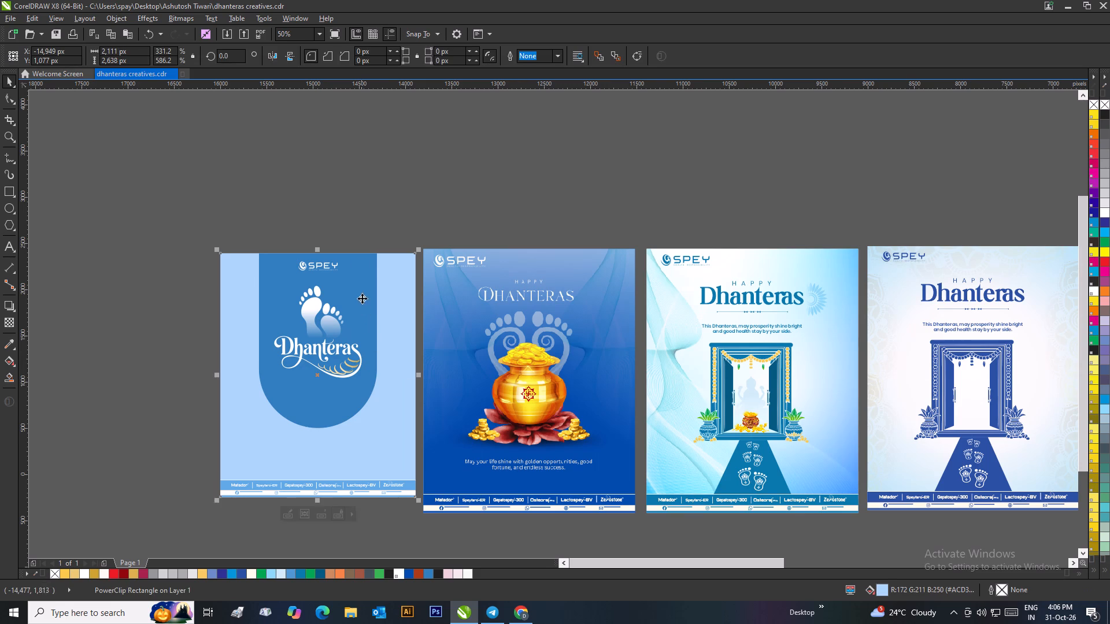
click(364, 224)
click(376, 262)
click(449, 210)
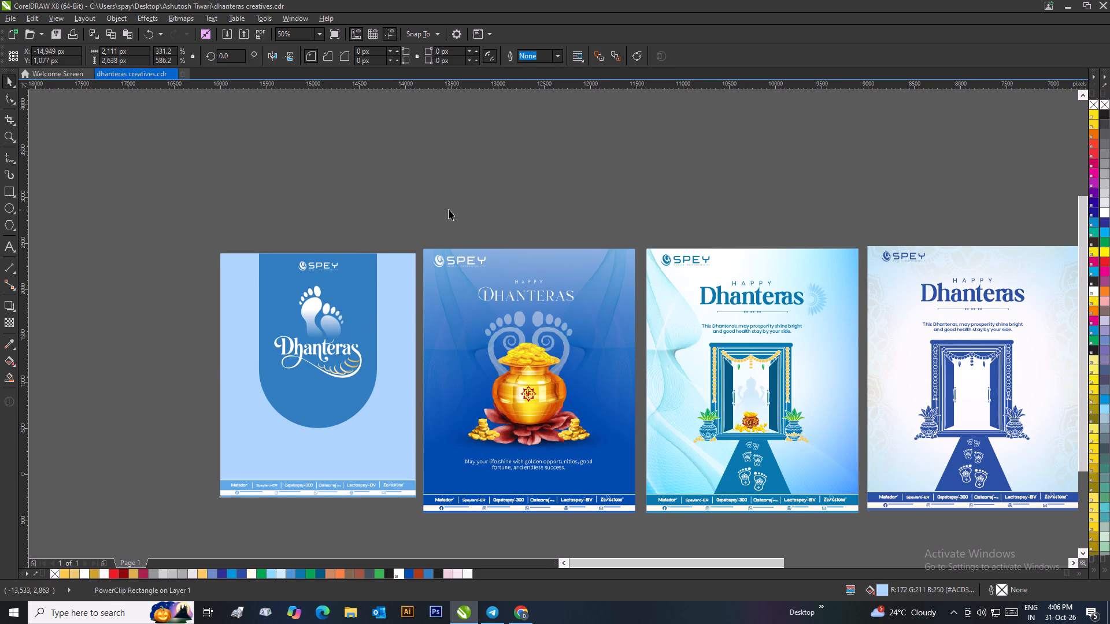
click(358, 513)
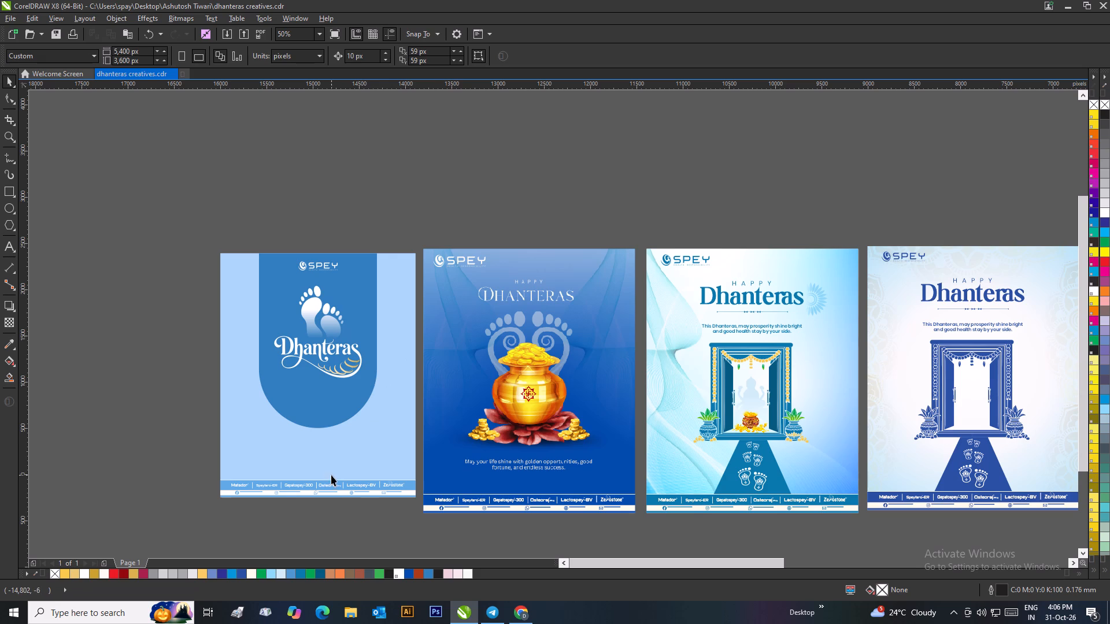
Inside the new poster's PowerClip, recolour the footer brand band to the darker blue #2F7DBD.
right_click(294, 484)
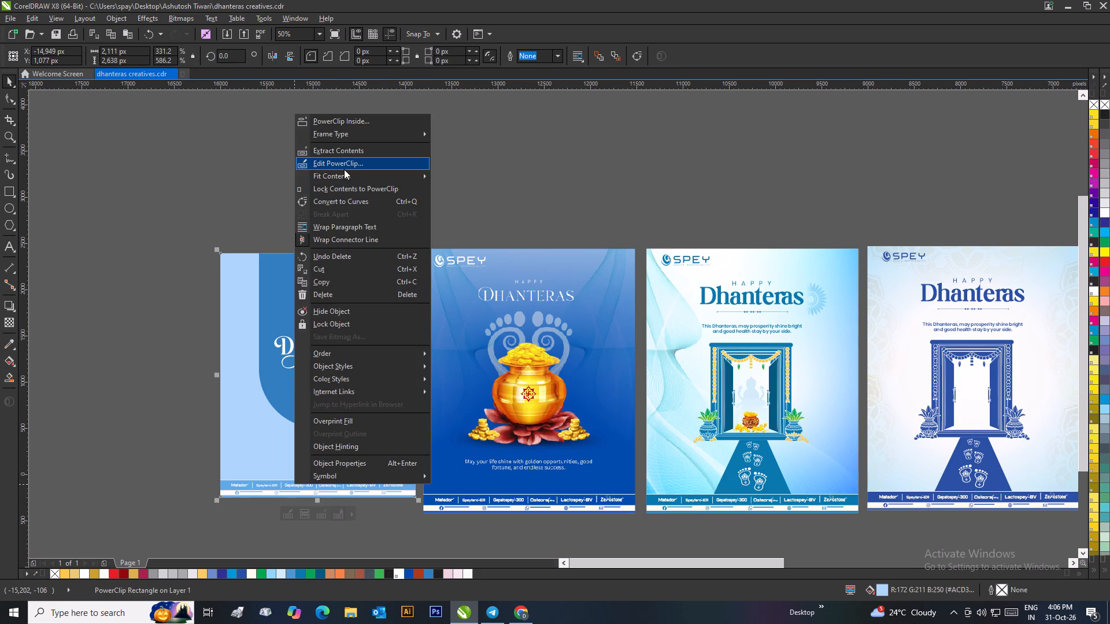
click(344, 169)
click(344, 169)
scroll(257, 517, up, 1)
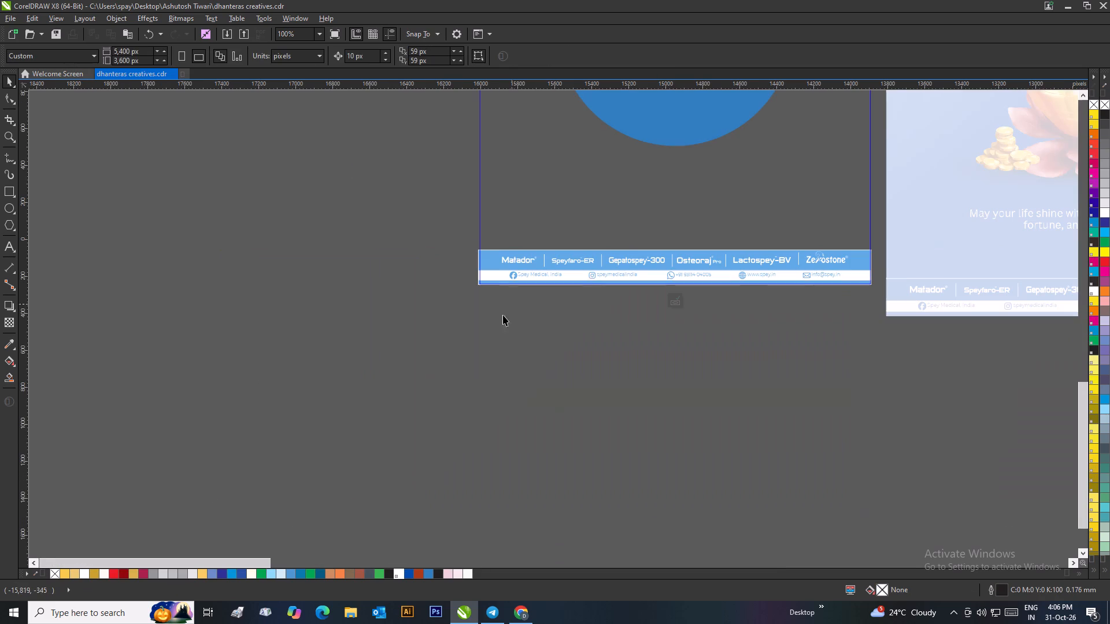
click(497, 258)
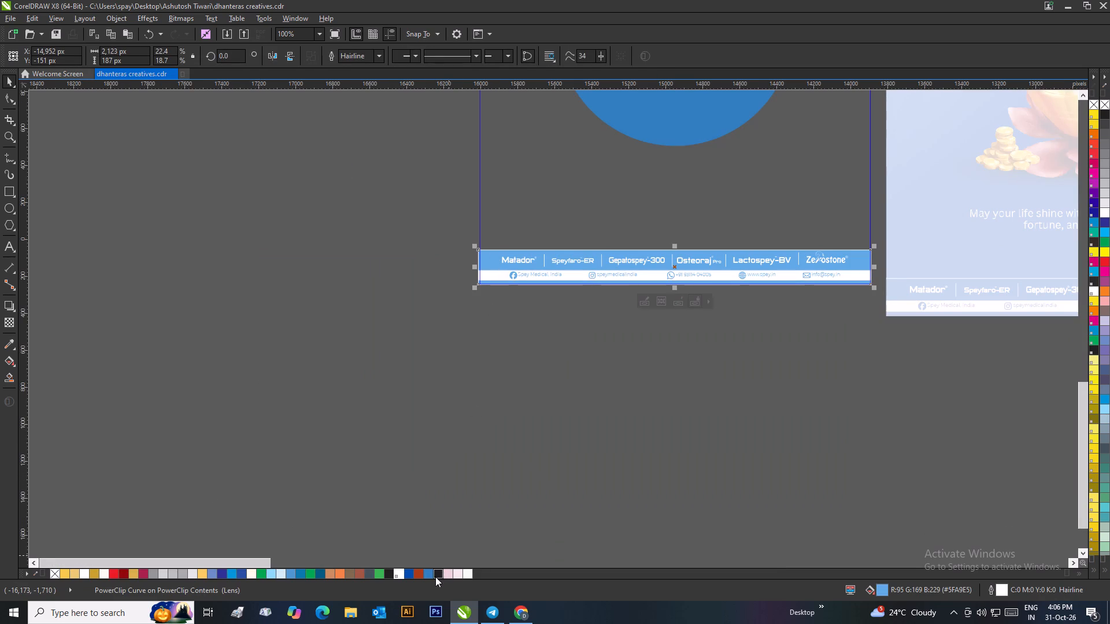
click(431, 573)
click(410, 573)
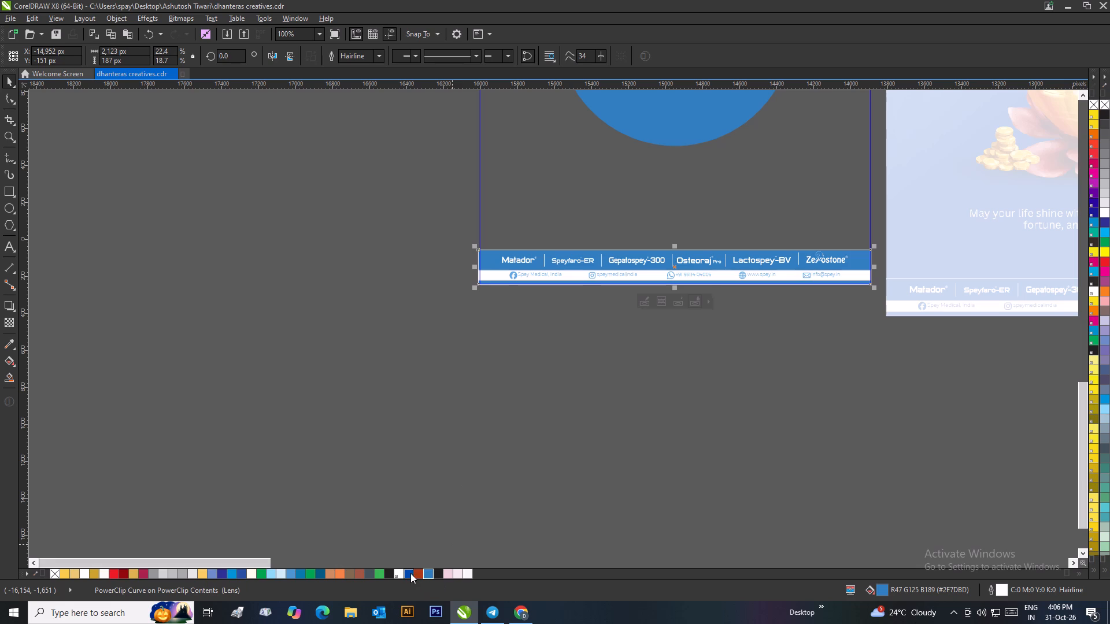
click(427, 571)
click(487, 484)
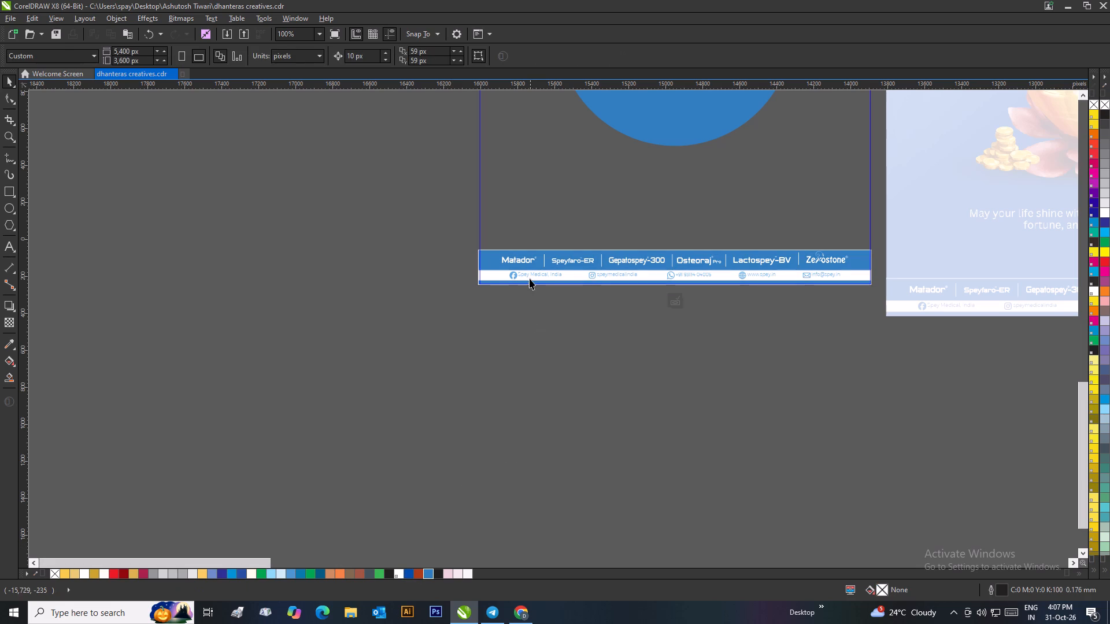
Recolour the footer's contact icons and text to the same darker blue as the brand band and finish editing the PowerClips.
right_click(557, 274)
click(597, 273)
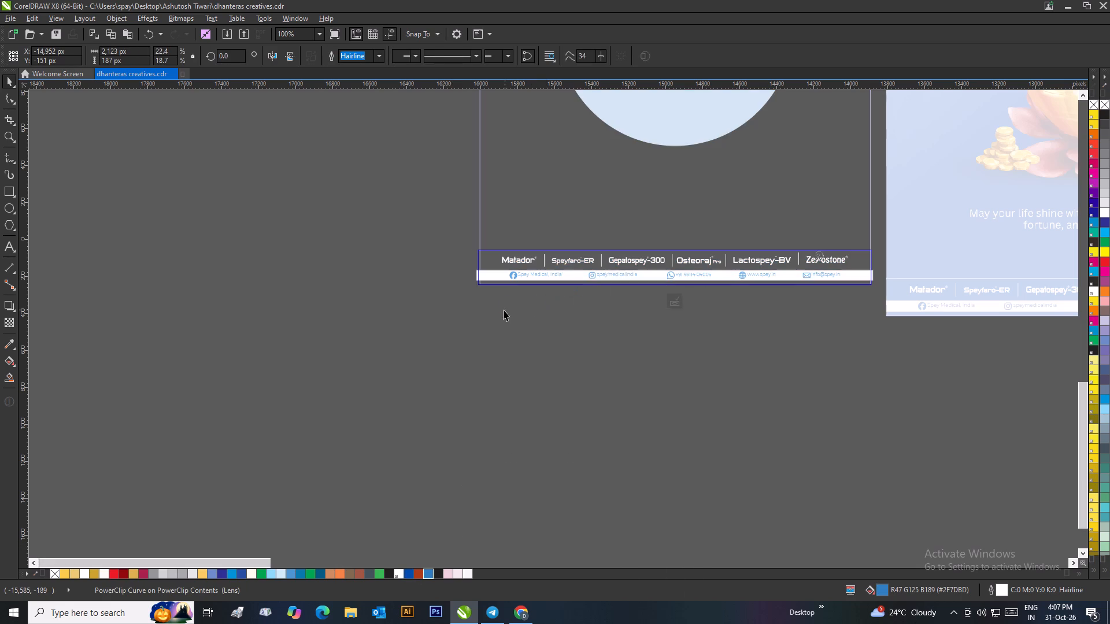
drag(501, 309, 845, 250)
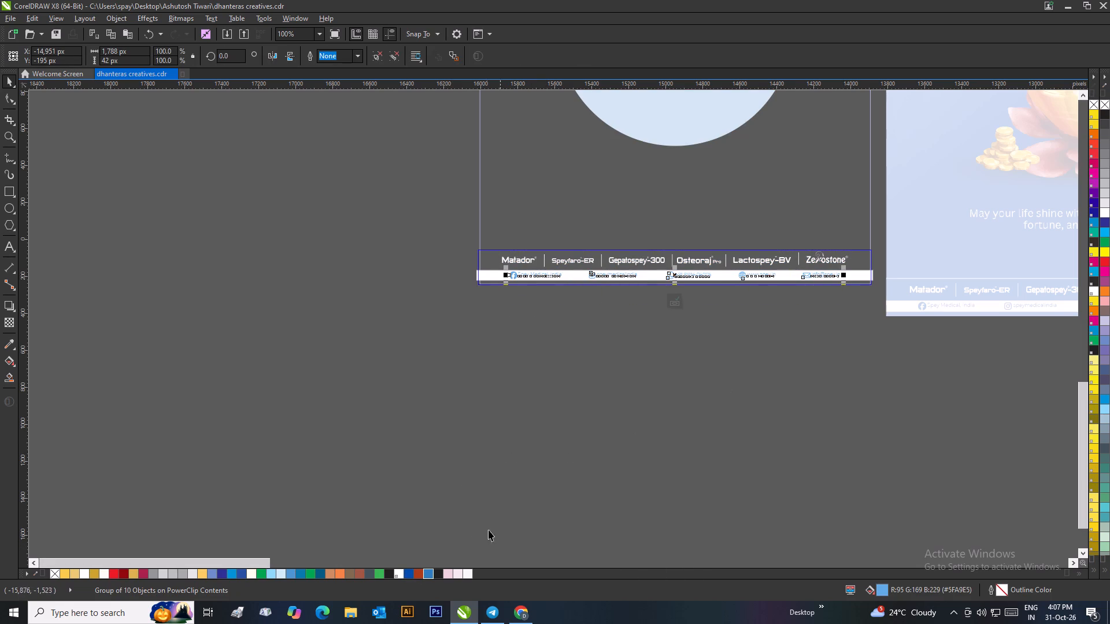
click(428, 575)
drag(556, 446, 568, 435)
click(676, 294)
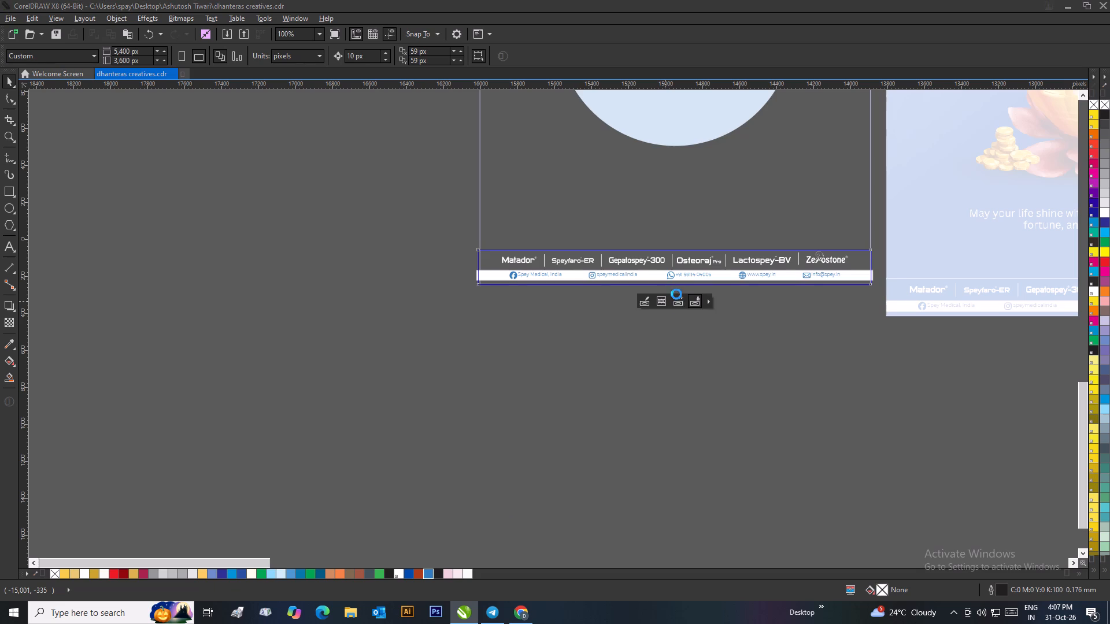
click(647, 368)
click(680, 296)
click(724, 313)
scroll(598, 363, down, 1)
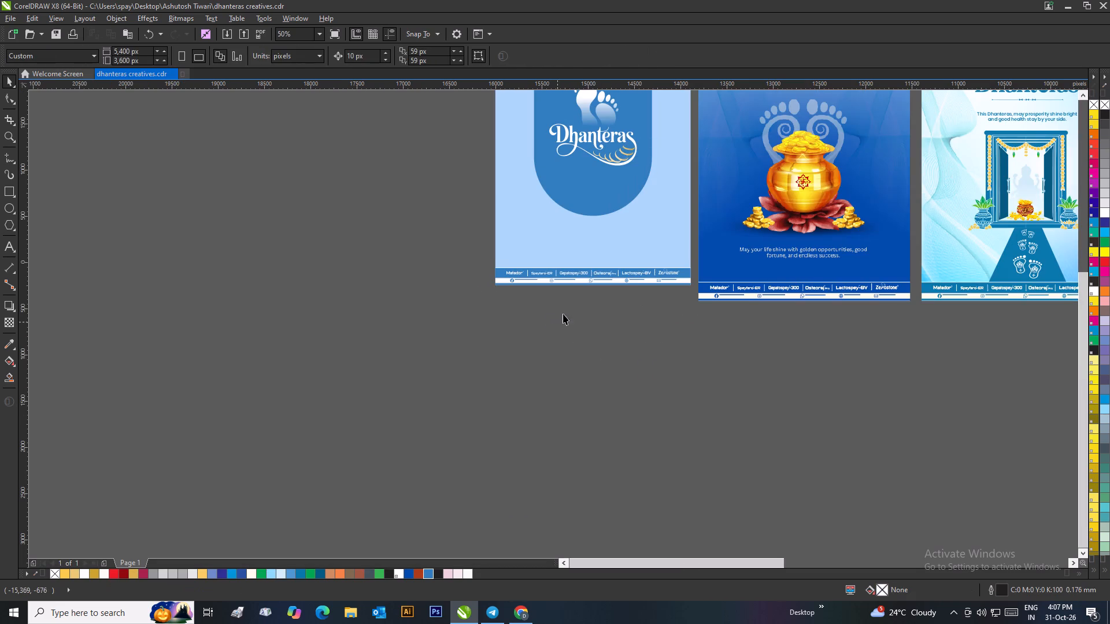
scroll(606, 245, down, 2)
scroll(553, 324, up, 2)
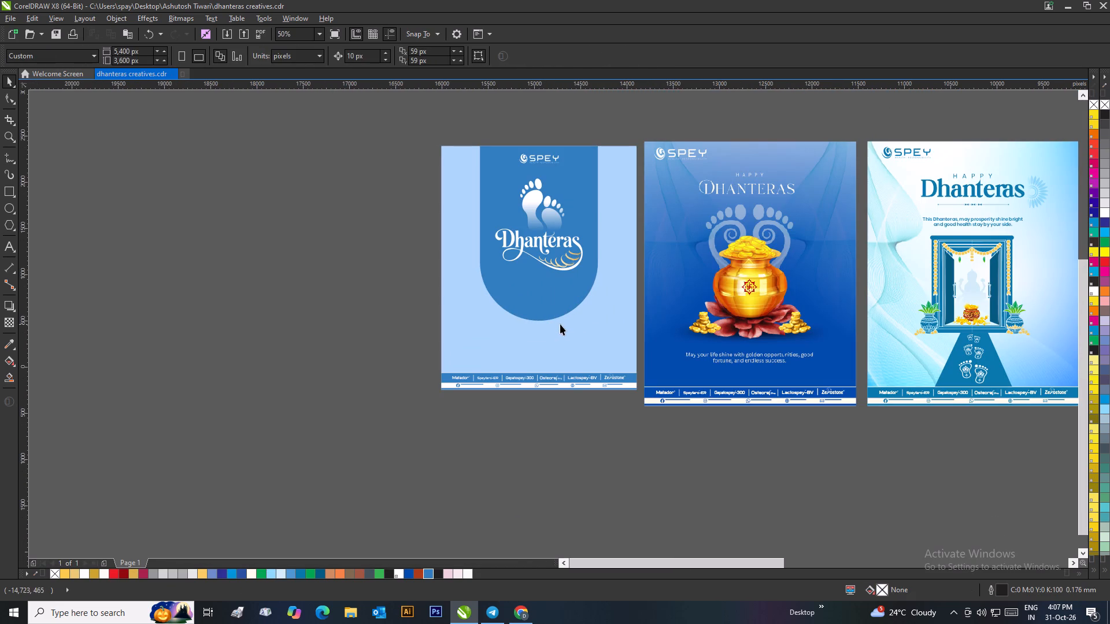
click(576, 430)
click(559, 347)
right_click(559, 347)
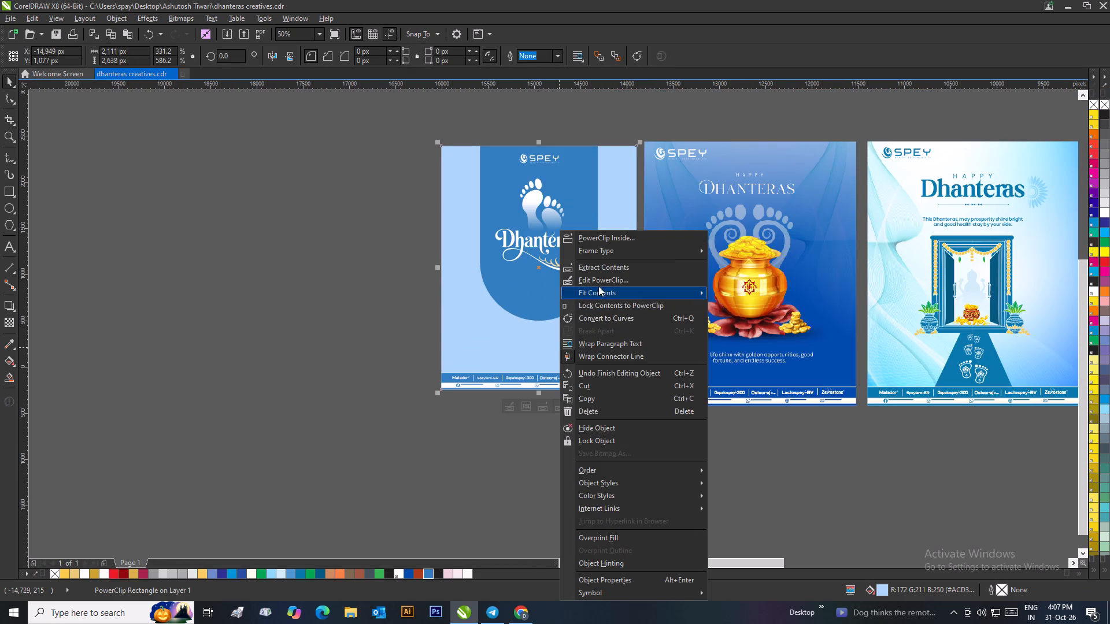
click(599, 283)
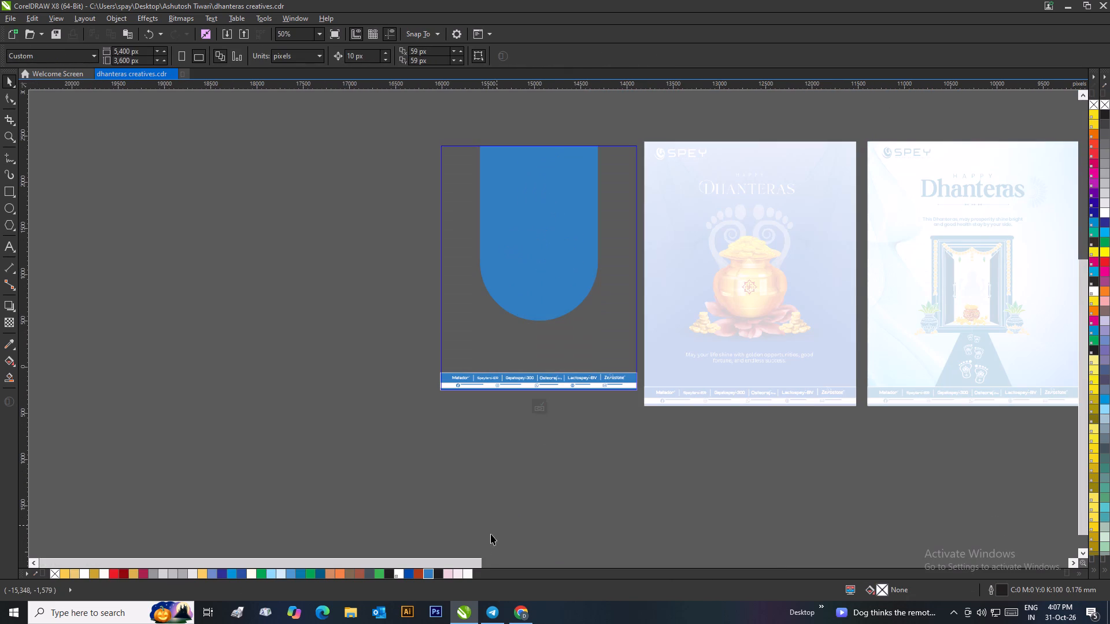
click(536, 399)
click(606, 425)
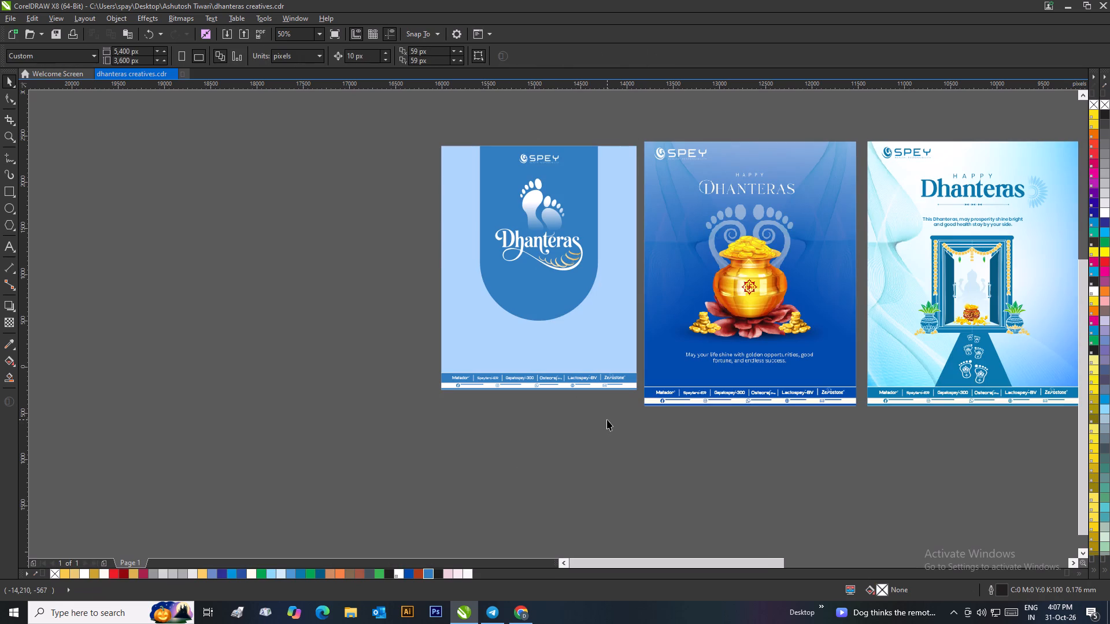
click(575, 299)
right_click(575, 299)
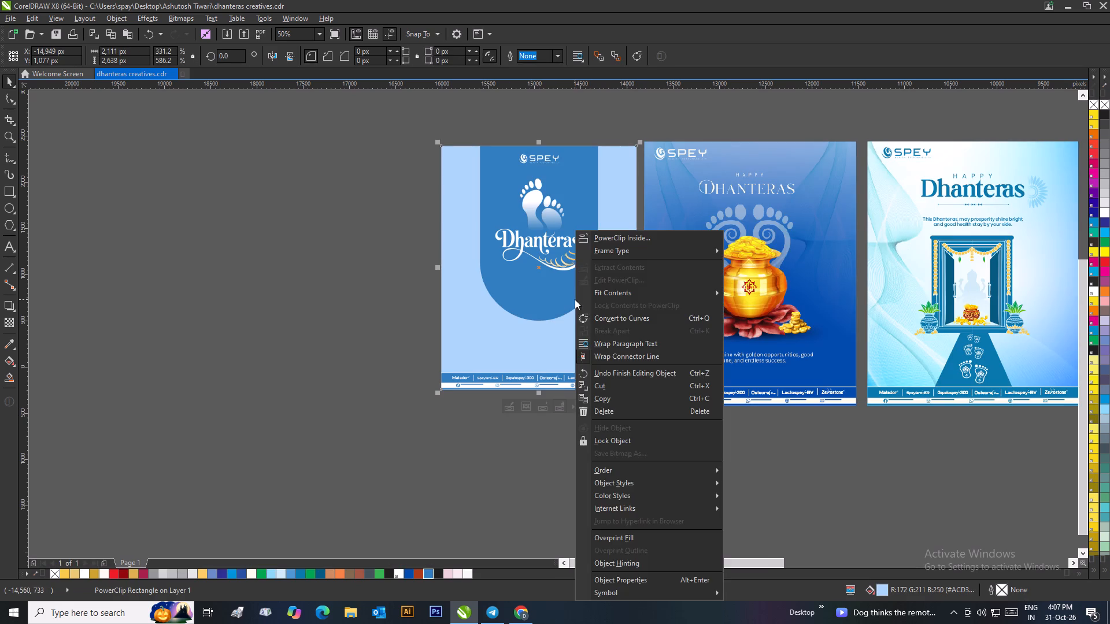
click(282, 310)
Give the poster's light-blue background an elliptical fountain fill, white near the Dhanteras lettering and fading to light blue beyond the poster edges.
click(493, 310)
key(g)
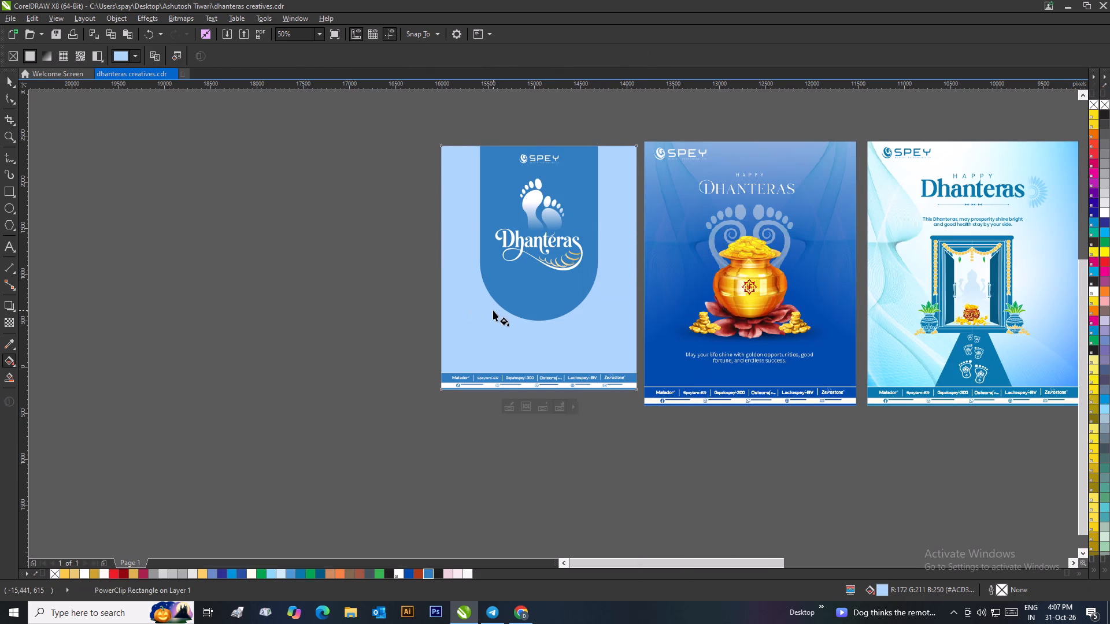
drag(493, 310, 562, 329)
click(176, 55)
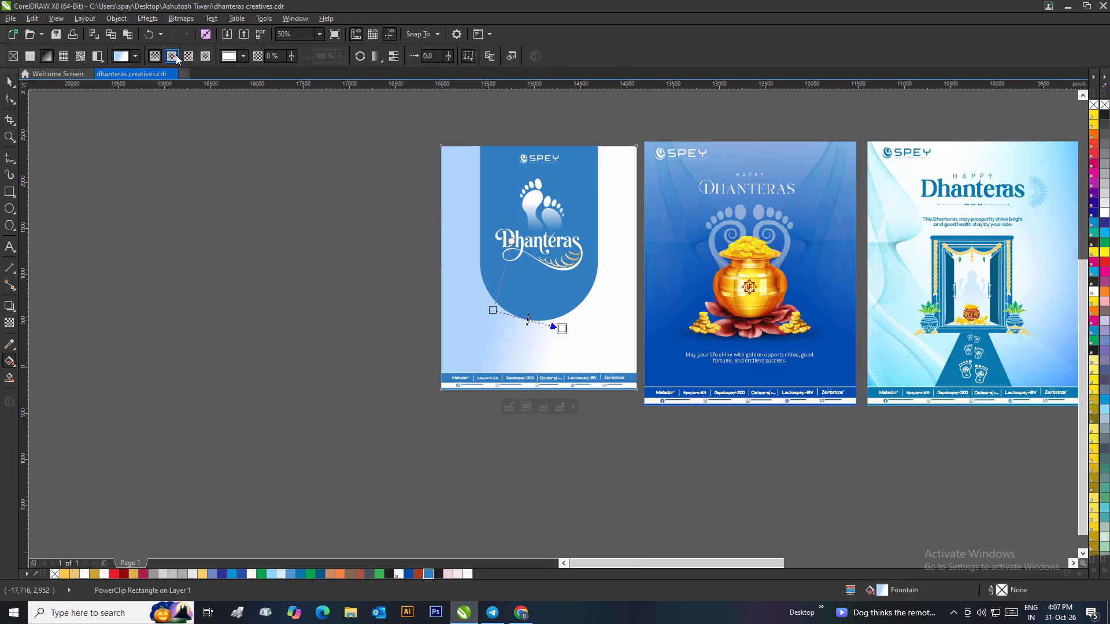
click(174, 55)
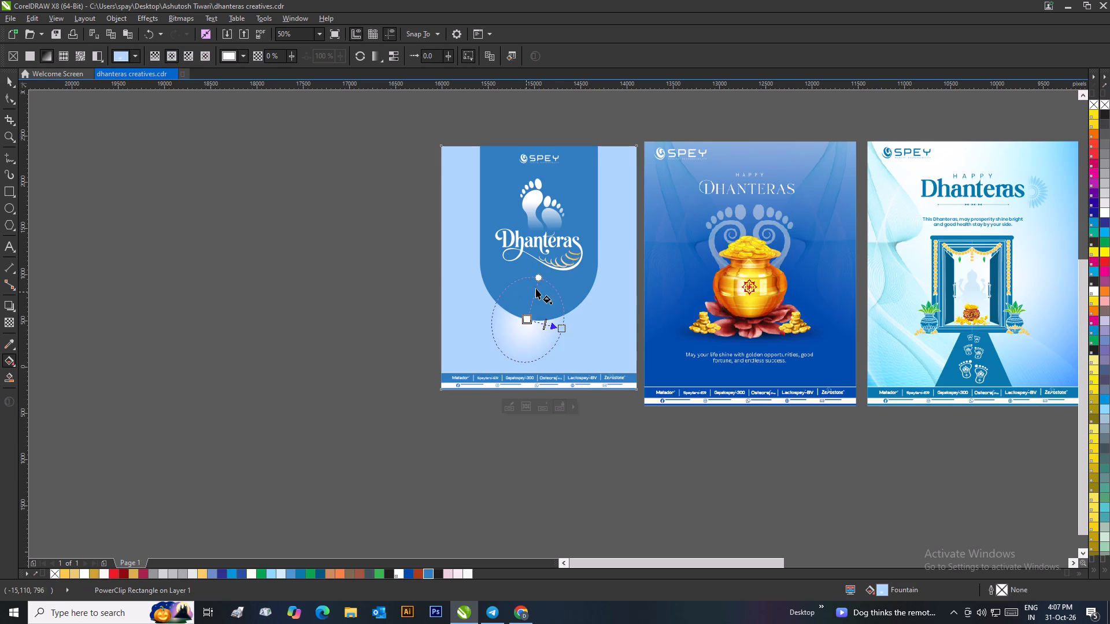
drag(564, 278, 647, 358)
drag(561, 280, 552, 241)
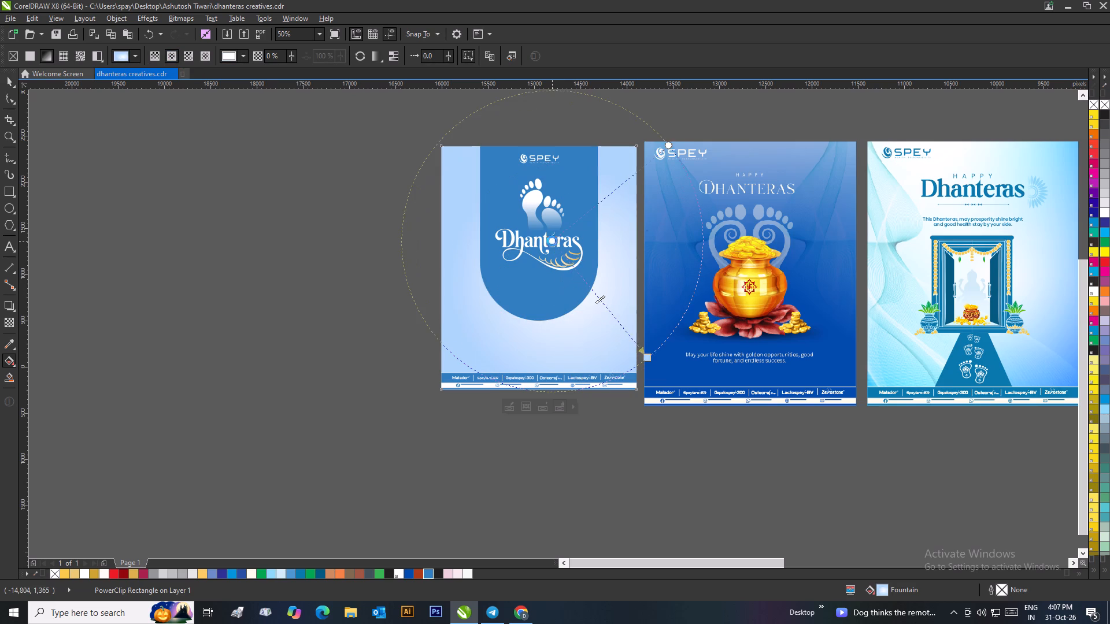
drag(552, 241, 553, 265)
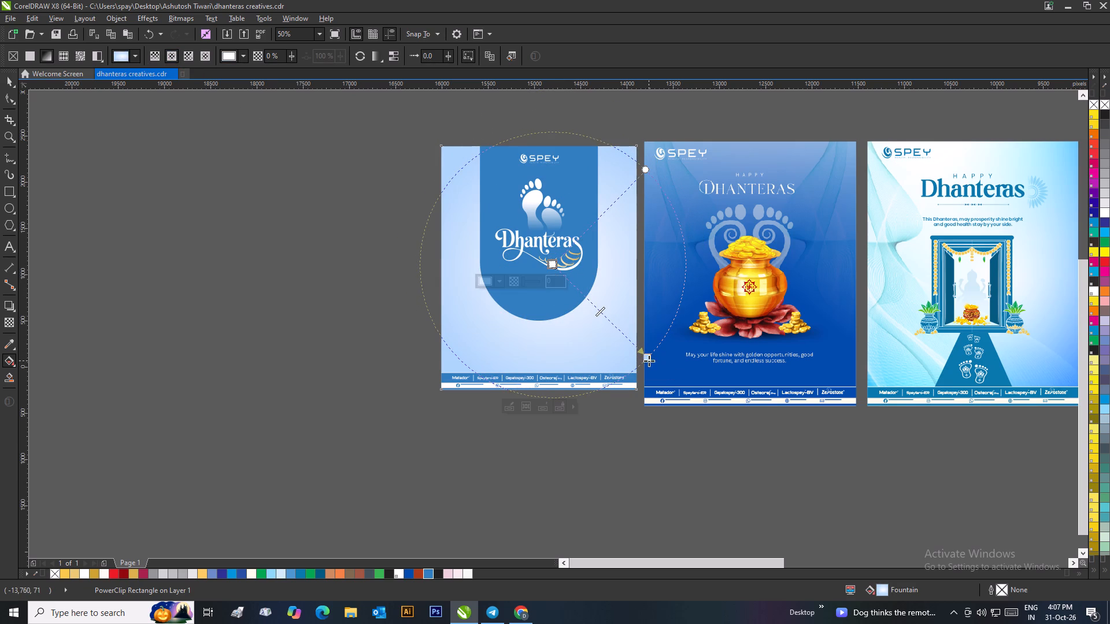
drag(649, 361, 670, 385)
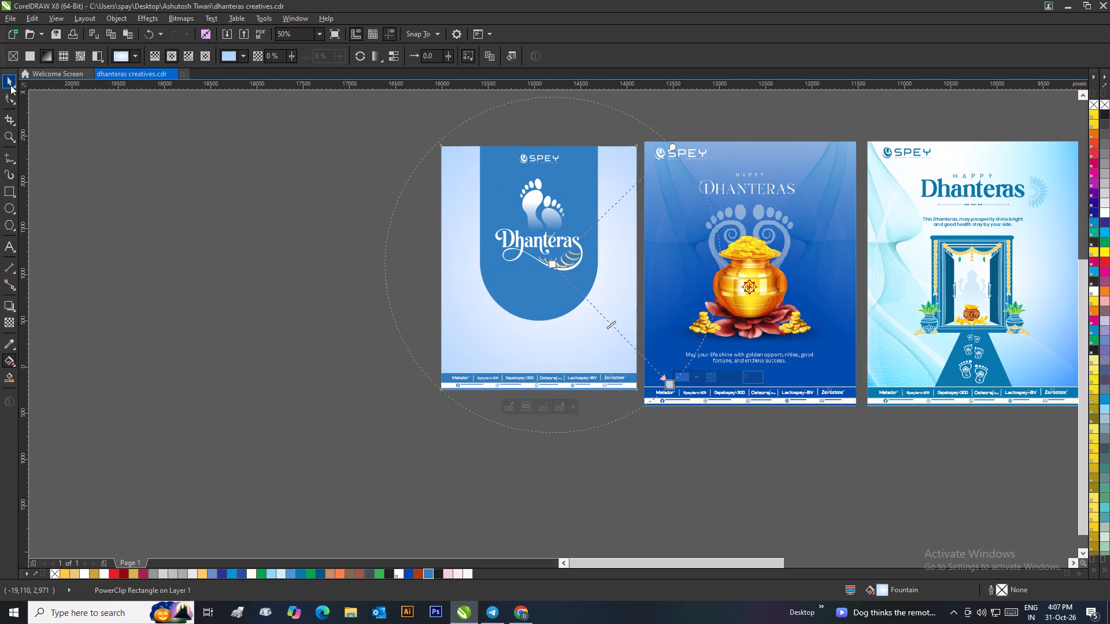
click(9, 83)
drag(281, 197, 287, 200)
Examine the new poster's overall look beside the other Dhanteras posters.
scroll(536, 326, down, 1)
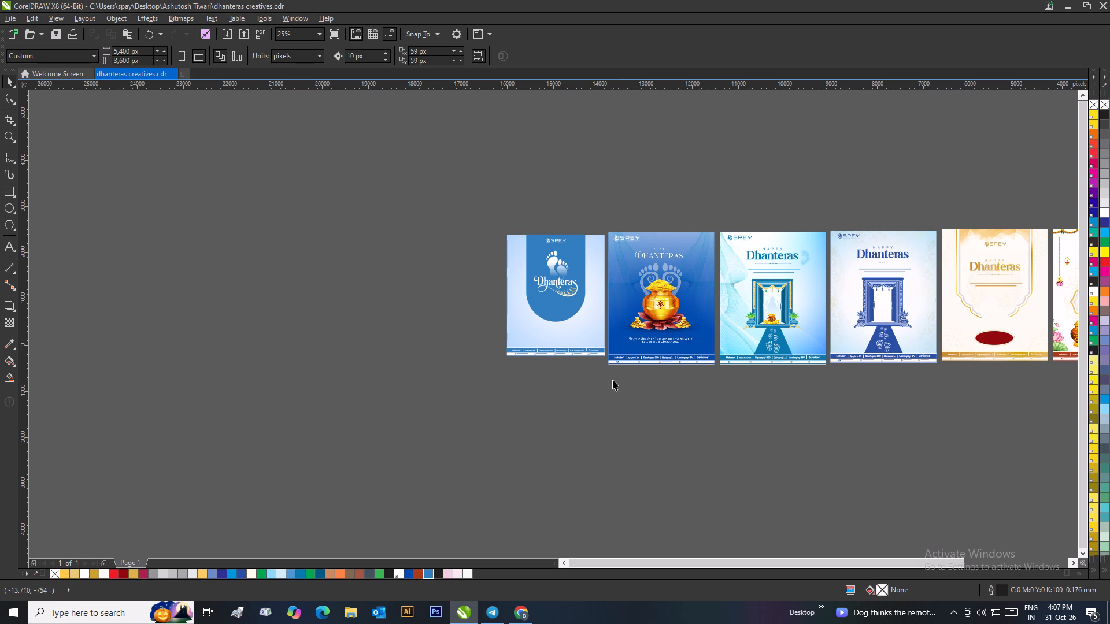
click(392, 304)
scroll(572, 307, up, 1)
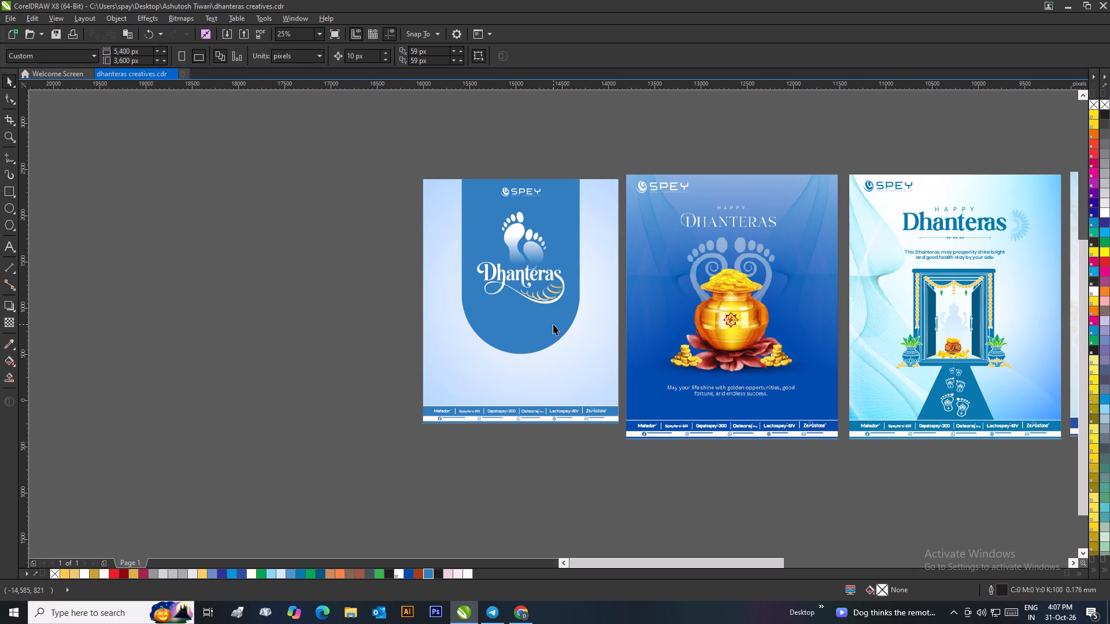
click(370, 337)
click(176, 355)
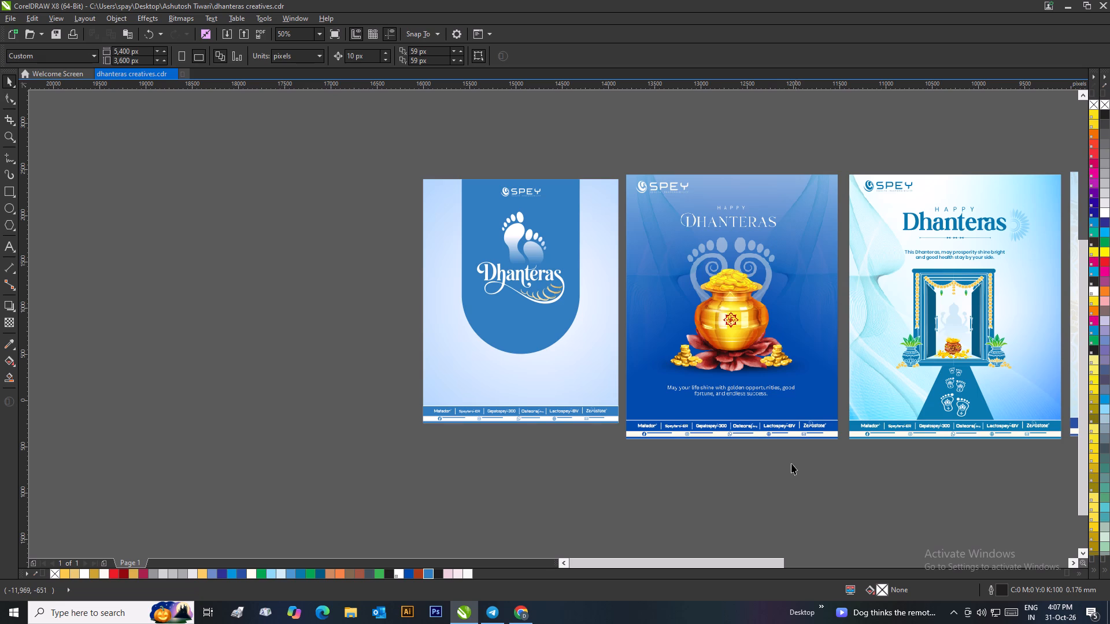
scroll(775, 471, down, 1)
scroll(427, 214, up, 1)
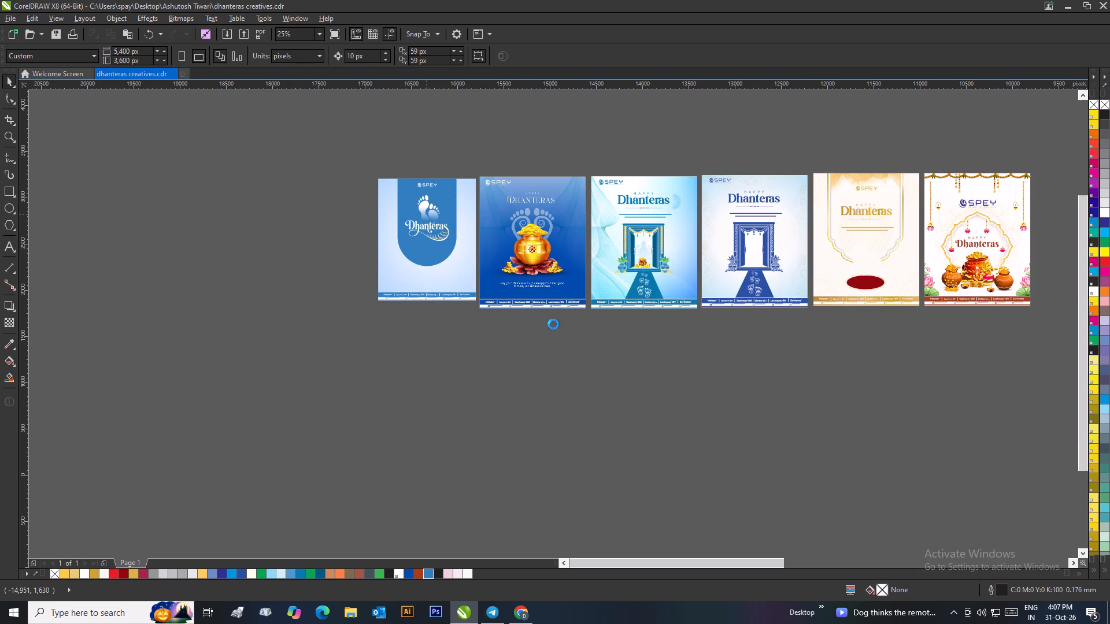
click(612, 210)
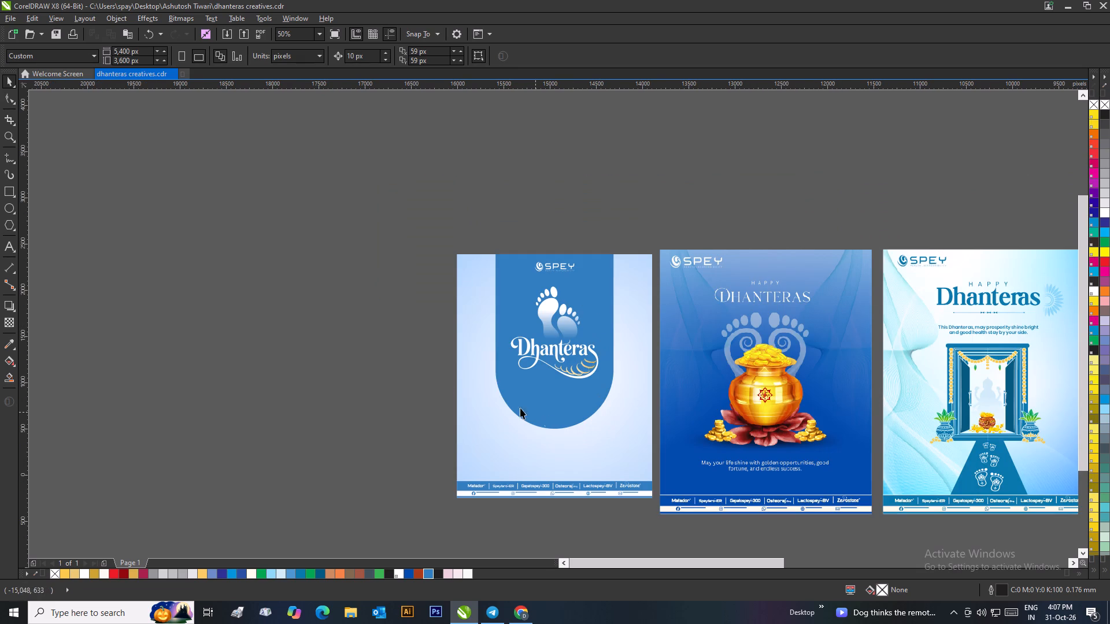
click(375, 366)
click(568, 201)
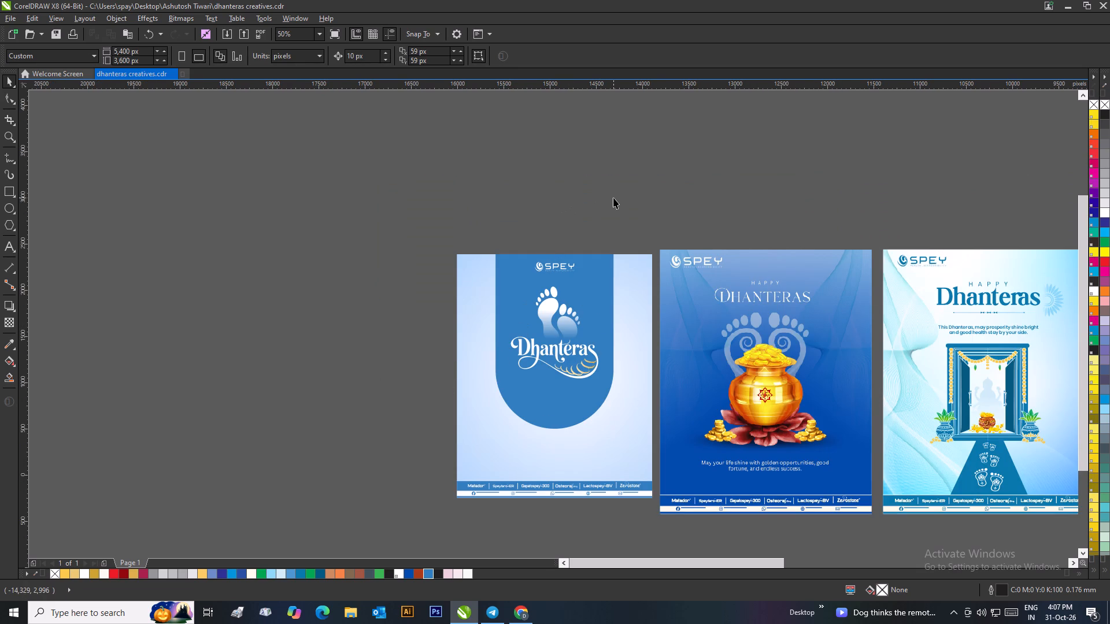
click(613, 198)
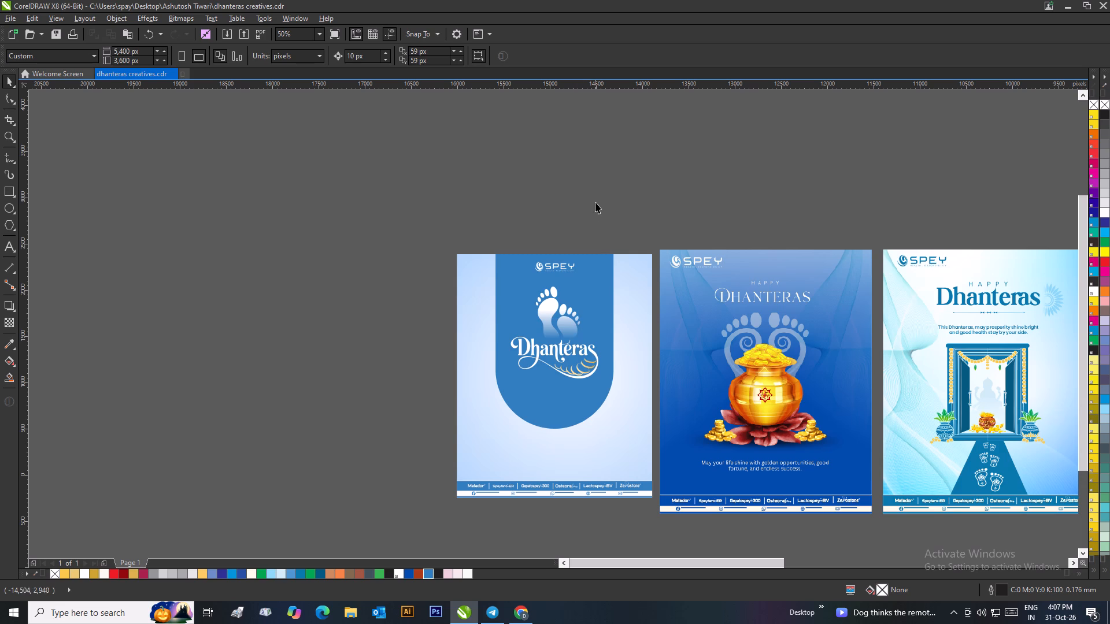
click(595, 202)
Switch to Chrome and look through the image results for "dhanteras vector stylish text" for lettering ideas.
click(518, 606)
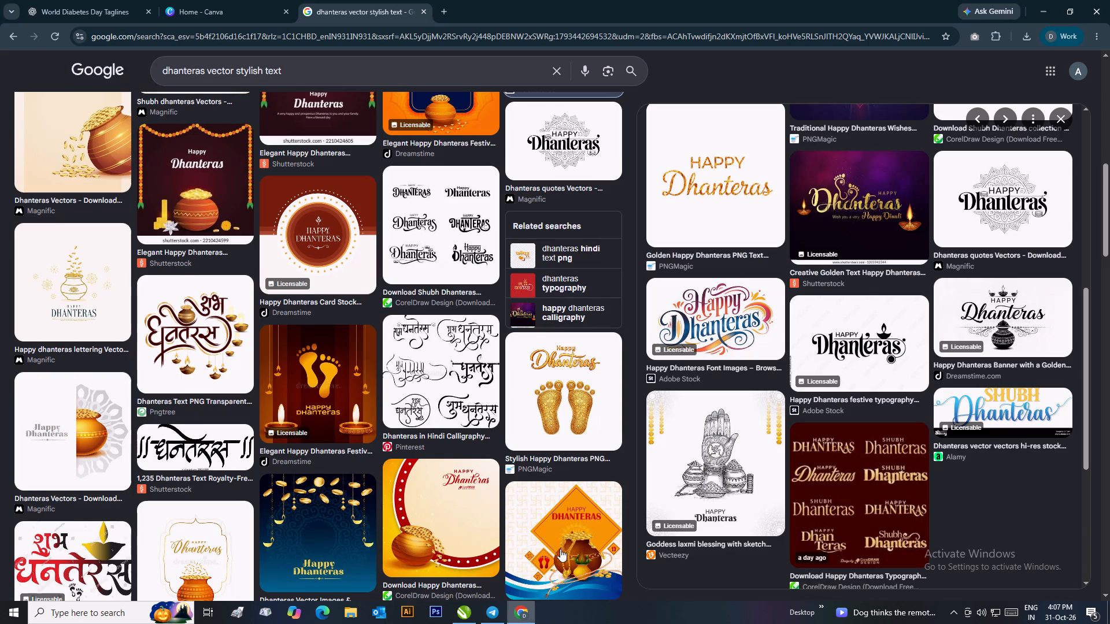
scroll(576, 498, down, 4)
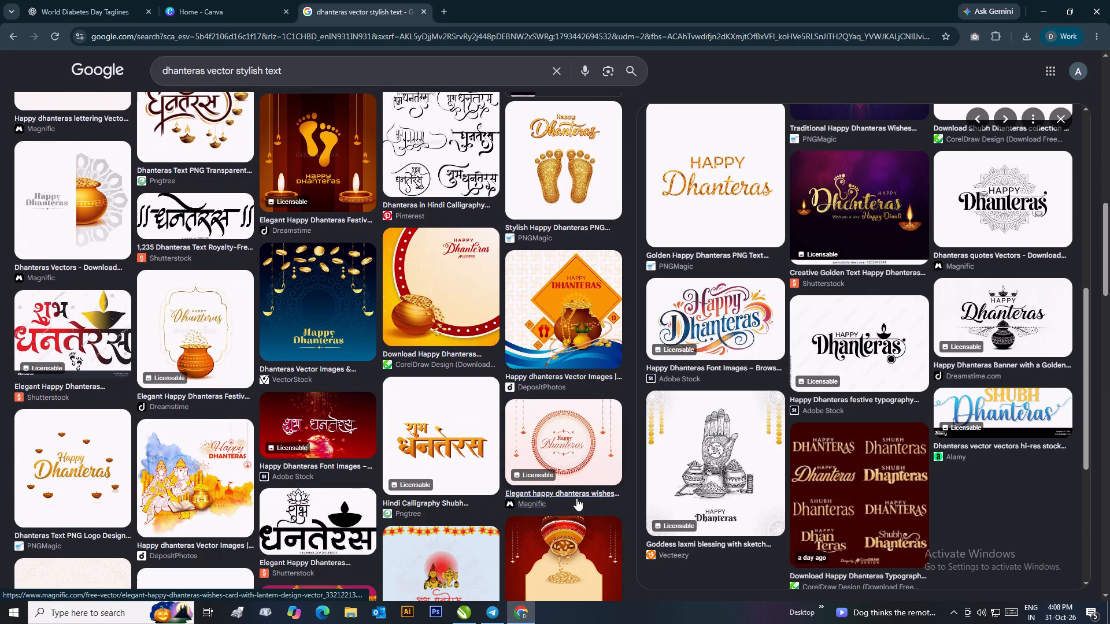
scroll(576, 498, down, 6)
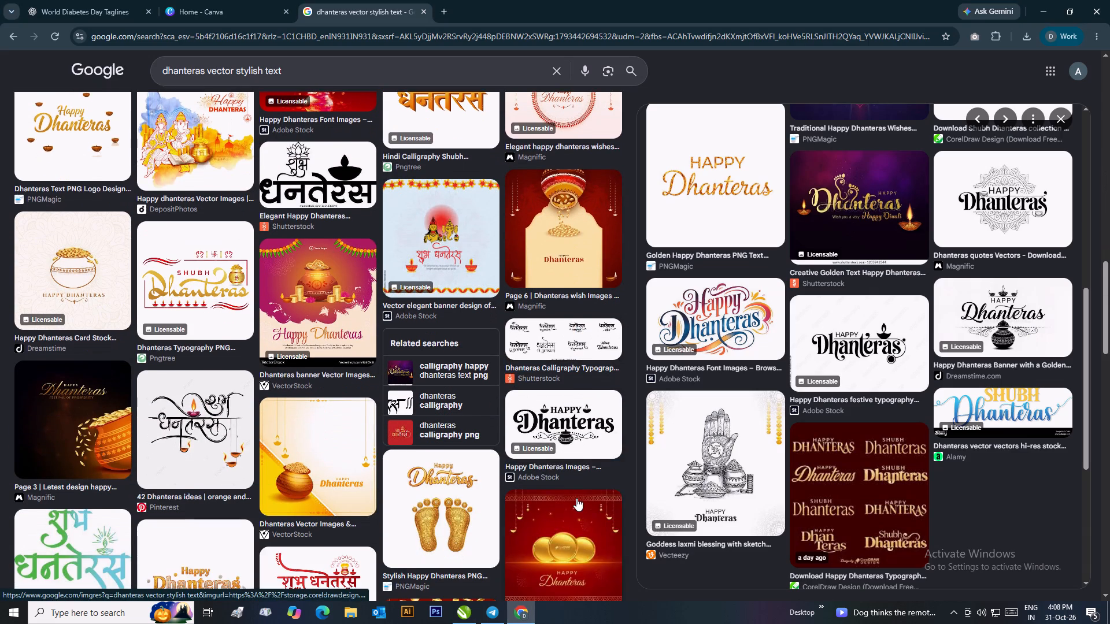
scroll(576, 498, down, 2)
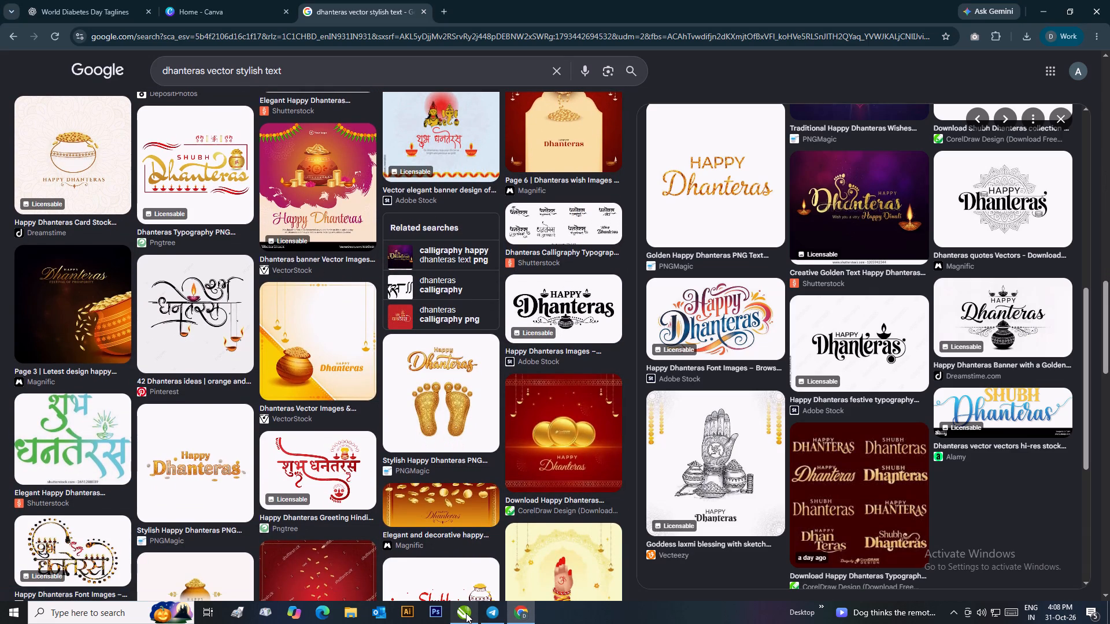
click(515, 606)
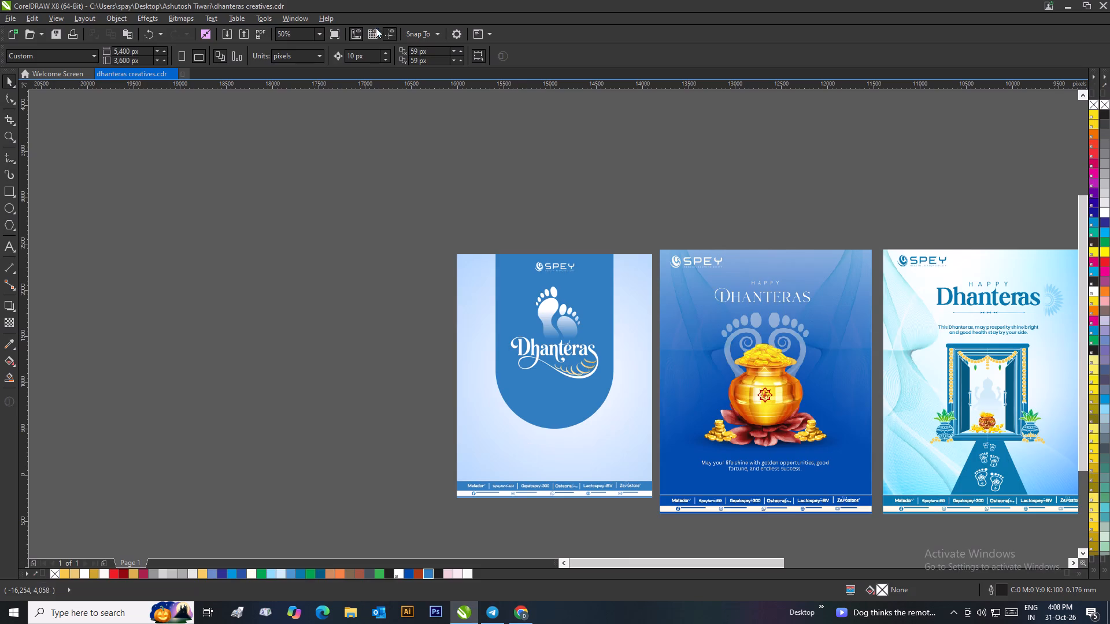
click(520, 612)
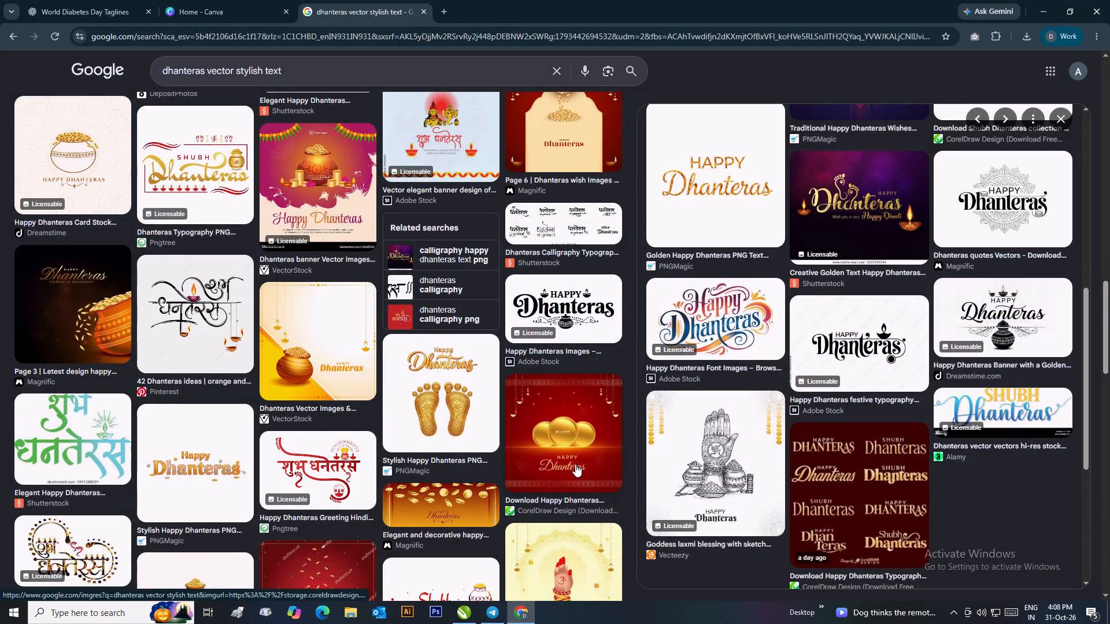
scroll(575, 464, down, 6)
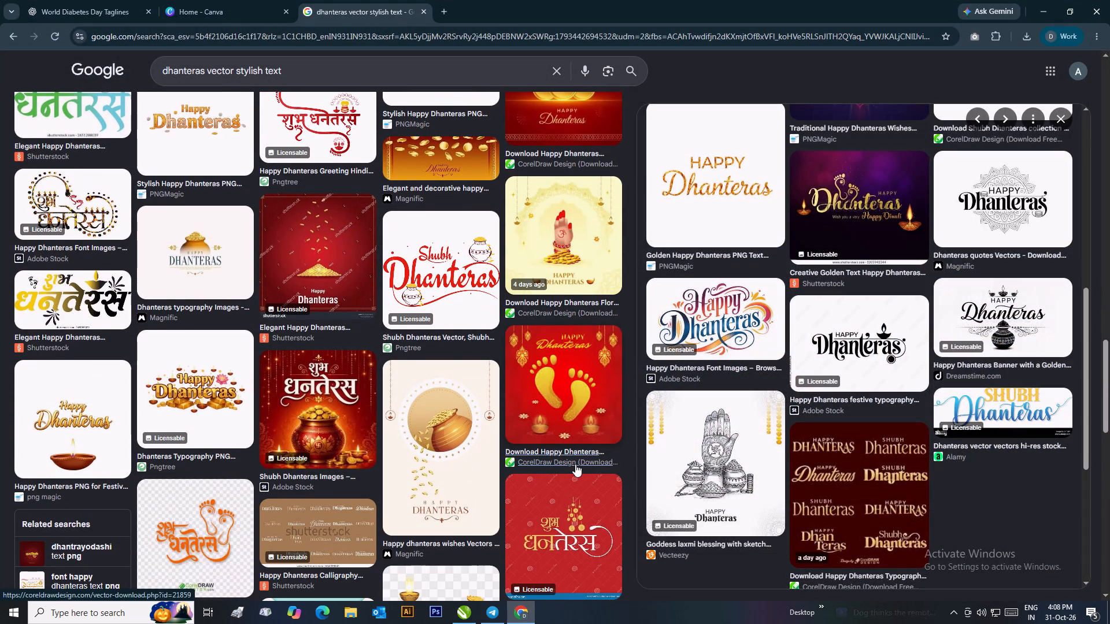
scroll(386, 459, down, 3)
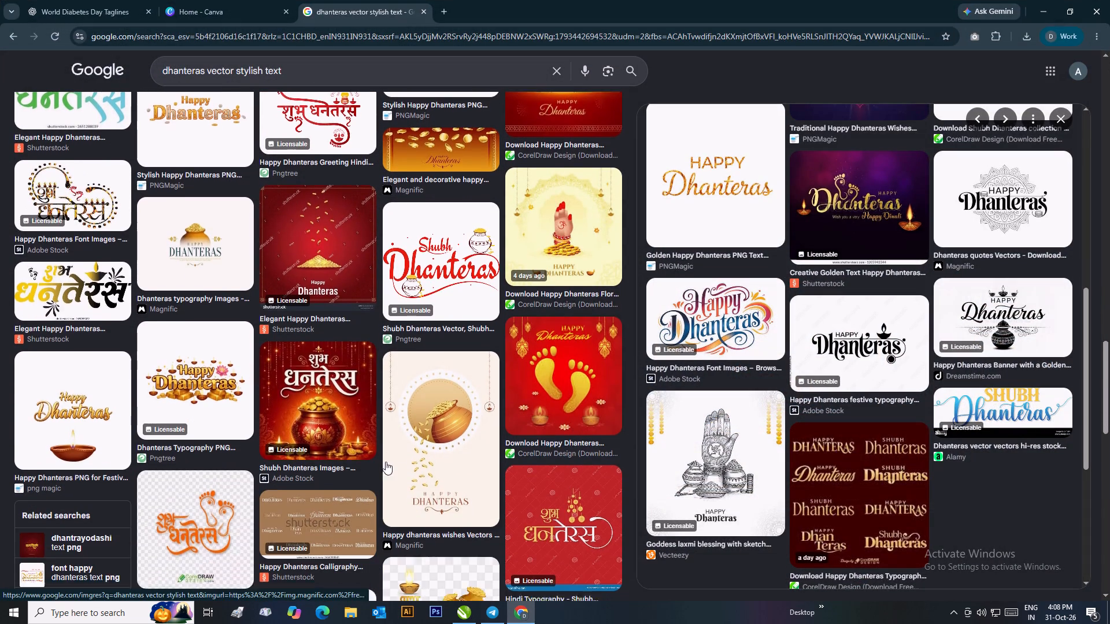
scroll(386, 462, down, 1)
scroll(980, 504, up, 5)
scroll(976, 504, down, 3)
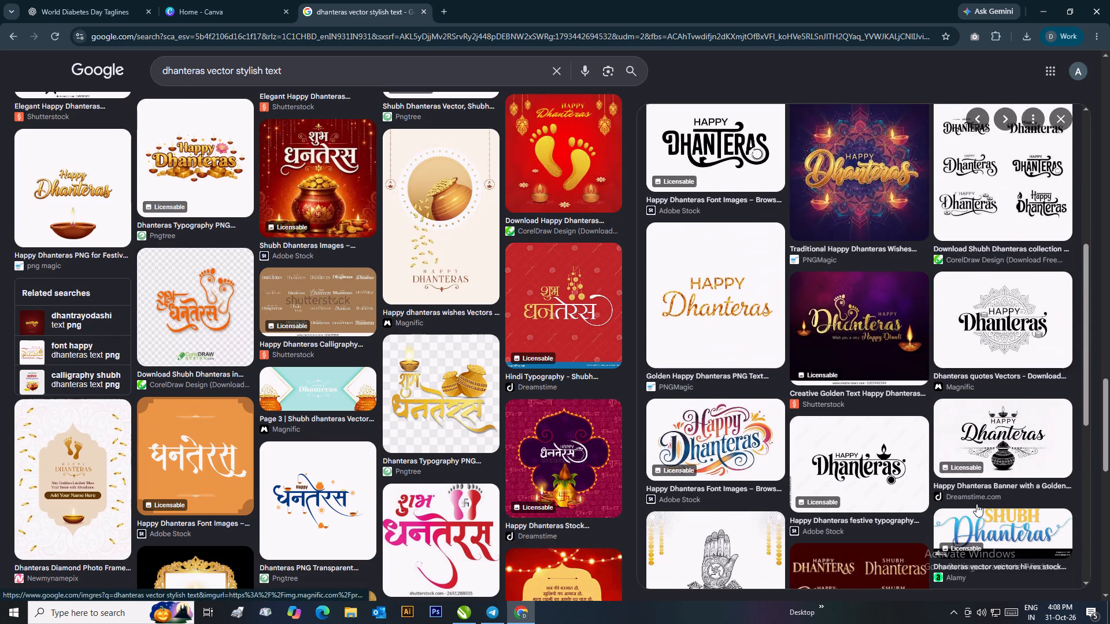
scroll(785, 482, down, 2)
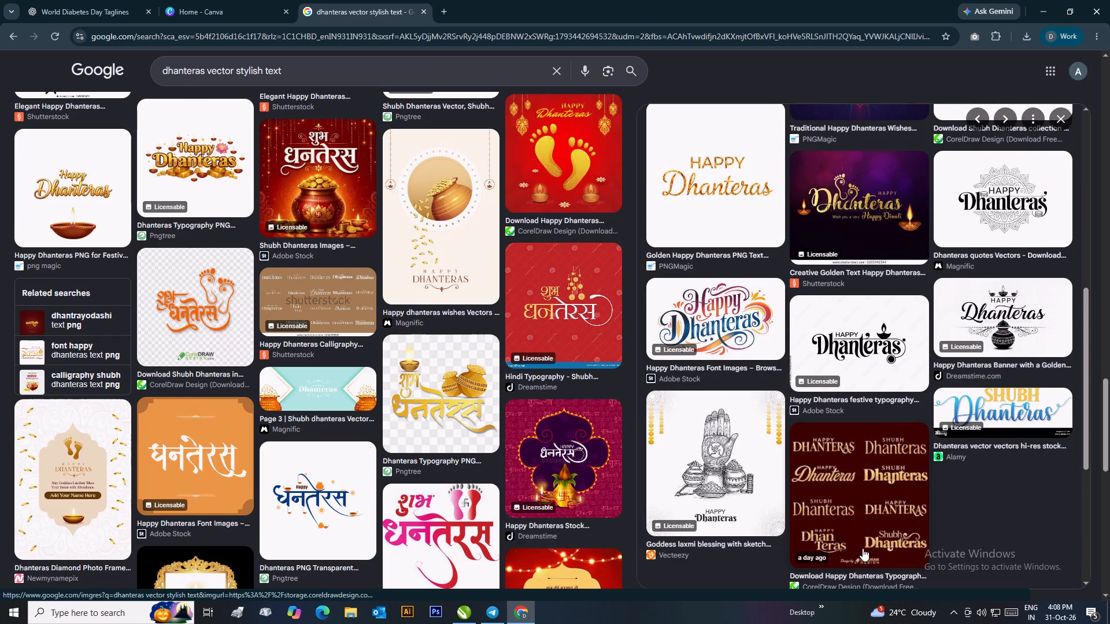
Preview the maroon-and-gold Happy Dhanteras typography collection from CorelDraw Design and look through its related images.
click(881, 541)
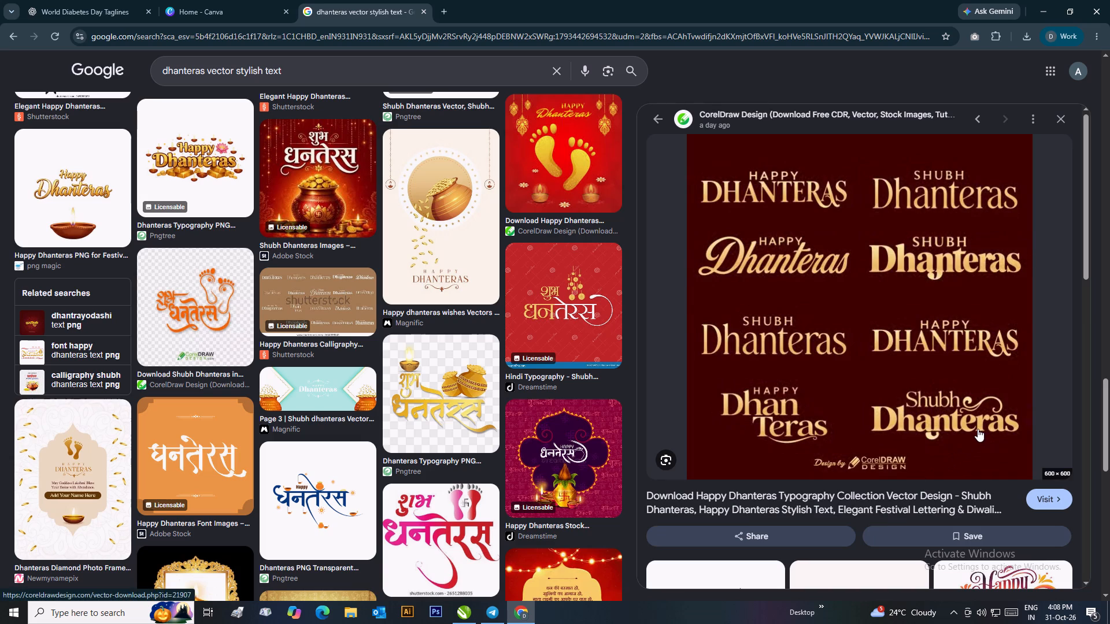
scroll(817, 439, down, 3)
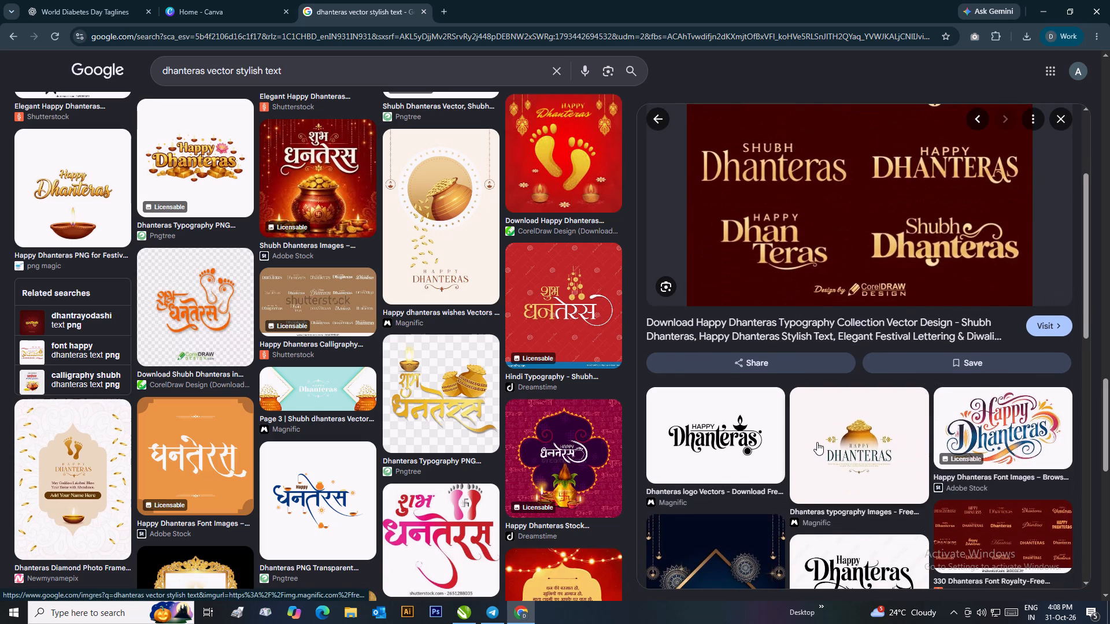
scroll(817, 442, down, 7)
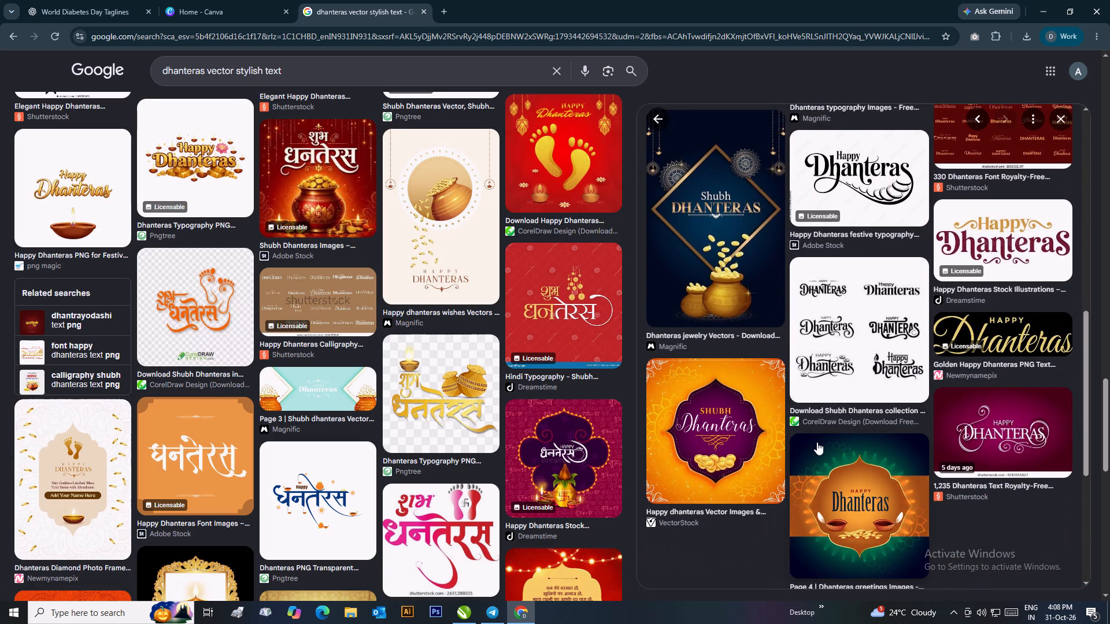
scroll(817, 442, down, 4)
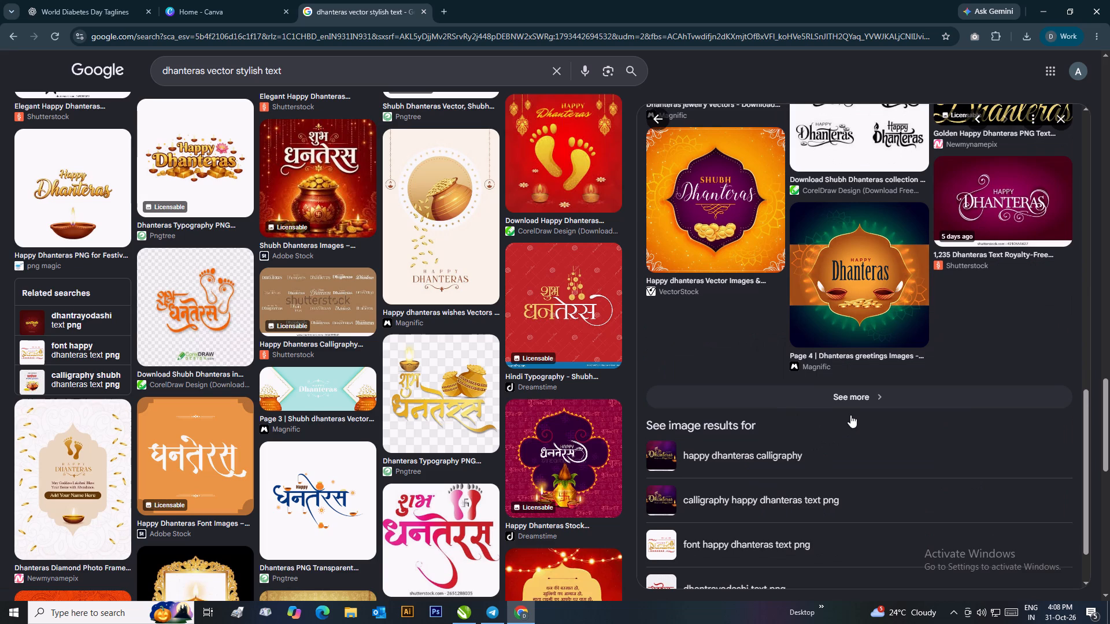
scroll(848, 418, down, 3)
Open the suggested image search "font happy dhanteras text png" and preview the red Hindi Shubh Dhanteras typography from Dreamstime.
click(702, 470)
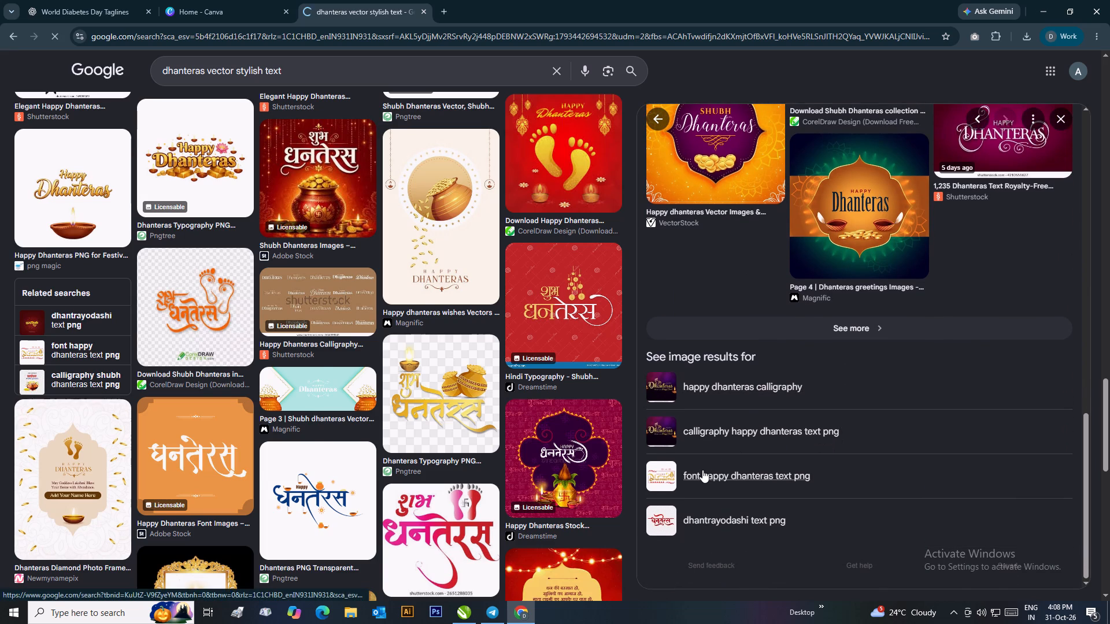
scroll(449, 383, down, 1)
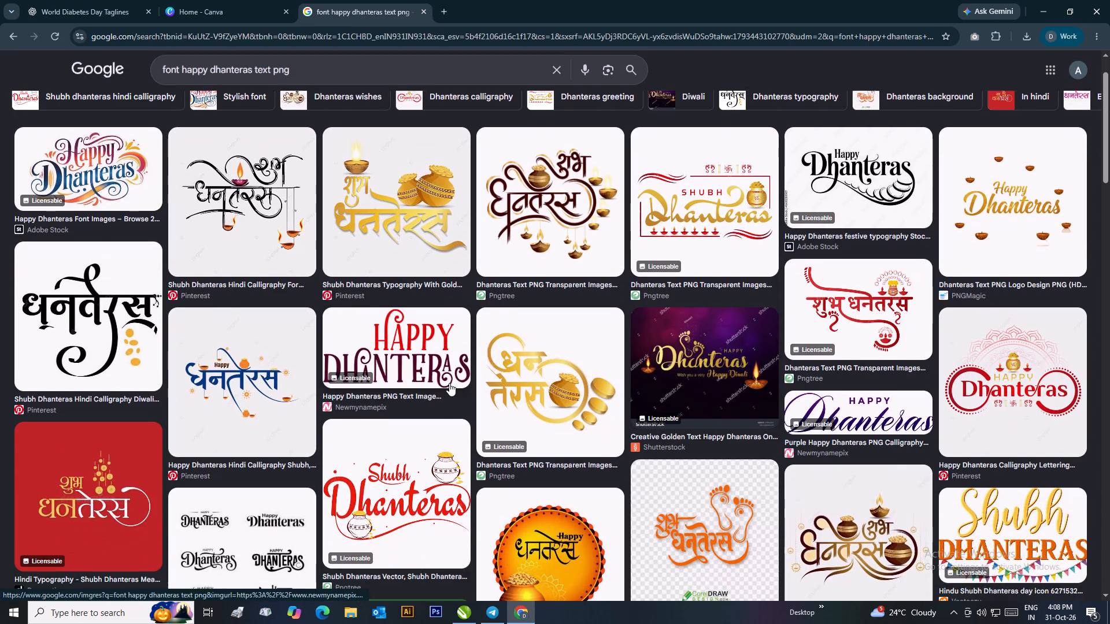
scroll(449, 383, down, 2)
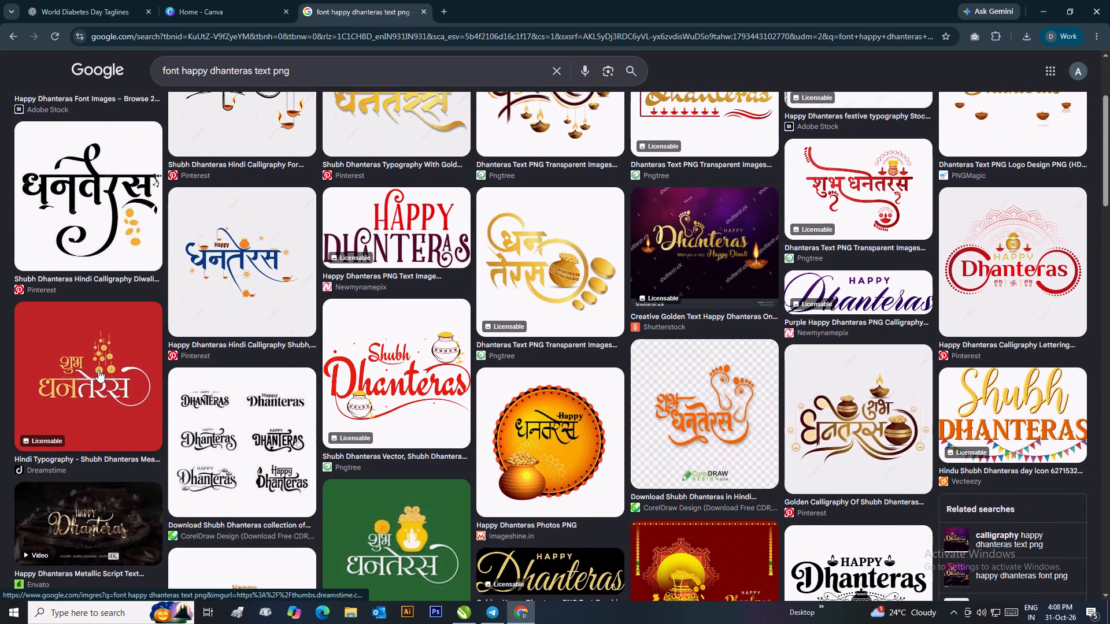
click(98, 369)
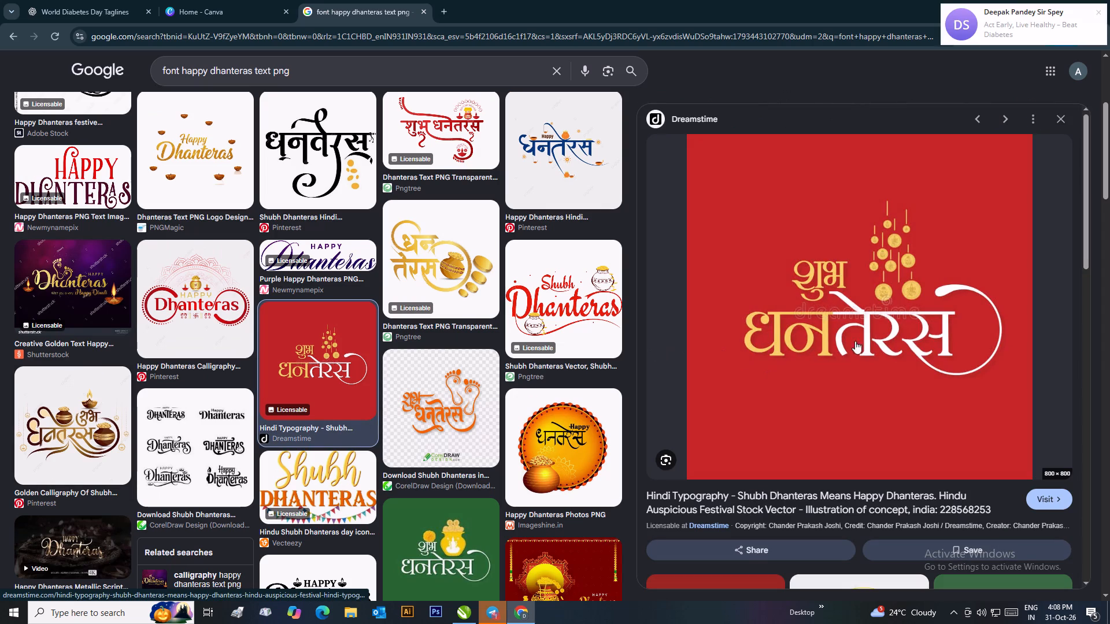
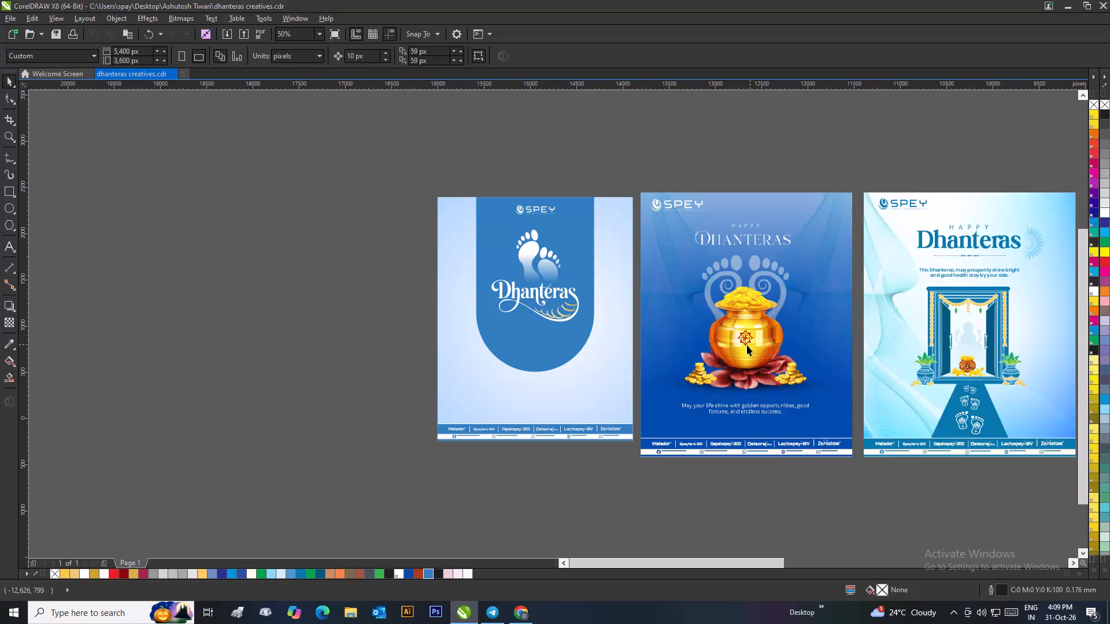
Switch to Chrome and create a blank Instagram Post (4:5) design in Canva.
click(521, 623)
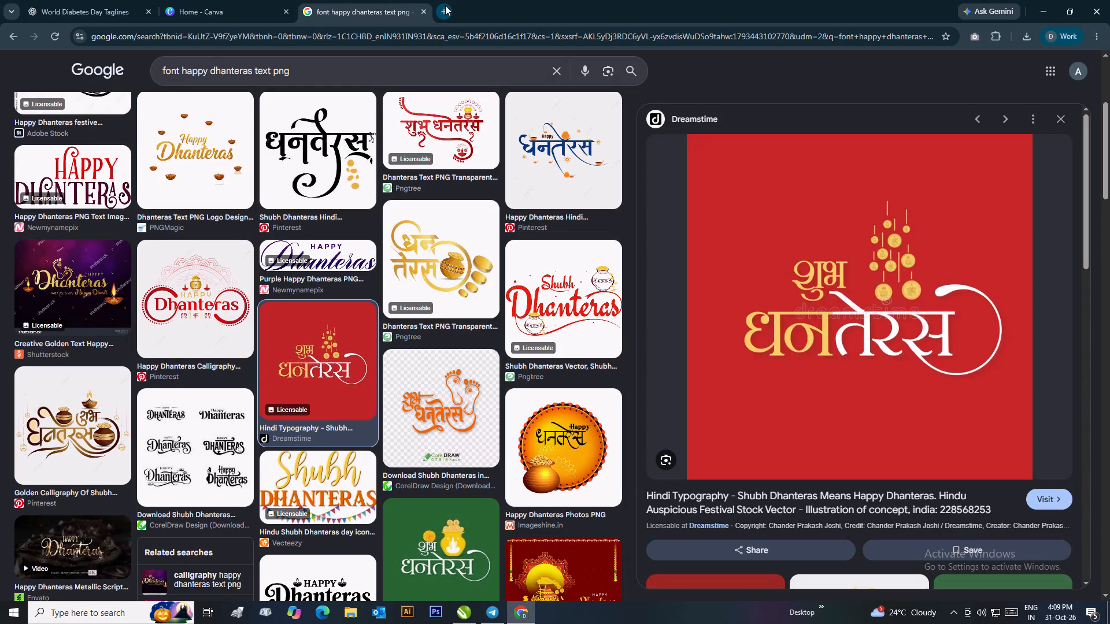
click(445, 5)
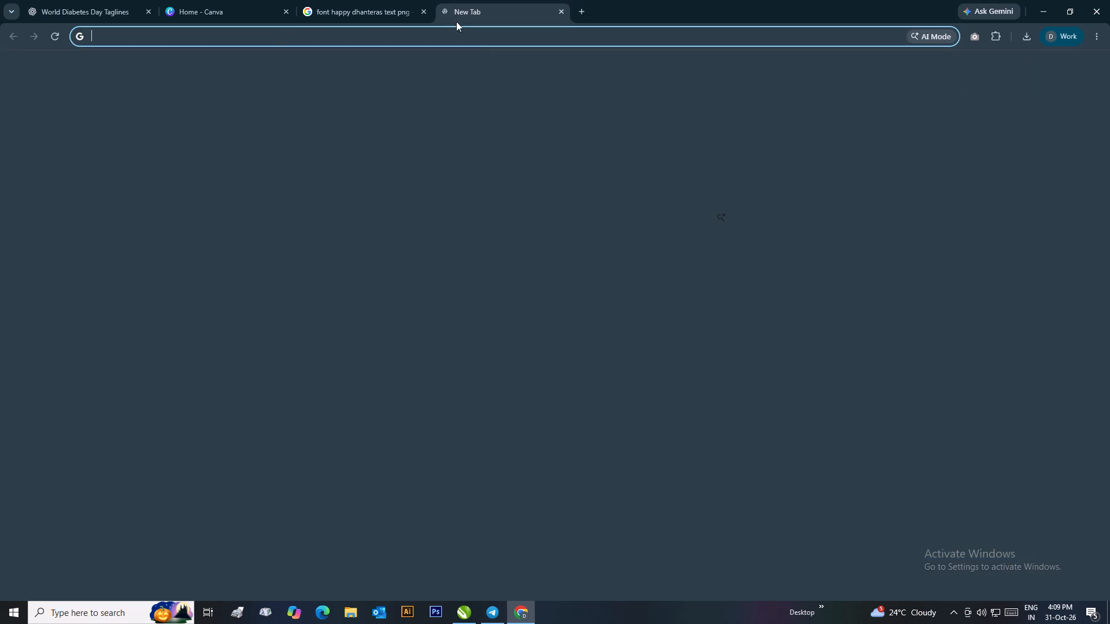
click(425, 223)
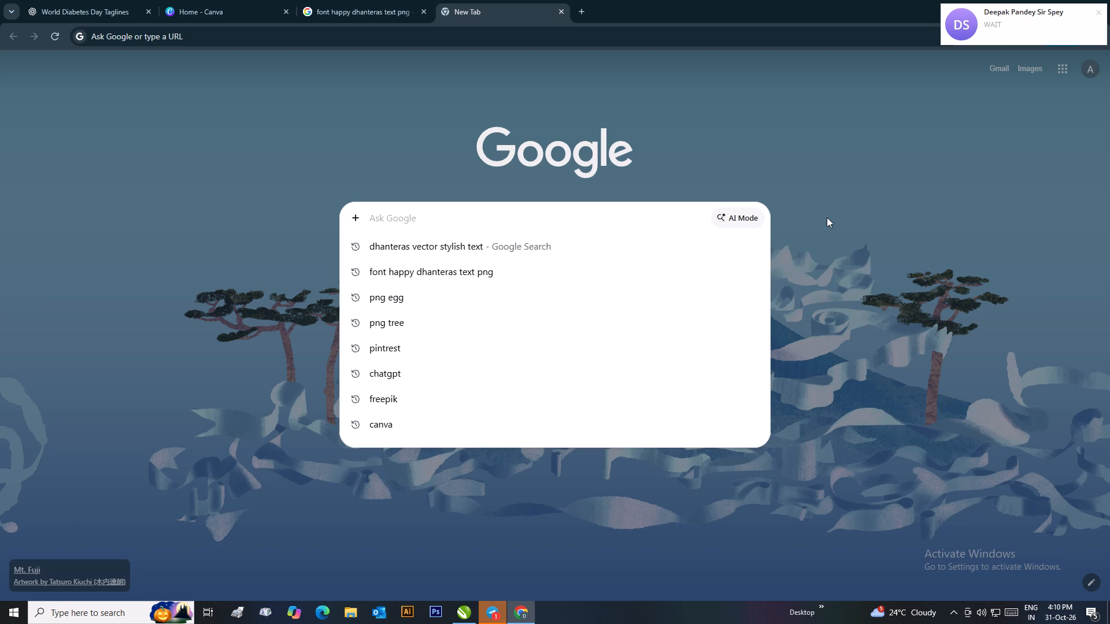
click(214, 0)
click(711, 295)
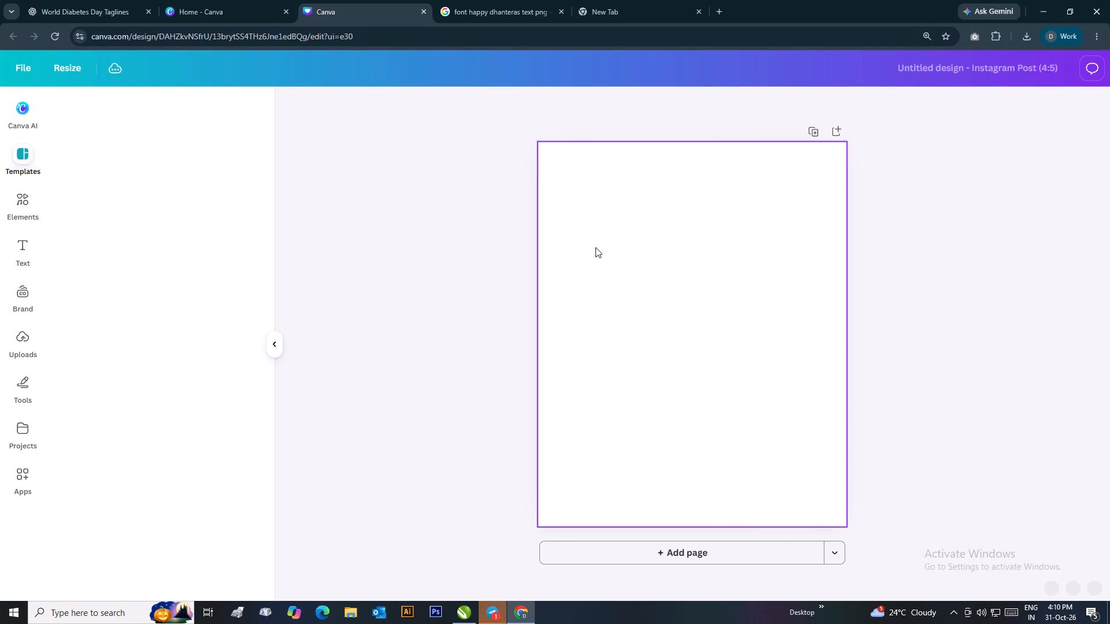
Search the Instagram Post templates for DHANTERAS.
click(102, 118)
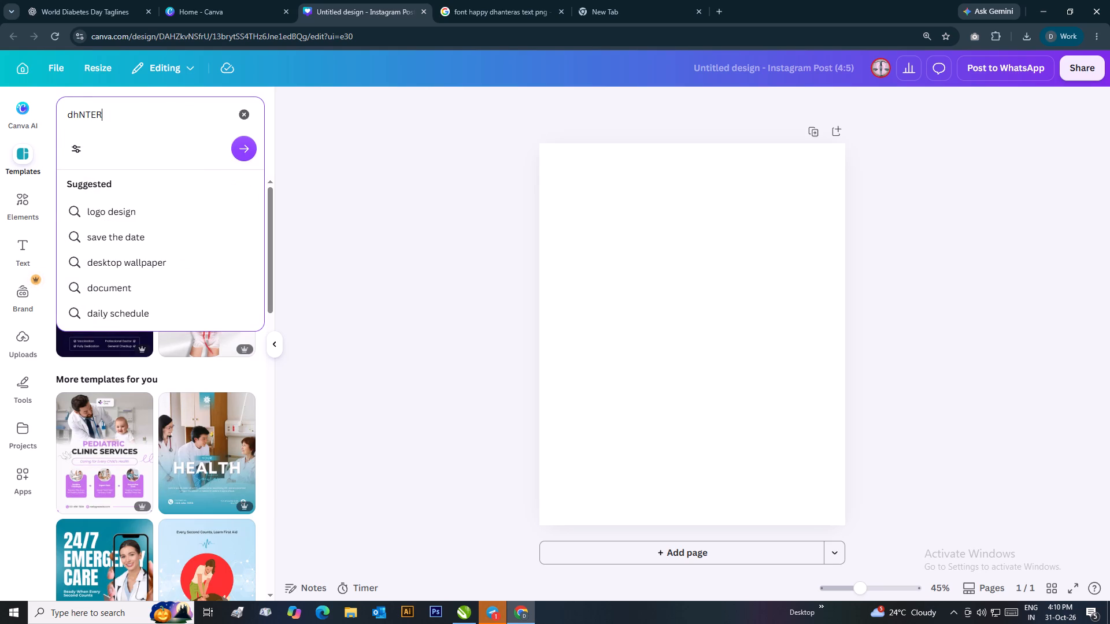
key(Return)
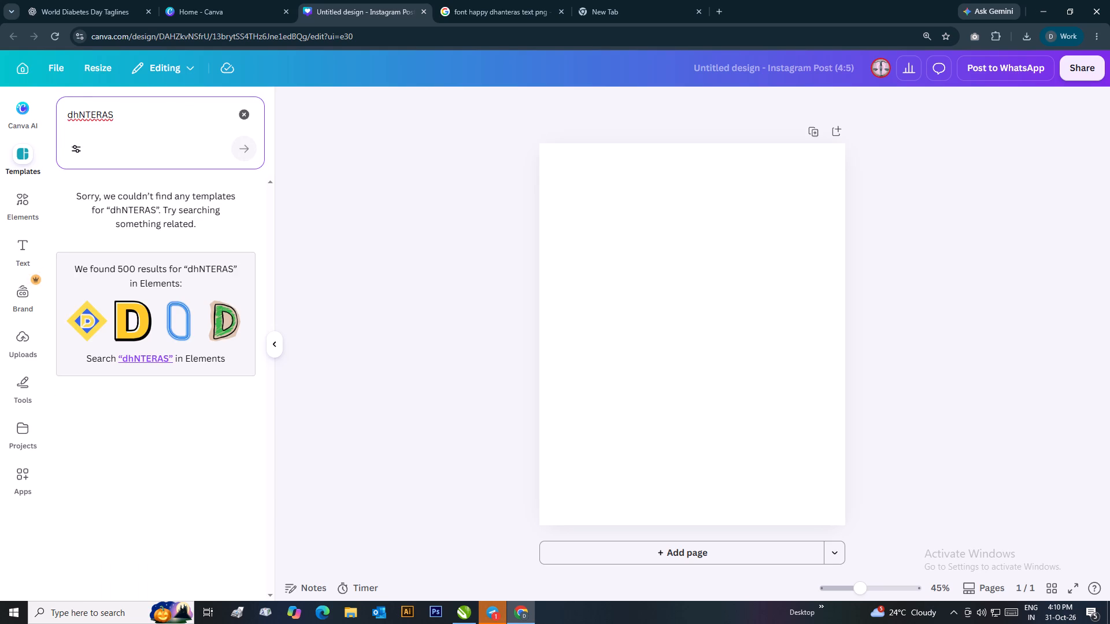
click(237, 118)
click(158, 116)
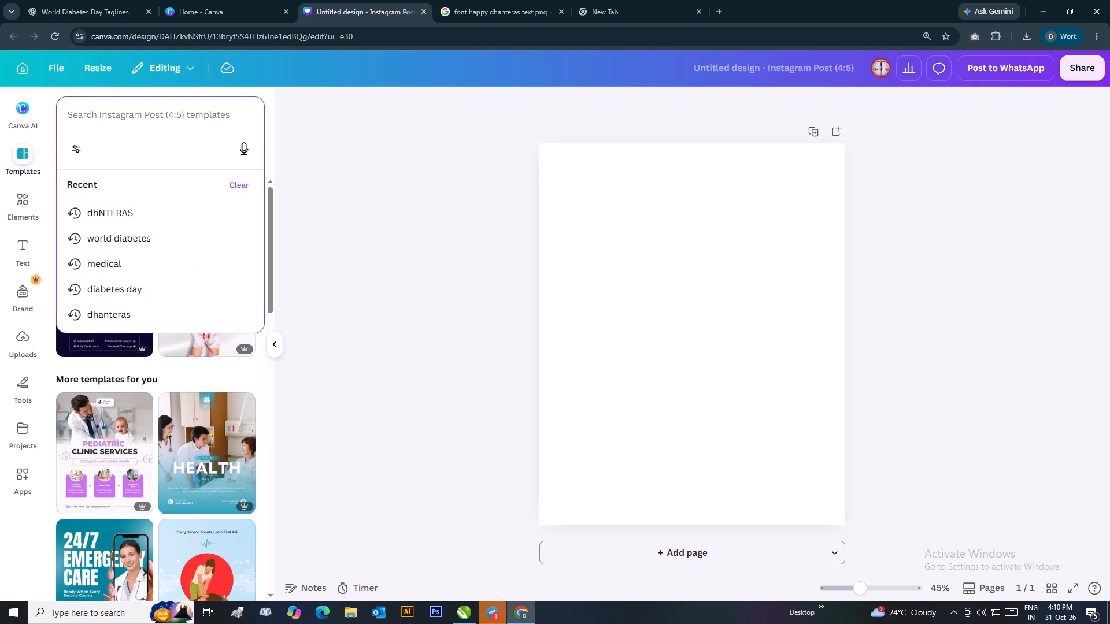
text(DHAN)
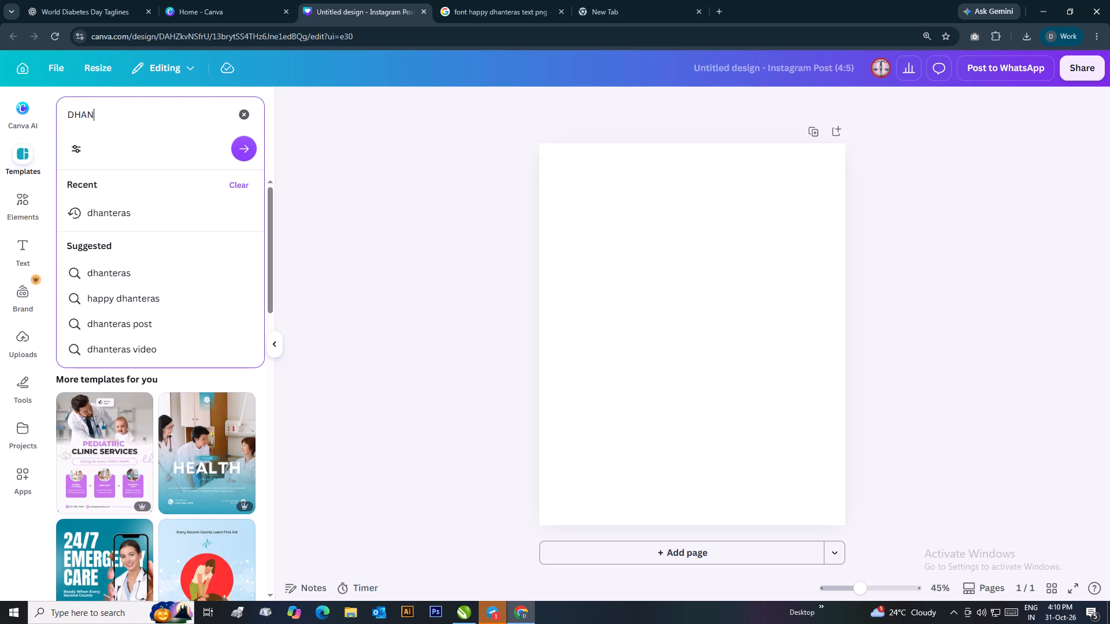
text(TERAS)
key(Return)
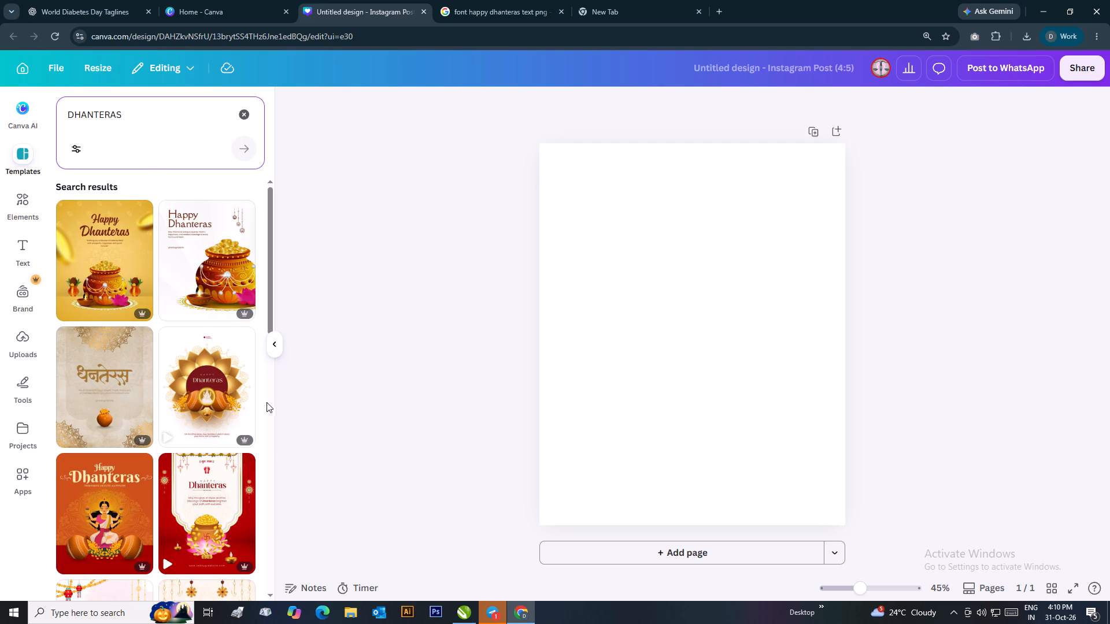
Find and apply the red Happy Dhanteras template with the gold coin bearing red footprints to the blank page.
scroll(265, 402, down, 5)
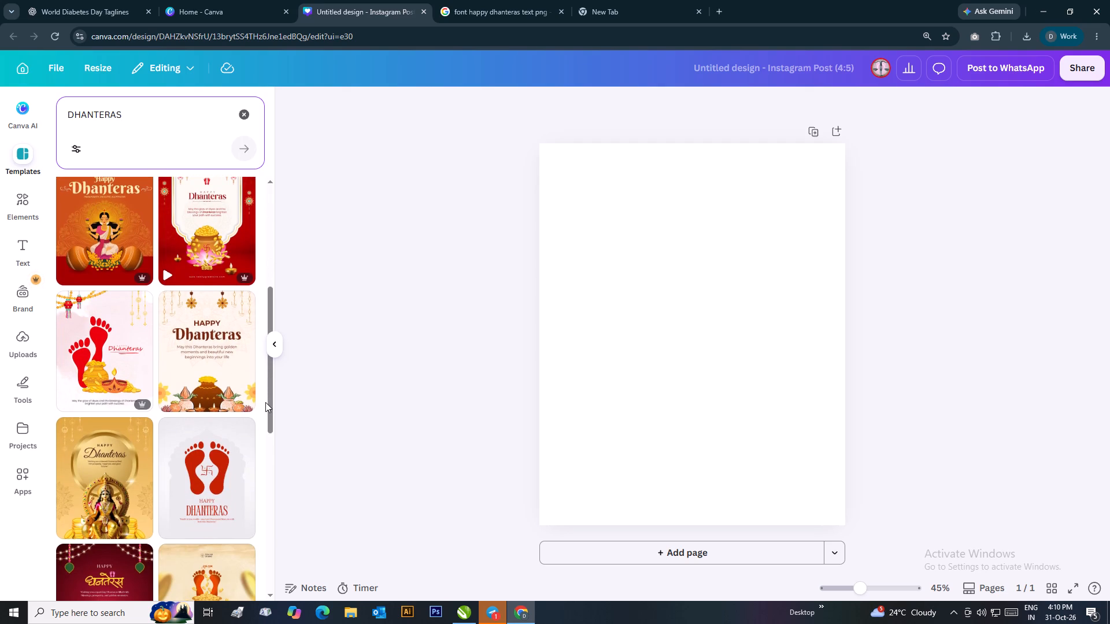
scroll(265, 402, down, 4)
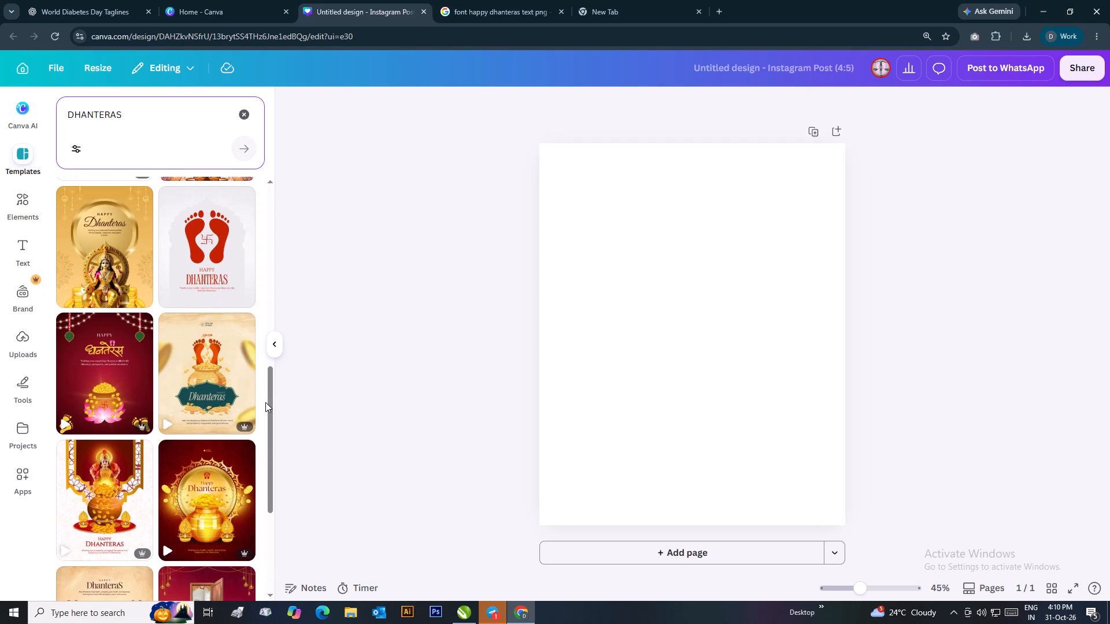
scroll(265, 402, down, 1)
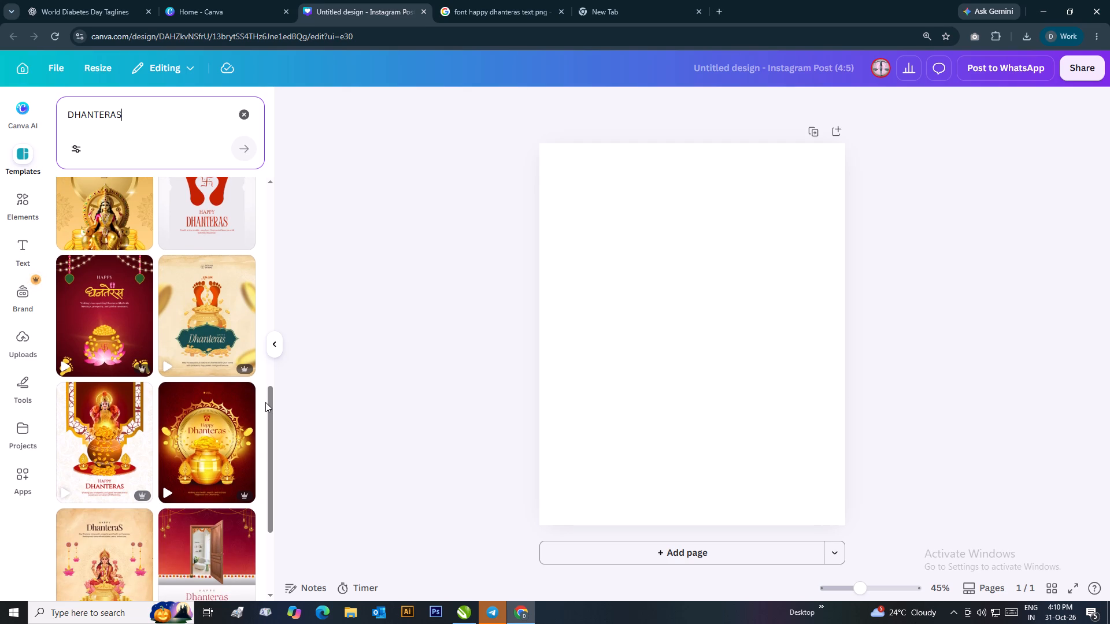
scroll(240, 416, down, 4)
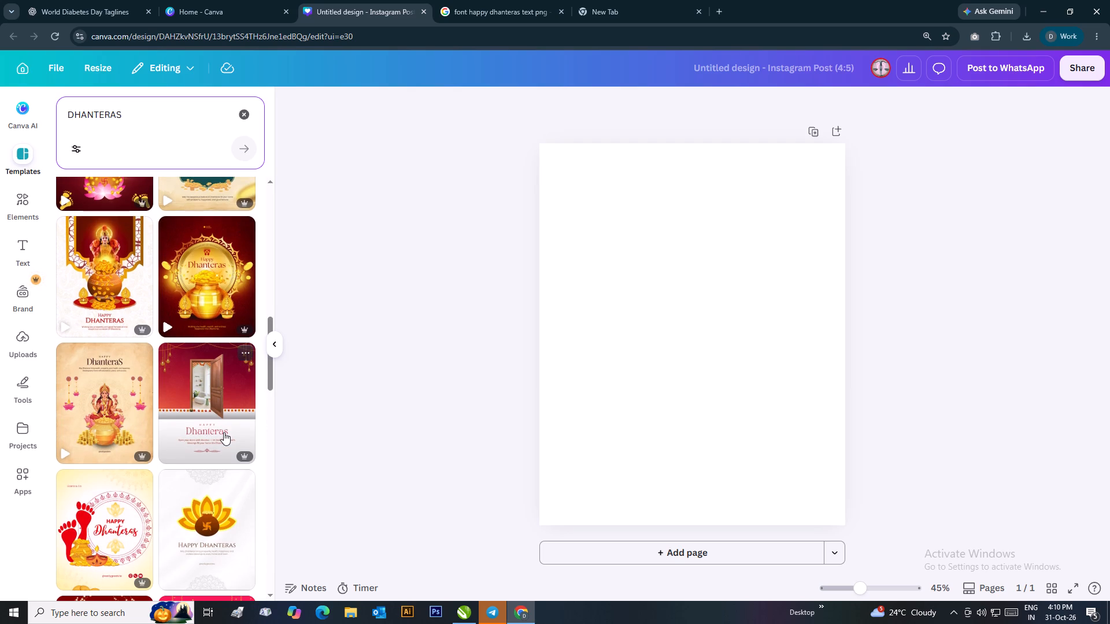
scroll(224, 432, down, 6)
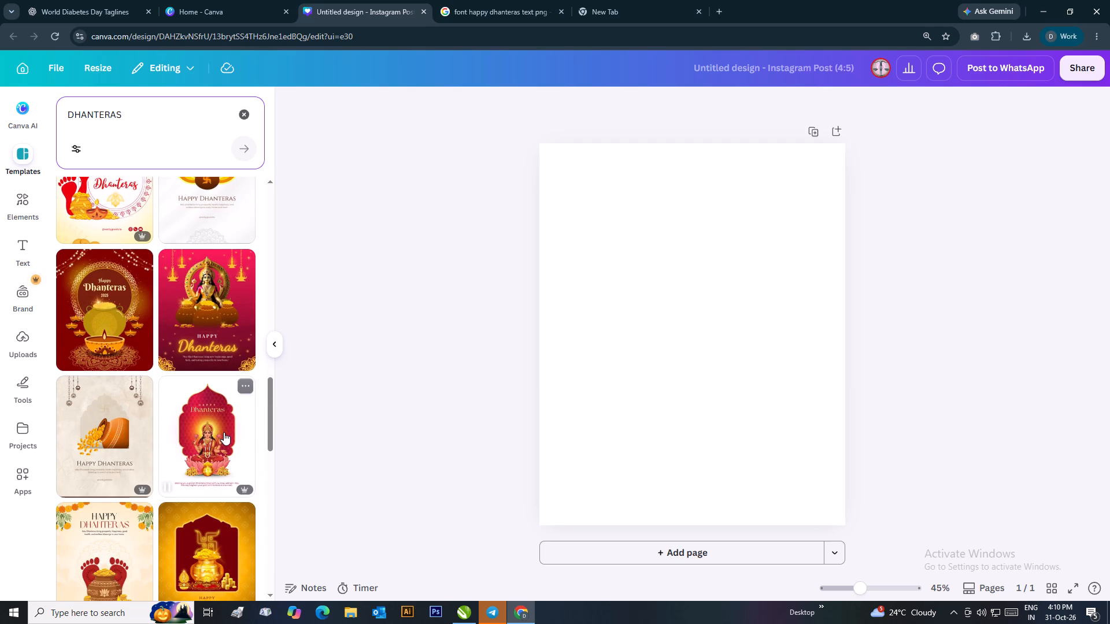
scroll(224, 432, down, 4)
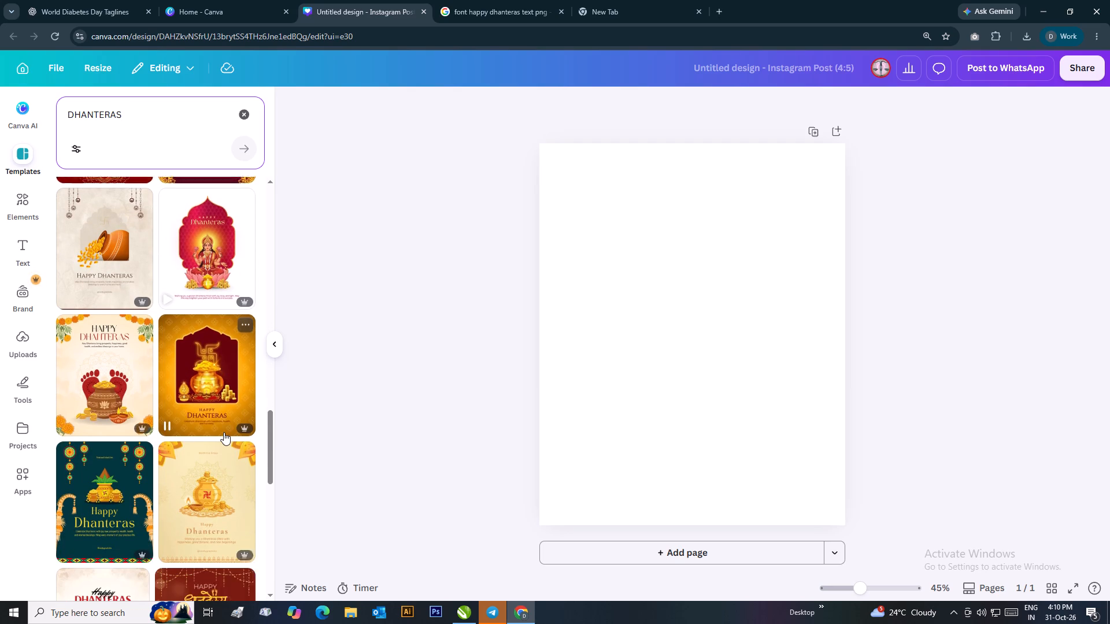
scroll(220, 461, down, 3)
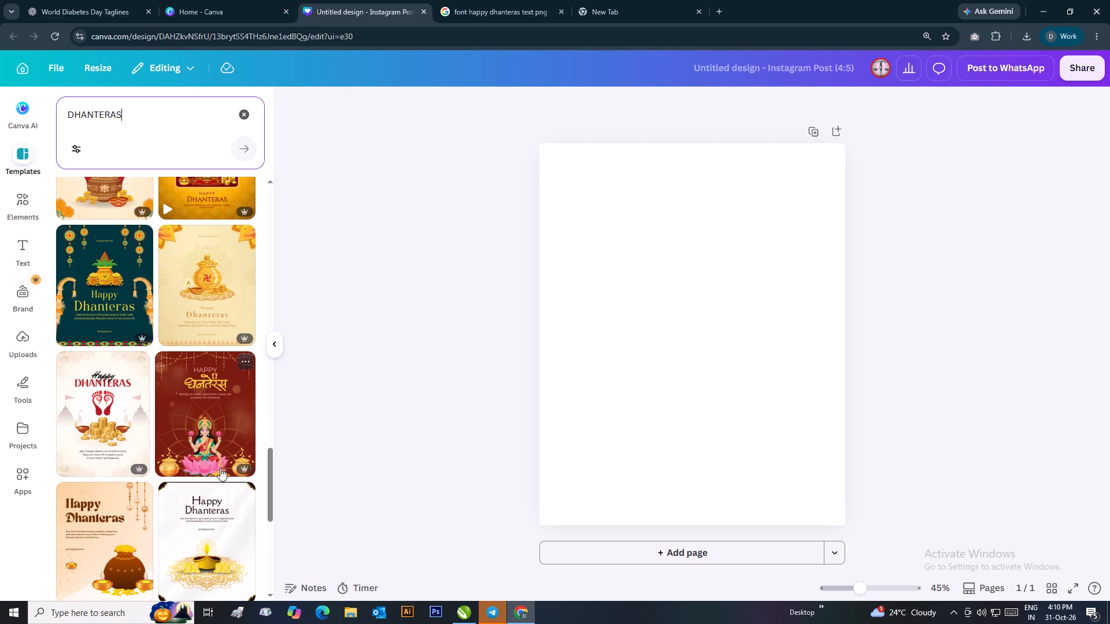
scroll(215, 470, down, 4)
scroll(212, 471, up, 1)
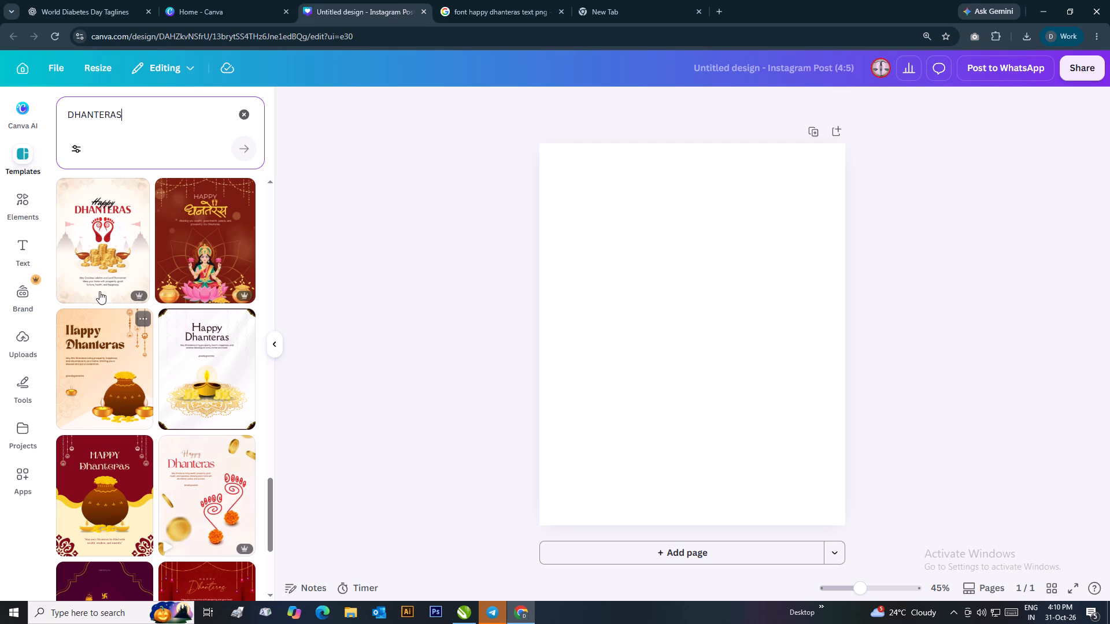
scroll(125, 352, down, 3)
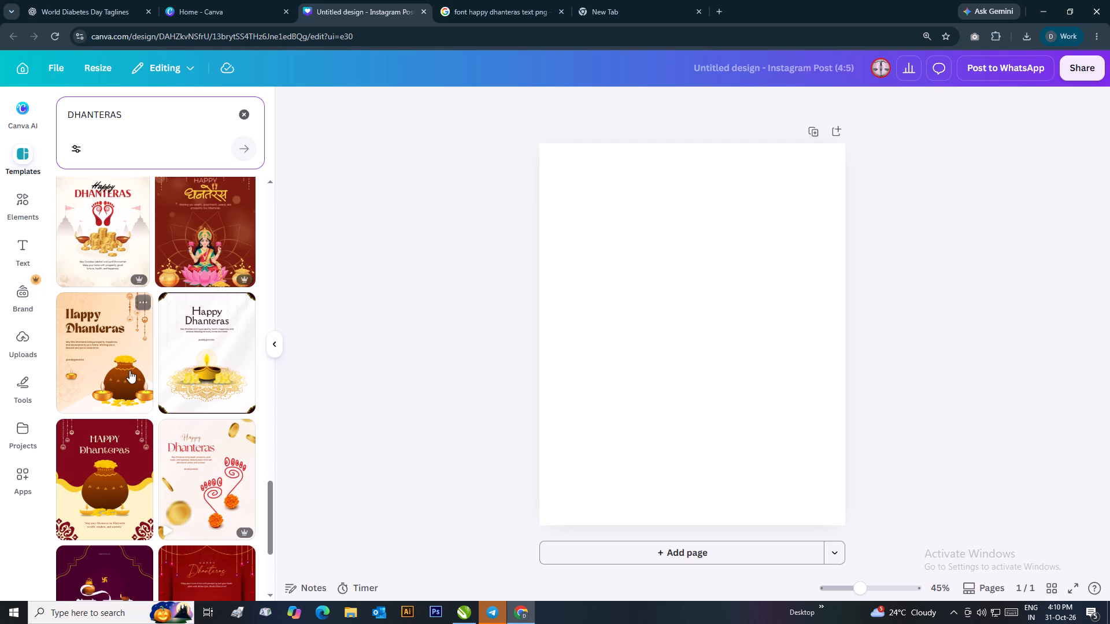
scroll(129, 371, down, 3)
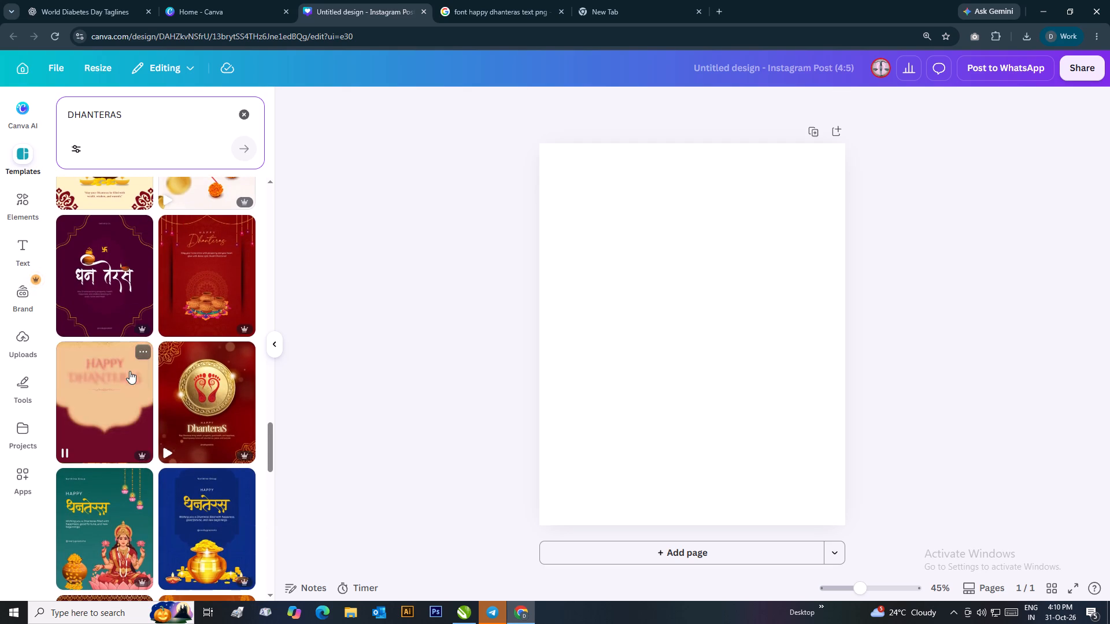
click(193, 400)
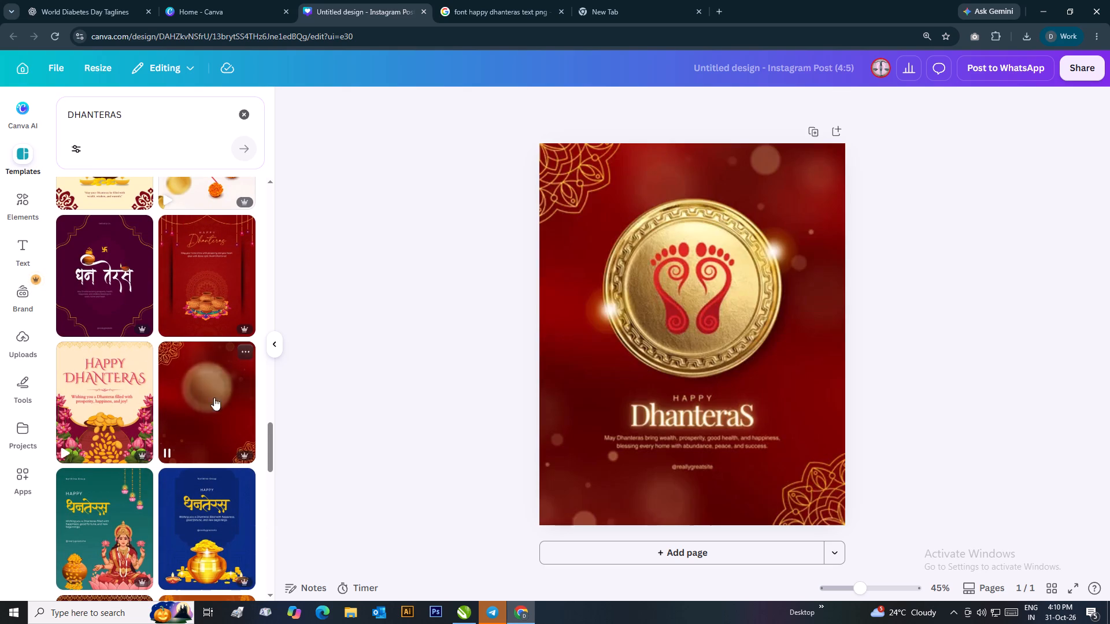
click(979, 335)
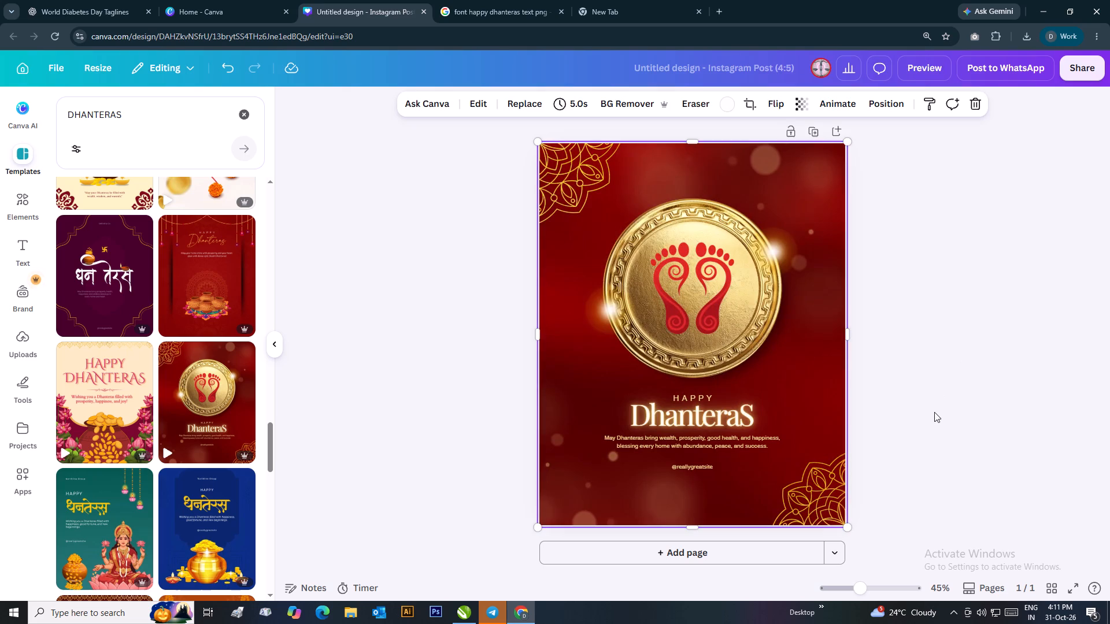
click(709, 417)
key(Delete)
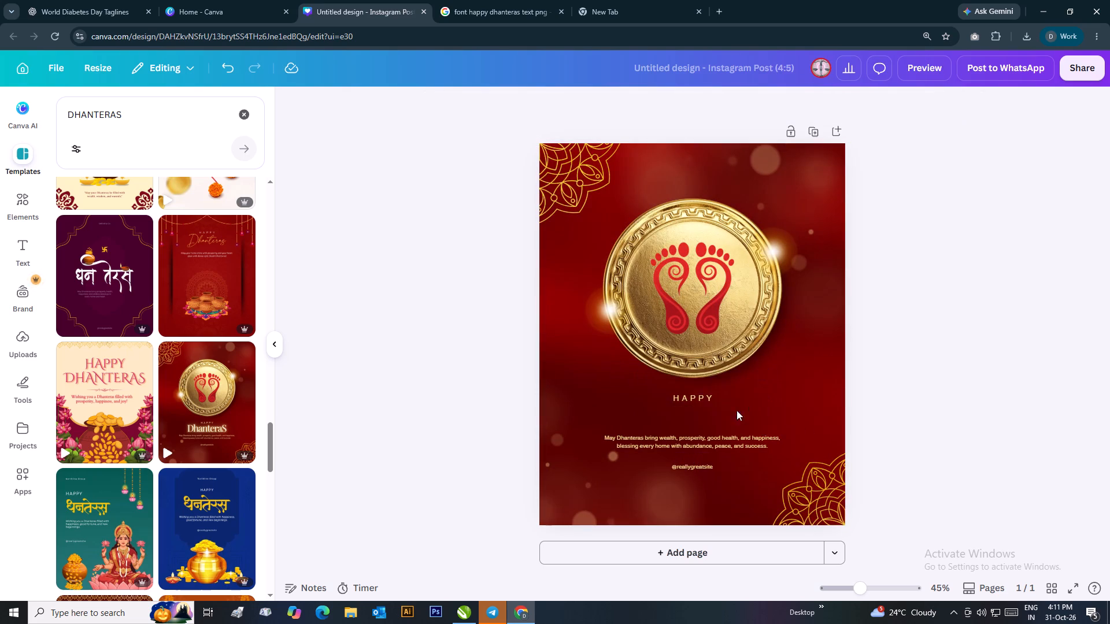
click(749, 406)
key(Delete)
click(709, 399)
key(Delete)
click(698, 431)
key(Delete)
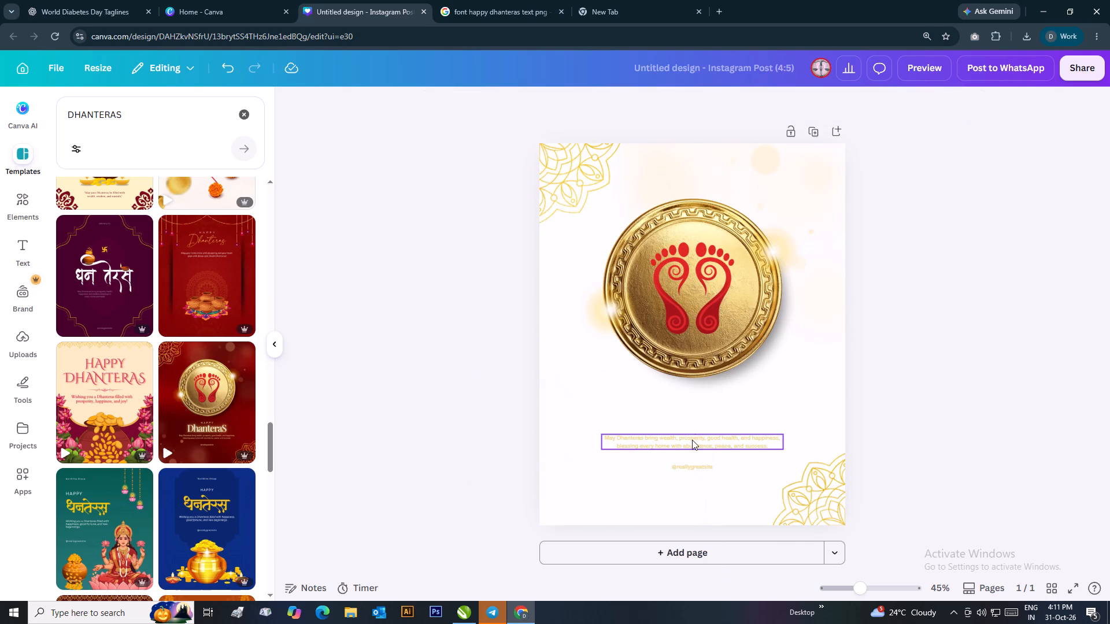
click(692, 440)
key(Delete)
key(Delete)
click(695, 467)
key(Delete)
key(Delete)
Delete the two golden corner ornaments and the bokeh overlay, keeping the footprint coin and its light flares.
click(813, 484)
key(Delete)
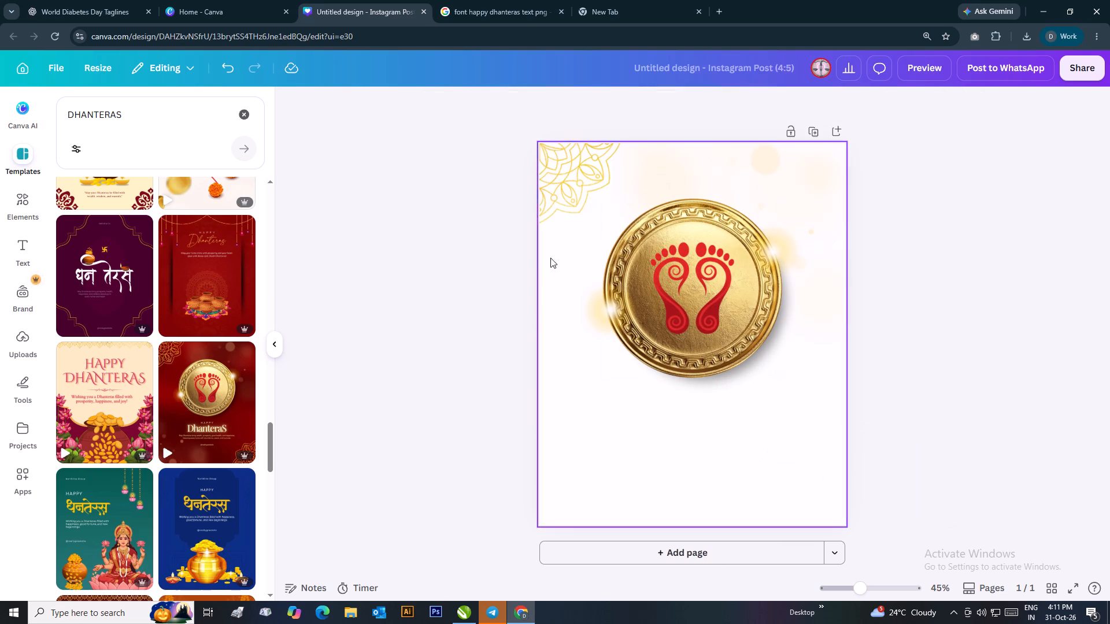
click(554, 205)
key(Delete)
click(771, 169)
key(Delete)
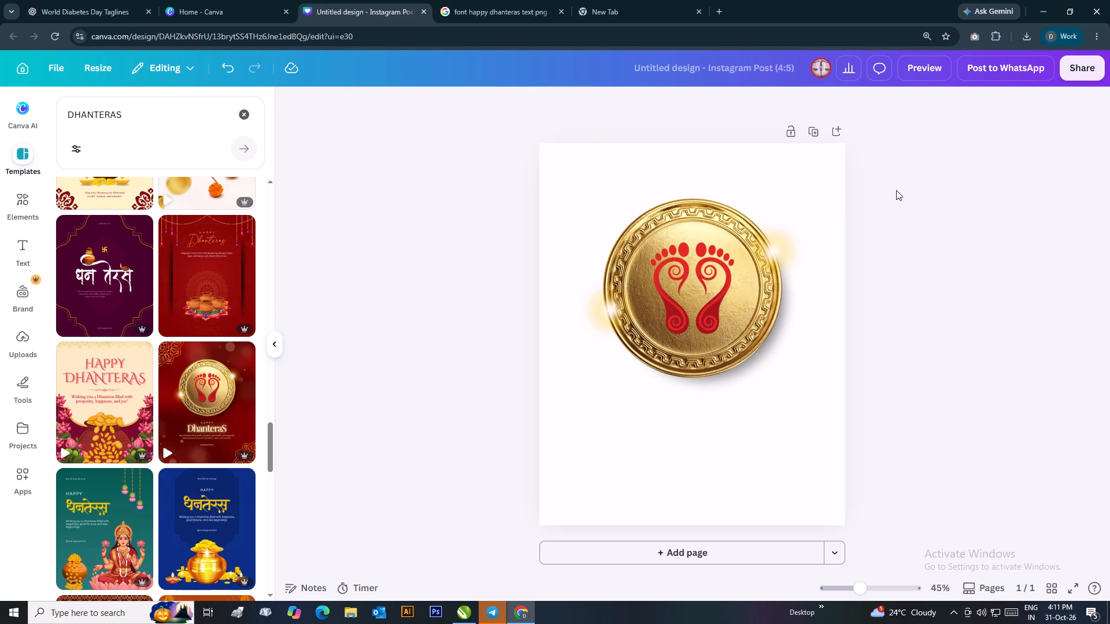
Open the coin design's download settings and raise the quality to 2575 x 3219 px.
click(1071, 76)
click(897, 358)
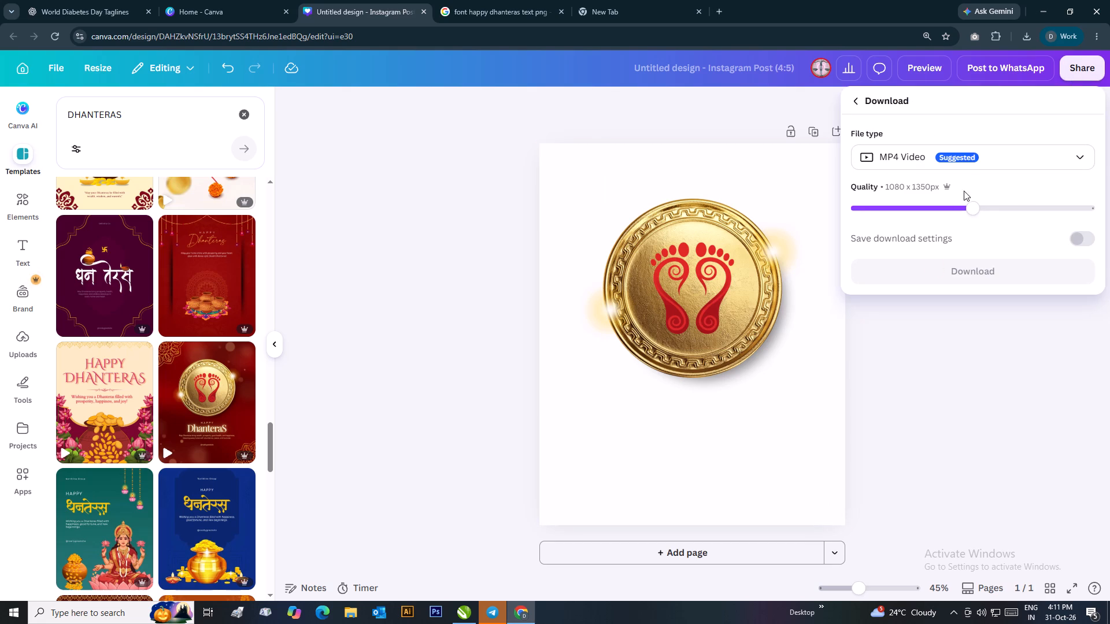
drag(977, 204, 1109, 205)
click(1080, 143)
click(1071, 158)
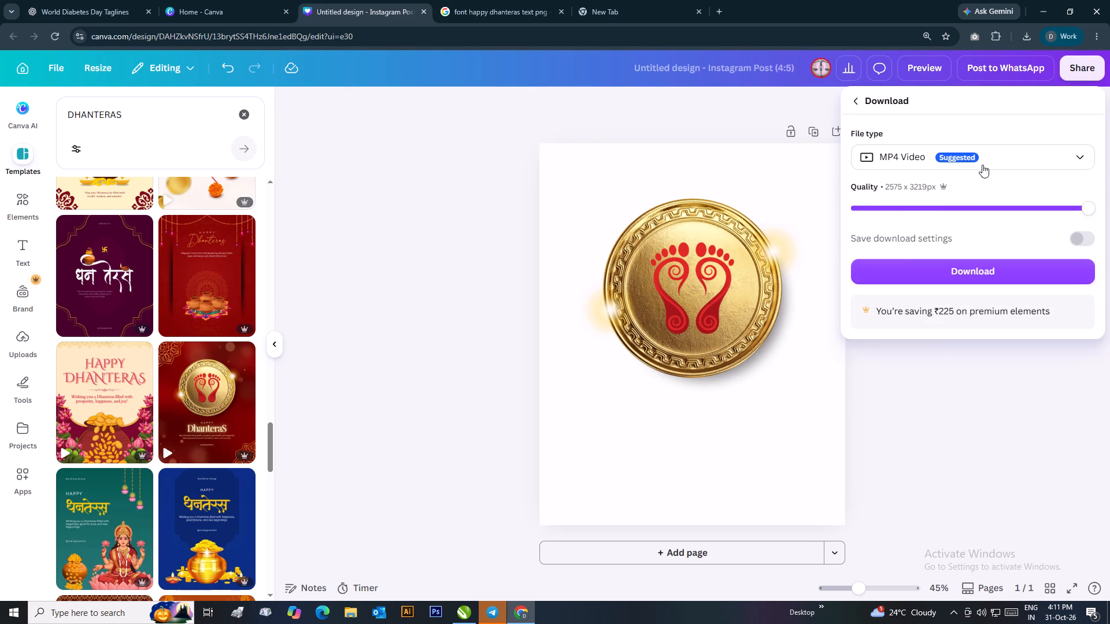
Set the coin design's download file type to JPG with High quality.
click(985, 164)
click(915, 198)
click(994, 261)
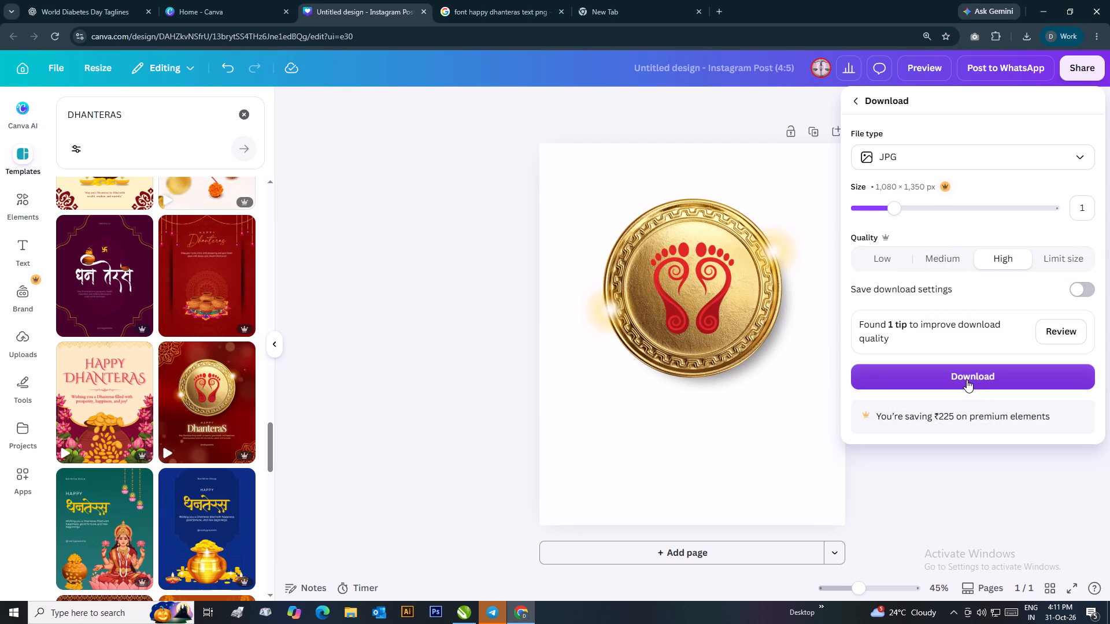
click(27, 259)
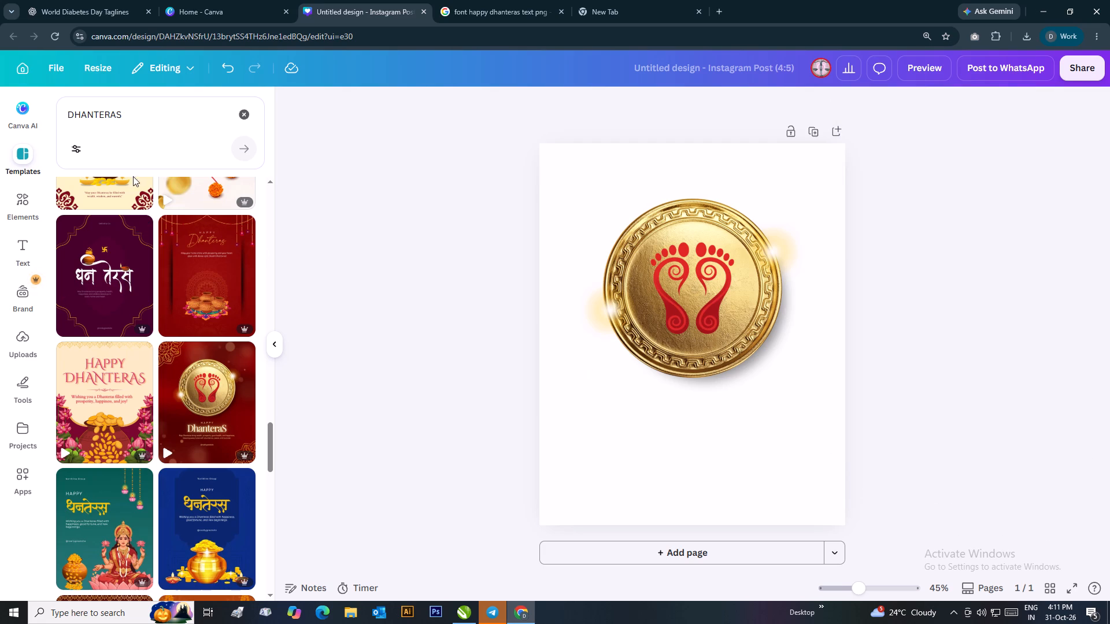
Add a text box containing ".." to the Canva design and place it in the white area below the coin.
click(23, 246)
click(188, 165)
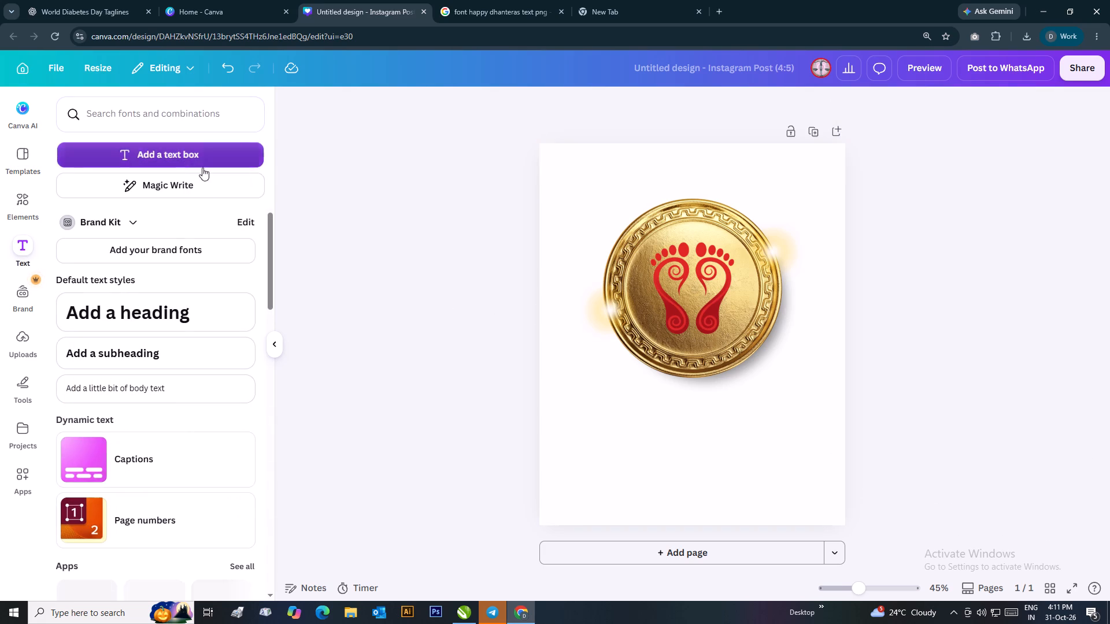
key(BackSpace)
text(..)
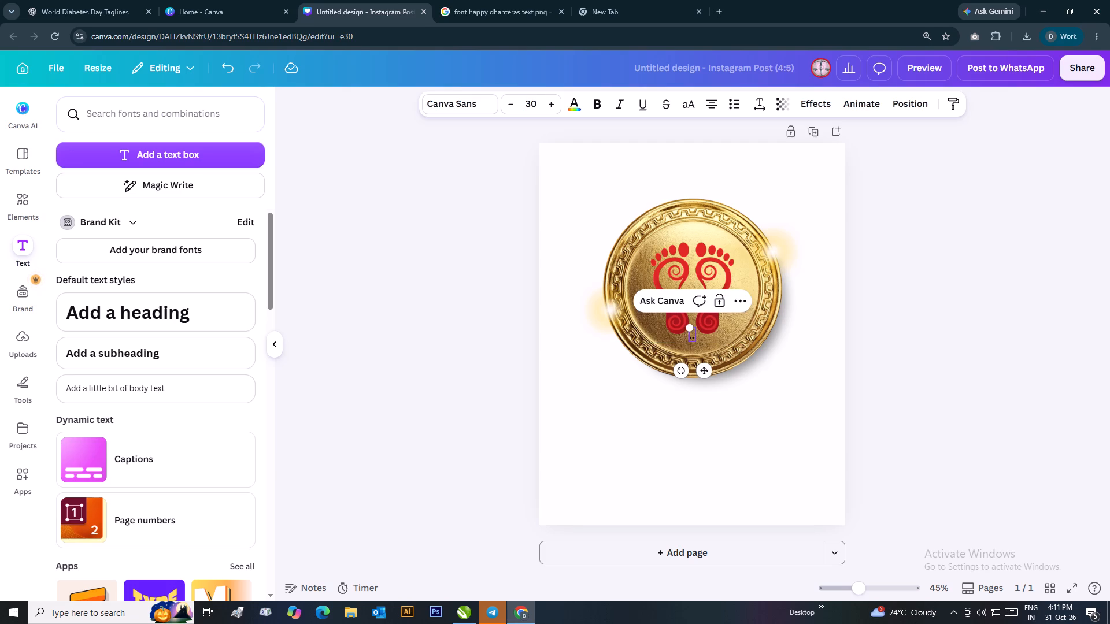
click(380, 404)
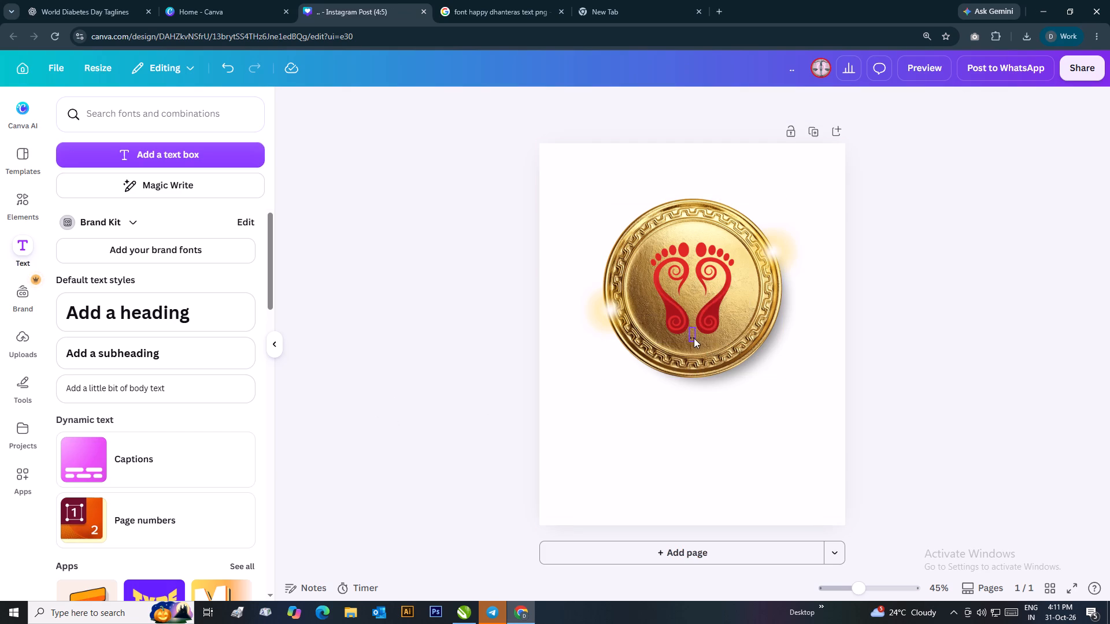
drag(693, 339, 679, 467)
click(885, 421)
Download the coin design as a JPG at size 3.125 (3,375 × 4,219 px) and save it under the suggested name.
click(1078, 72)
click(875, 356)
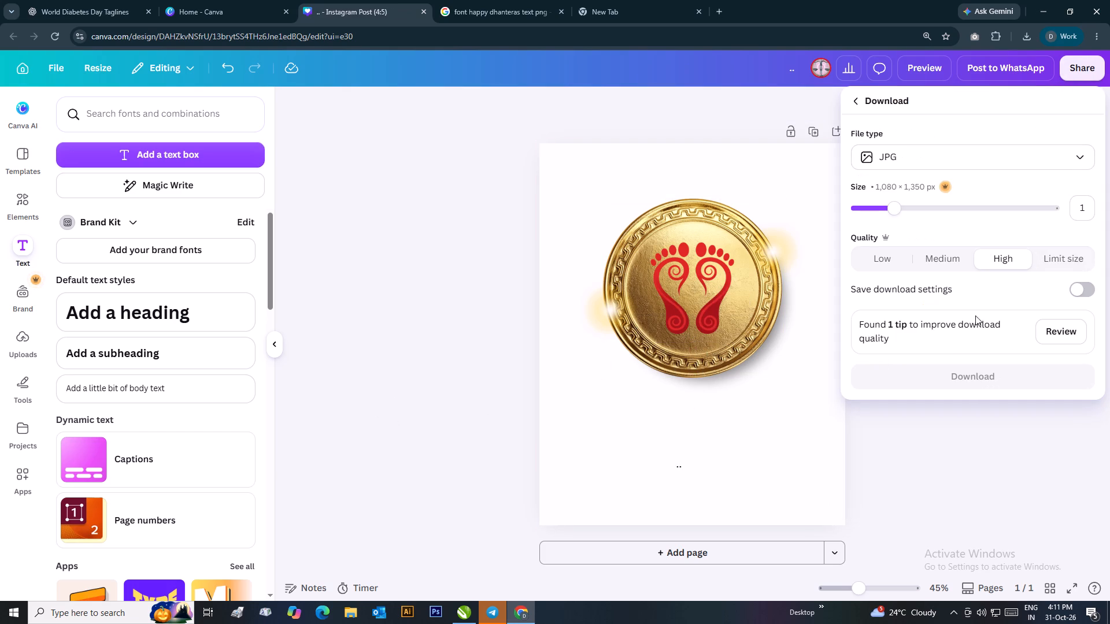
drag(893, 211, 1067, 222)
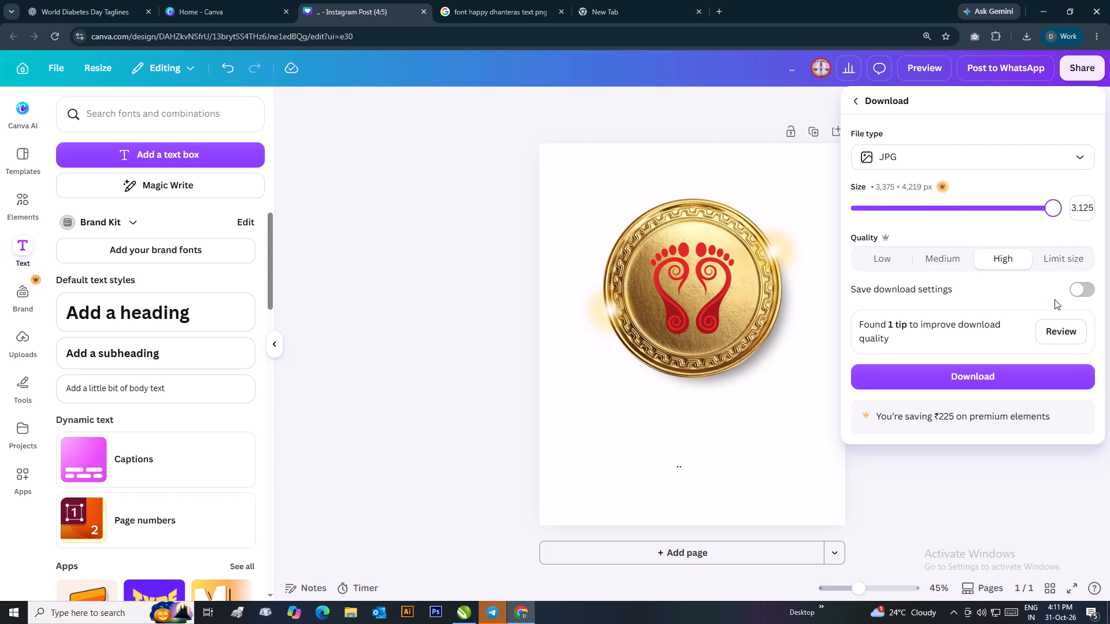
click(964, 376)
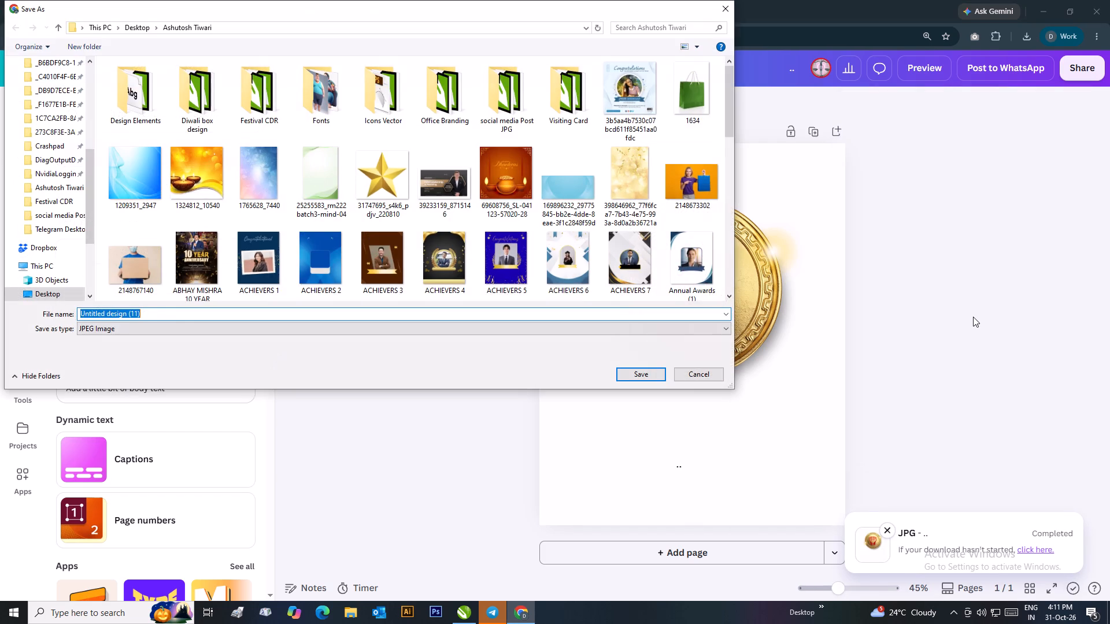
click(638, 380)
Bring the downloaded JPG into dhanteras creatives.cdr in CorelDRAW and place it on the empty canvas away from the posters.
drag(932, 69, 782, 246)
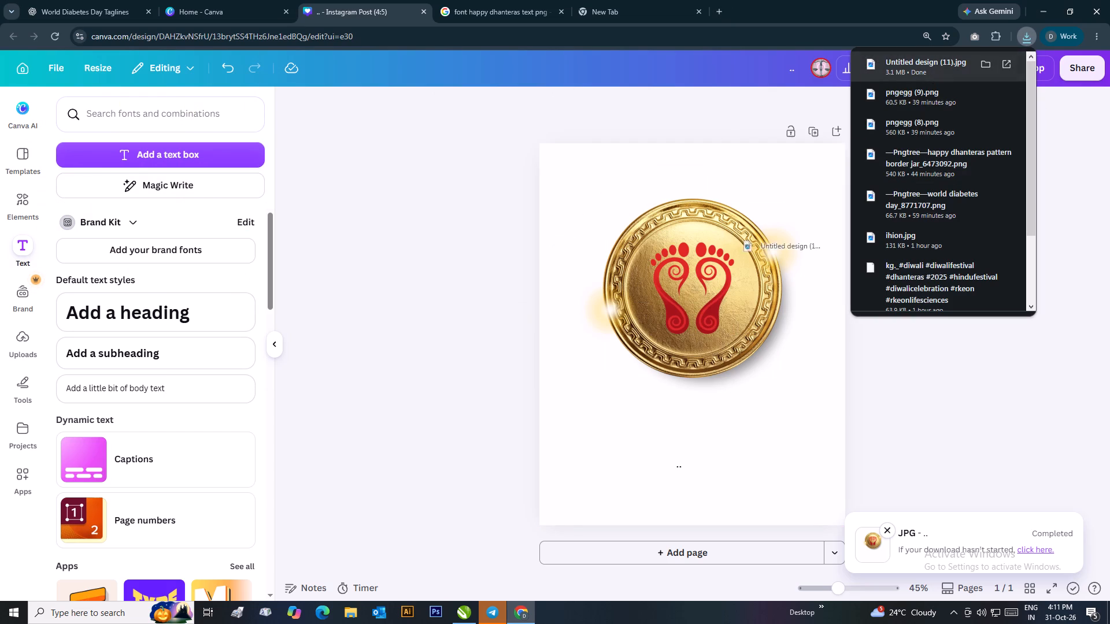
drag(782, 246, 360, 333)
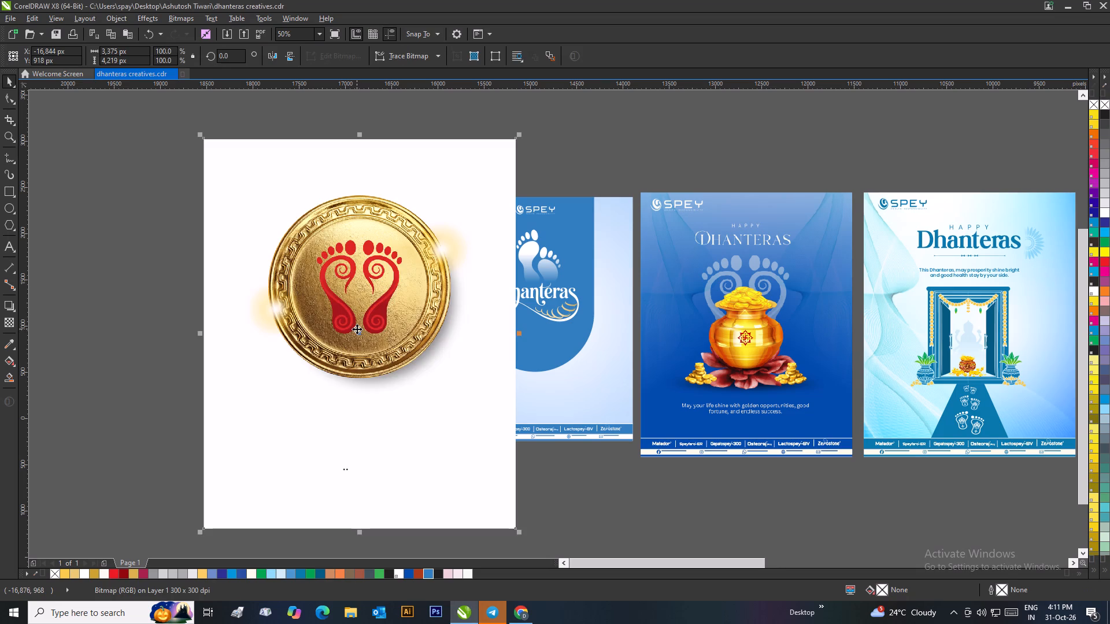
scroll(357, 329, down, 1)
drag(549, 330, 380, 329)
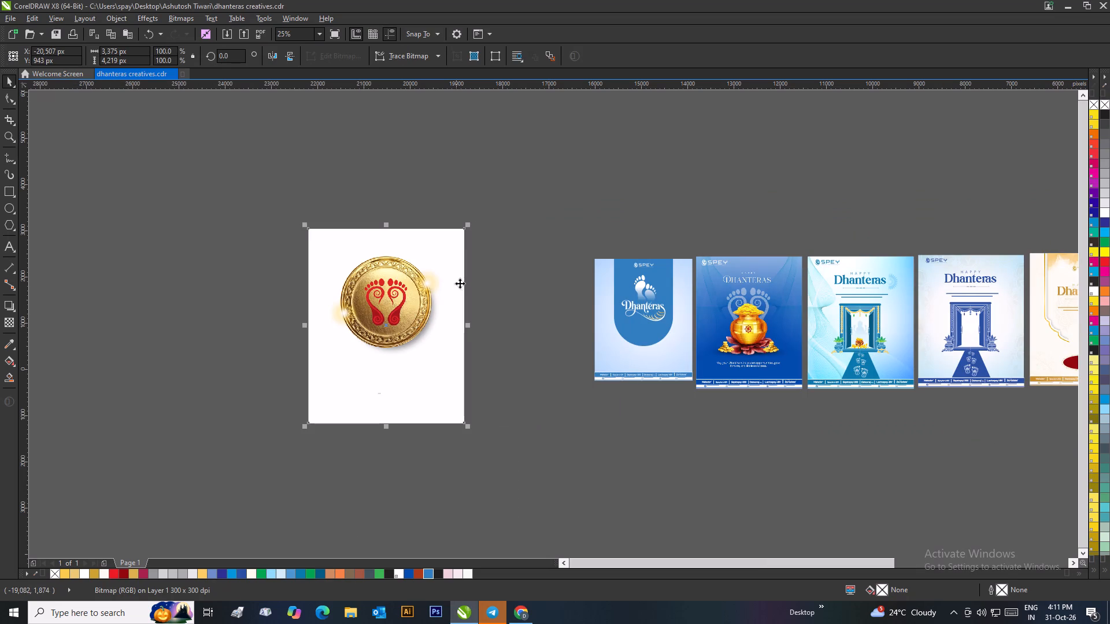
Switch to Chrome and download the coin design as a PNG with a transparent background, saving it under the suggested name.
click(520, 575)
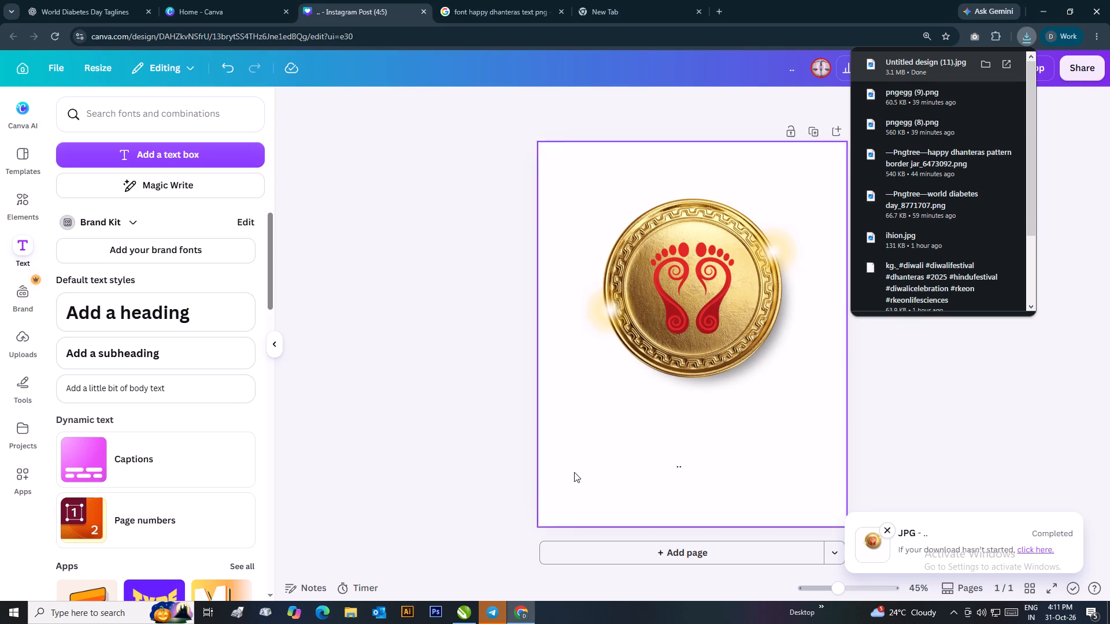
double_click(957, 382)
click(1079, 72)
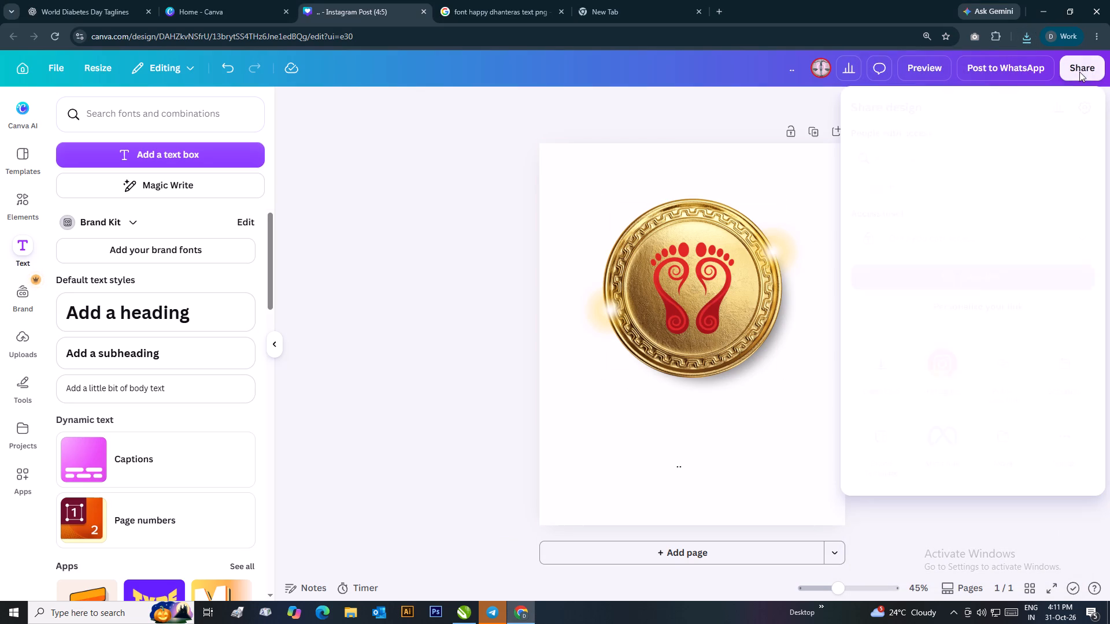
click(879, 358)
click(929, 159)
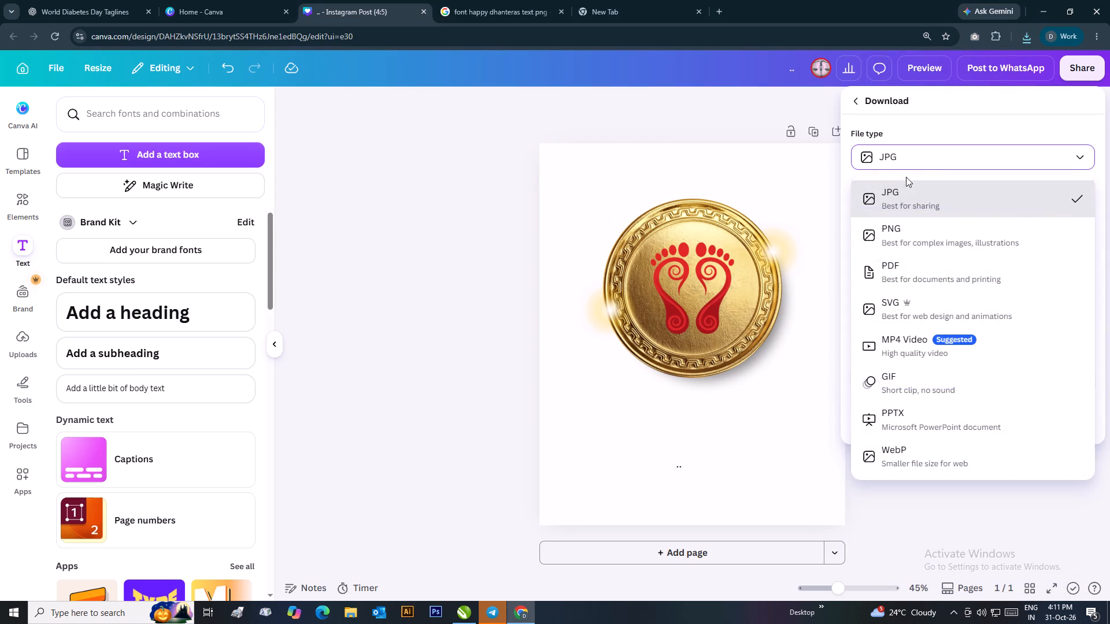
click(901, 222)
click(1071, 286)
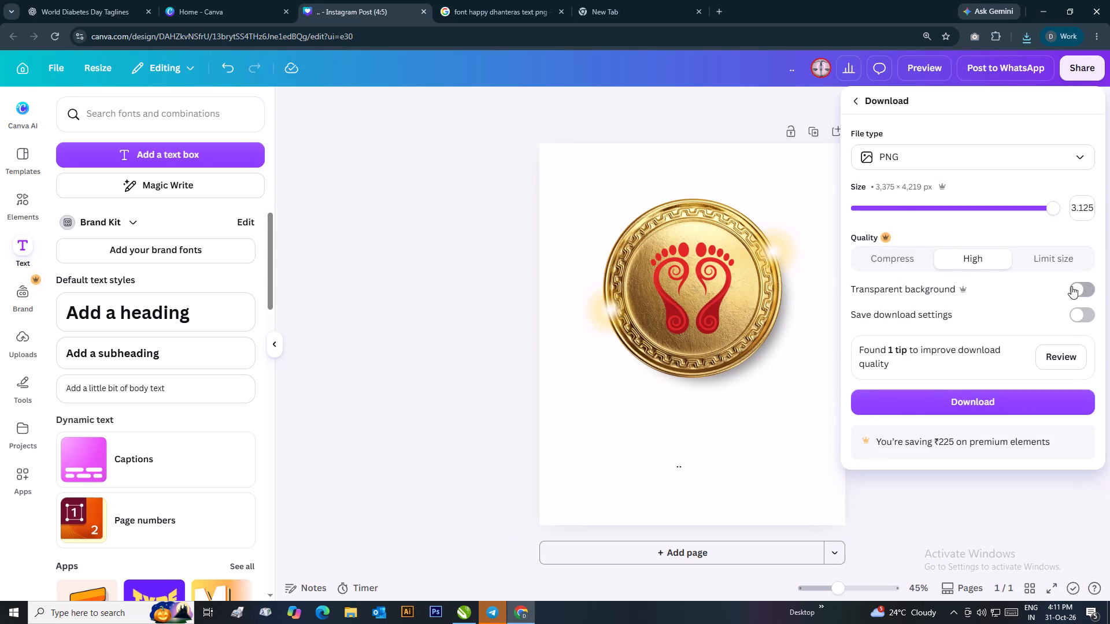
click(1019, 402)
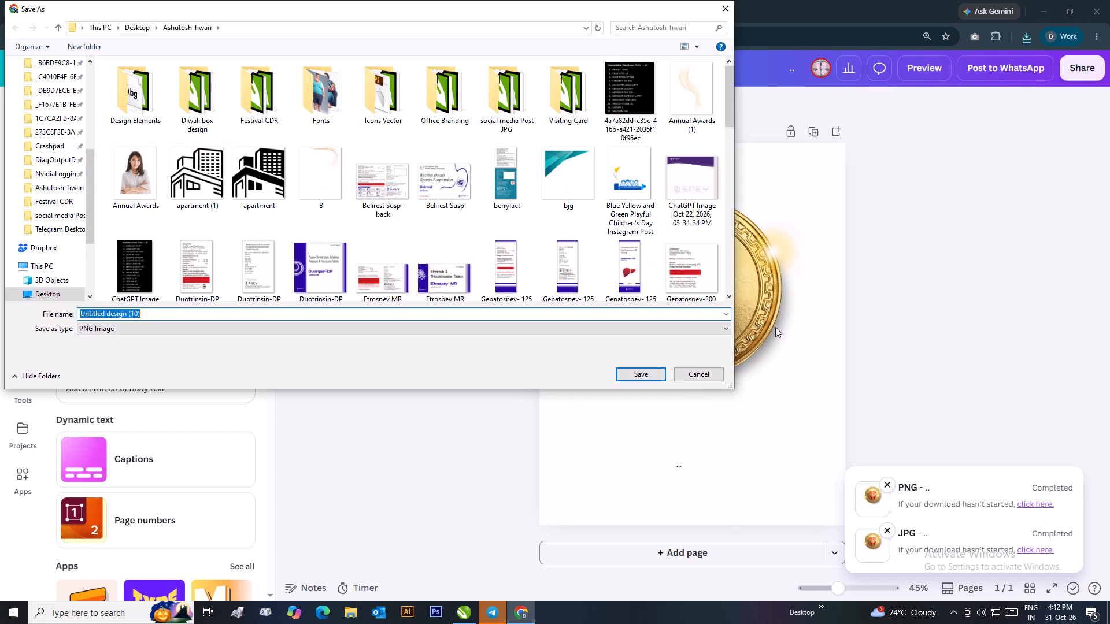
click(643, 373)
Bring the downloaded transparent coin PNG into dhanteras creatives.cdr in CorelDRAW.
drag(902, 61, 901, 68)
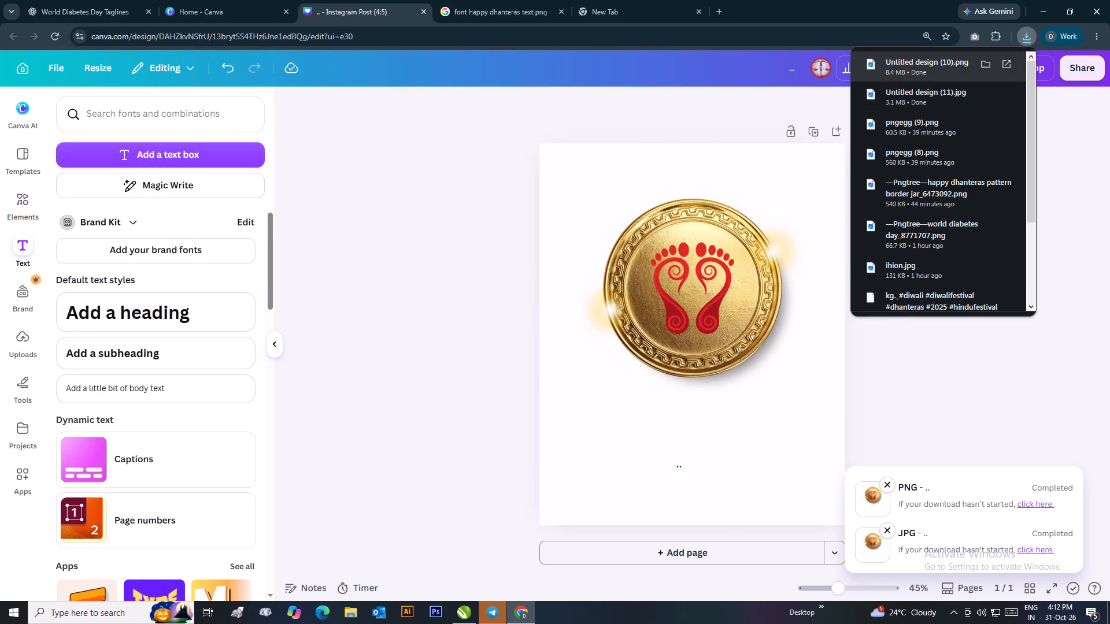
drag(901, 68, 515, 369)
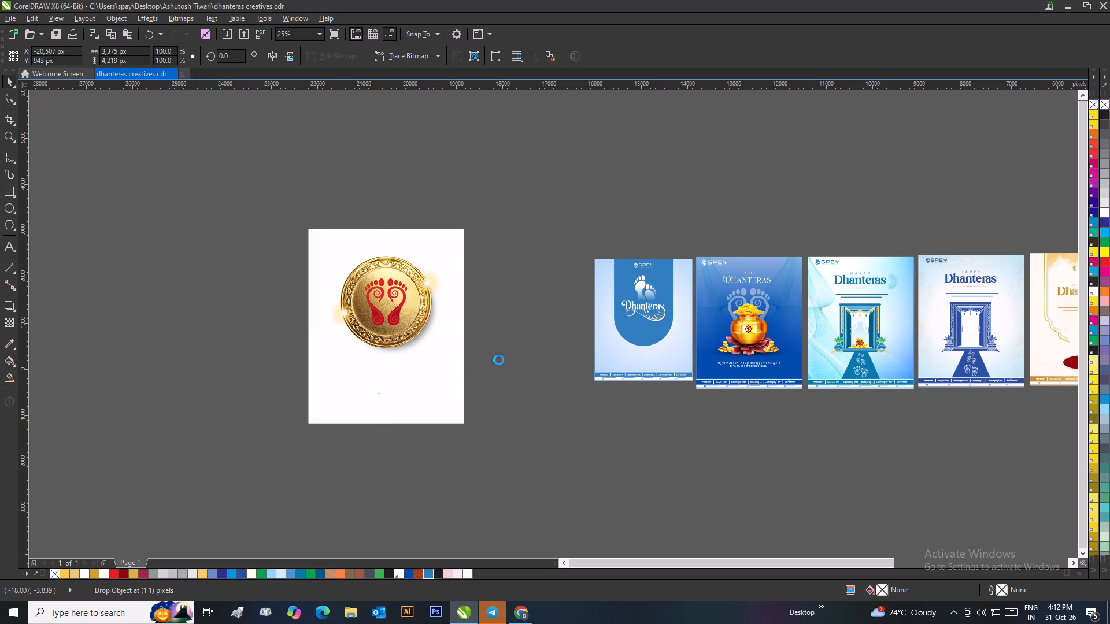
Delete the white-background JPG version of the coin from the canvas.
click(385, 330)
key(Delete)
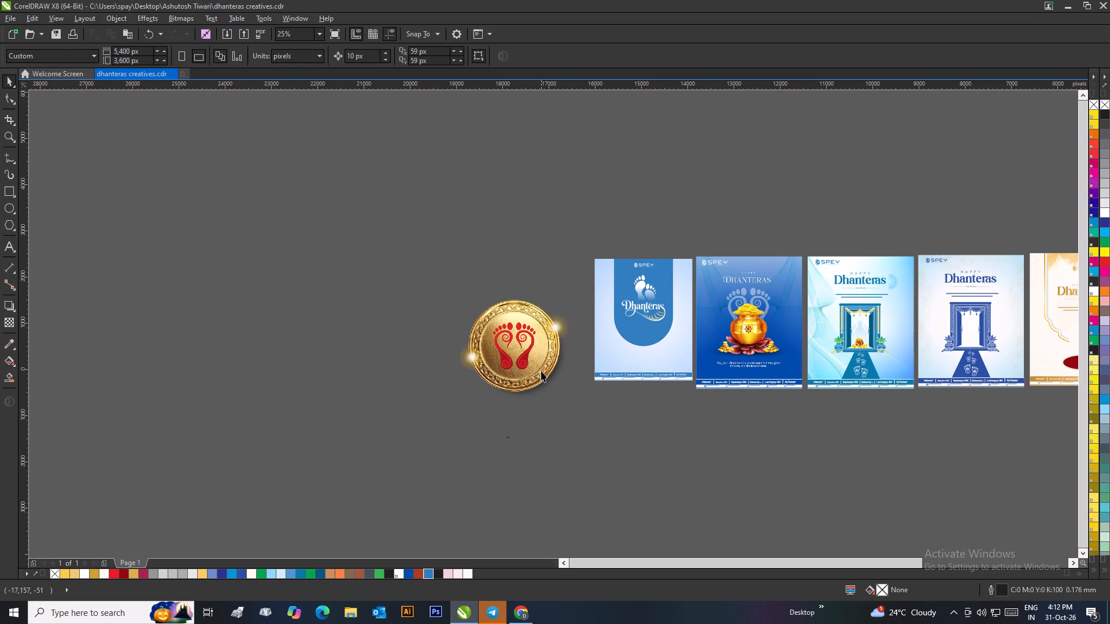
Move the transparent coin image to clear canvas and crop it closely around the coin to about 2,413 × 2,100 px, excluding the dots.
drag(516, 350, 221, 265)
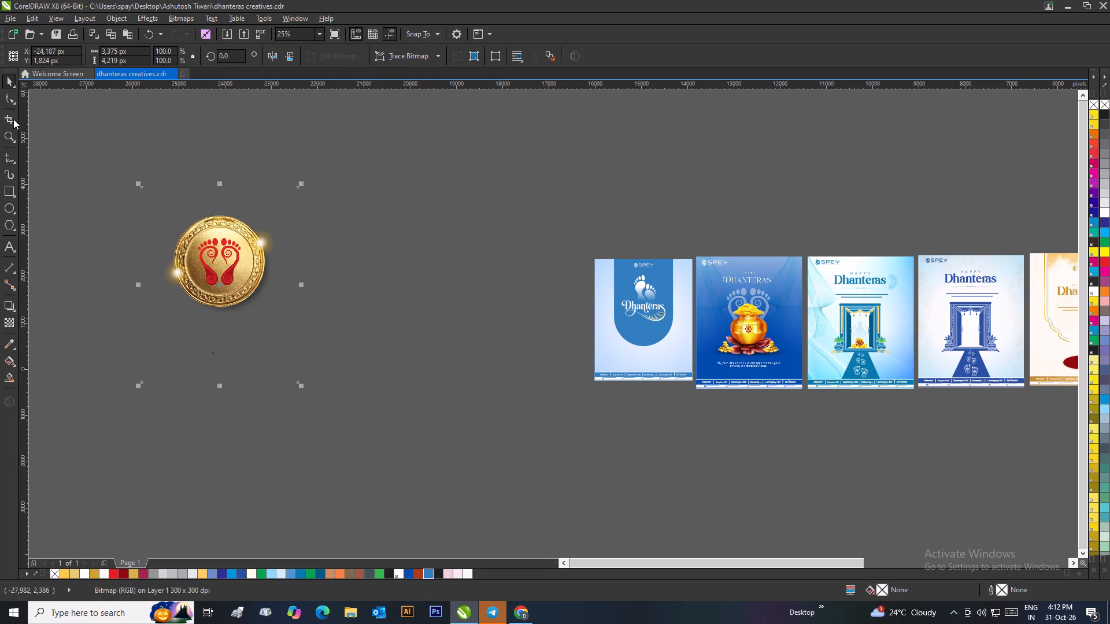
click(5, 118)
drag(148, 196, 191, 246)
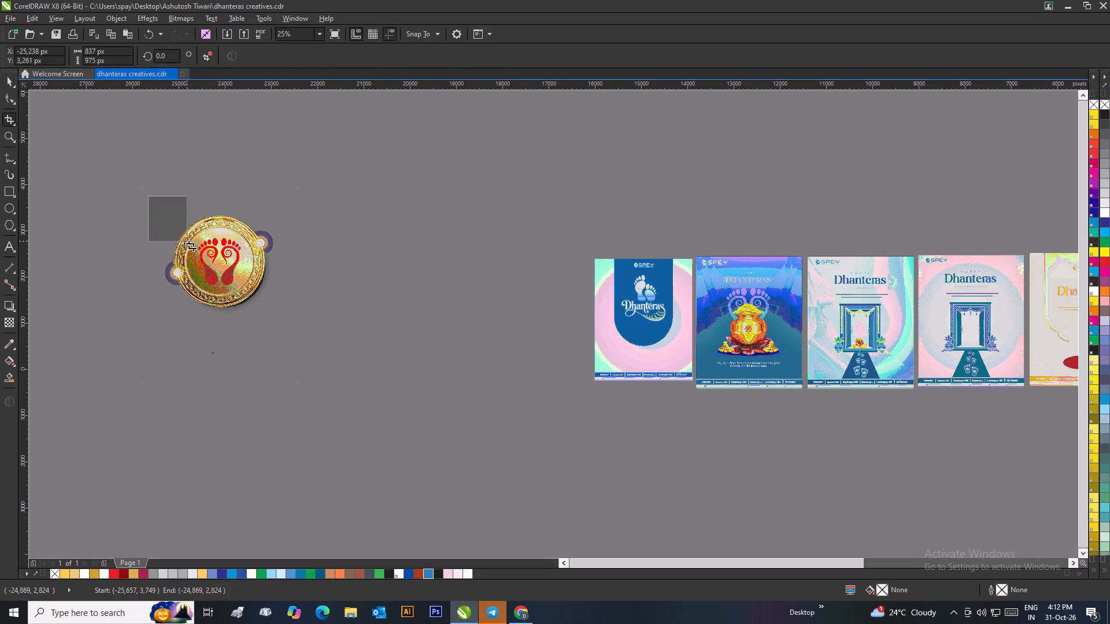
drag(191, 246, 290, 310)
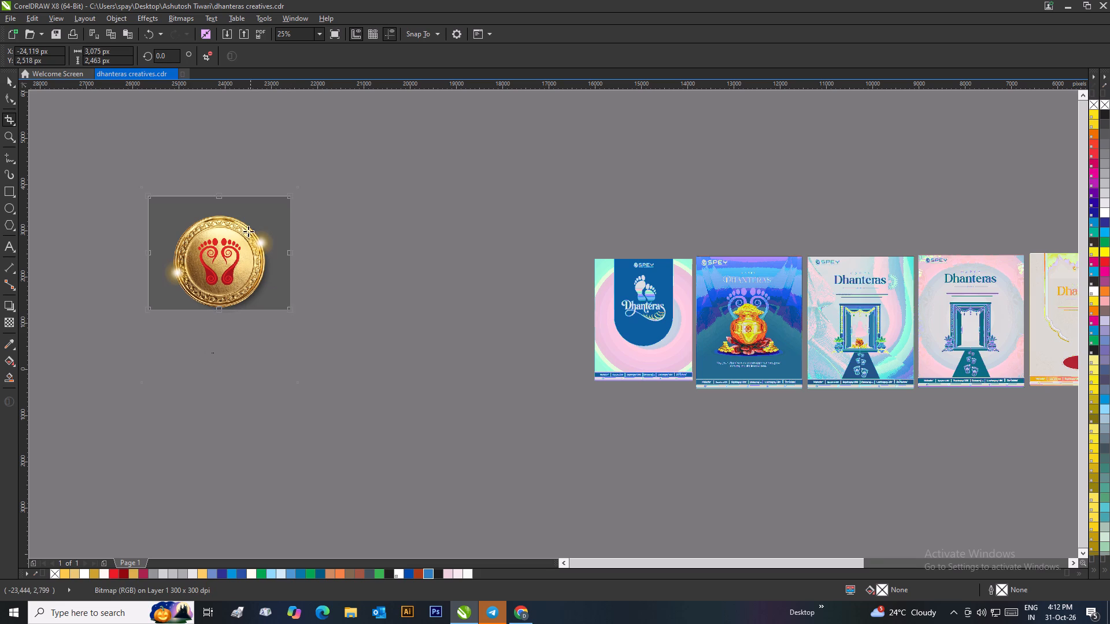
drag(220, 197, 228, 213)
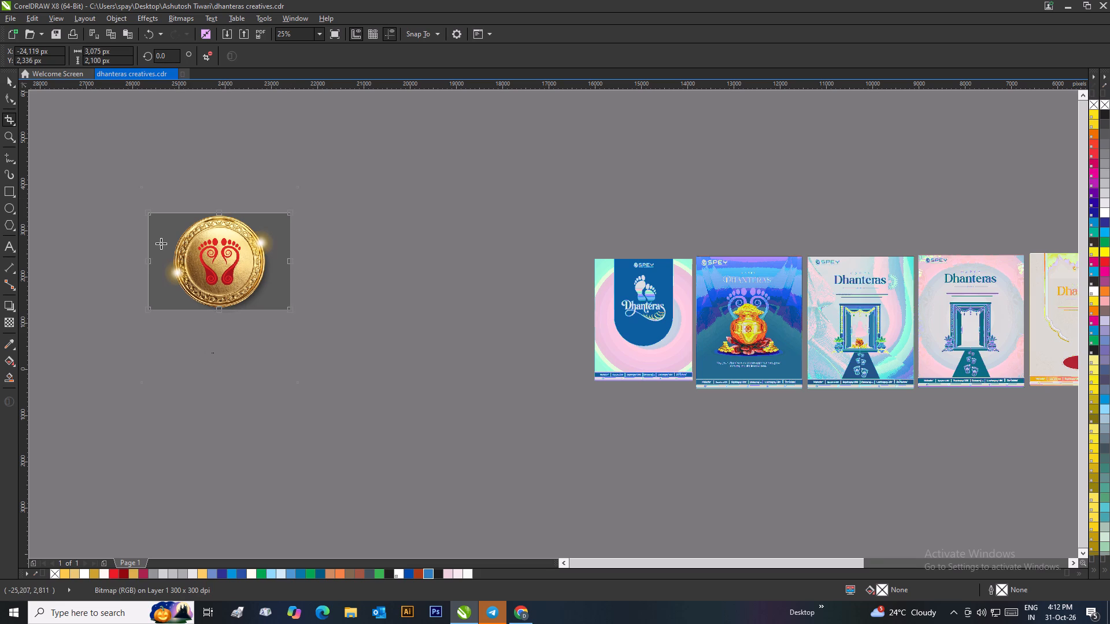
drag(146, 259, 158, 267)
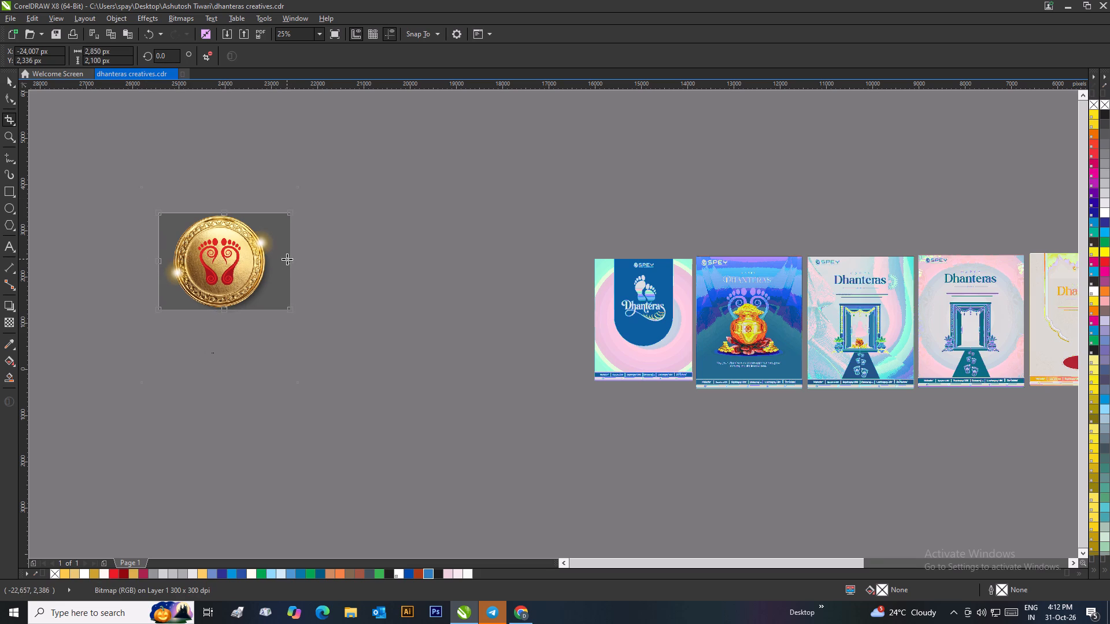
drag(288, 259, 276, 270)
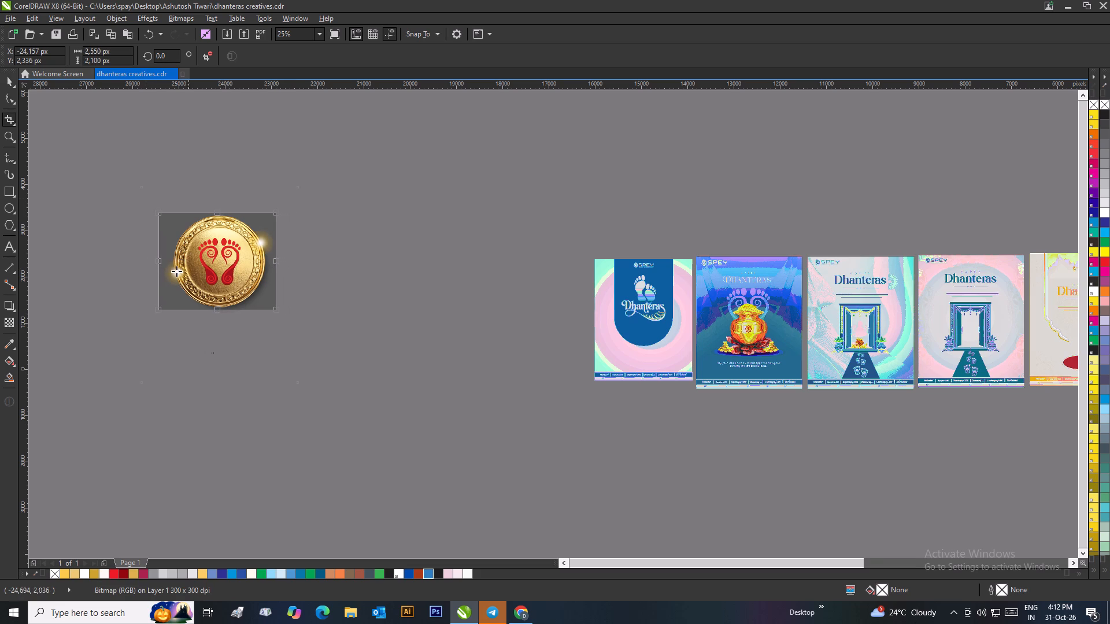
drag(158, 260, 163, 262)
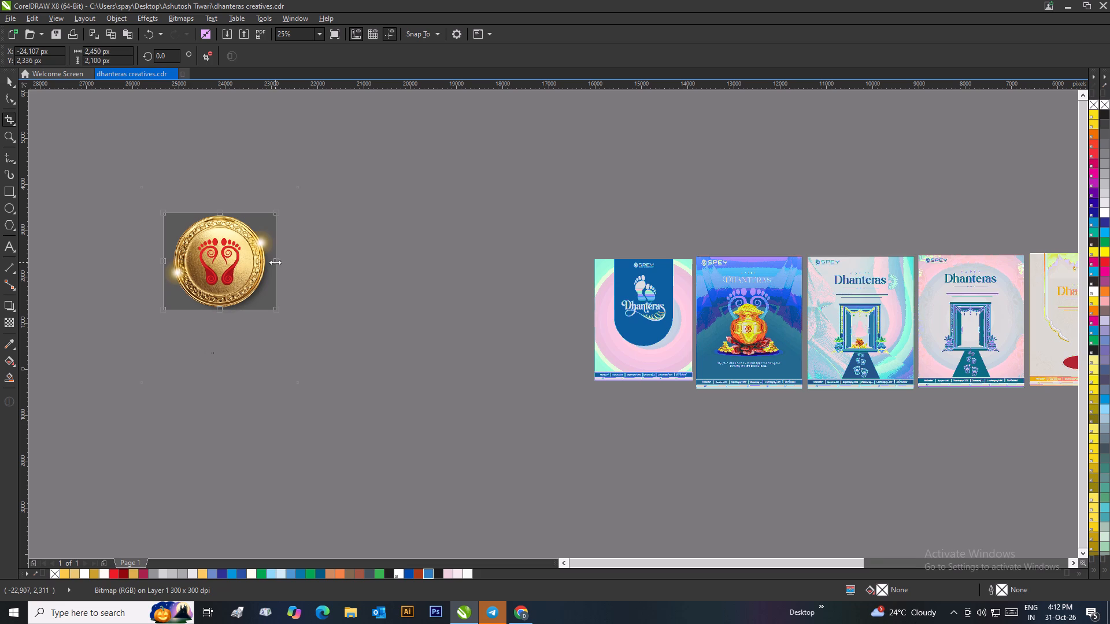
click(275, 262)
double_click(208, 229)
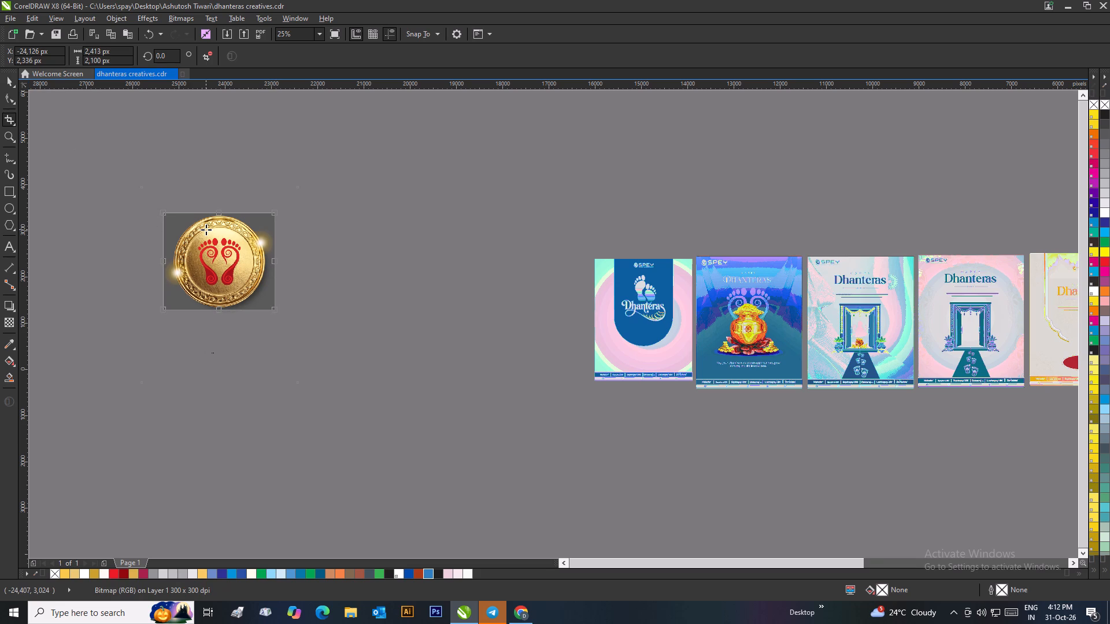
double_click(206, 229)
click(13, 81)
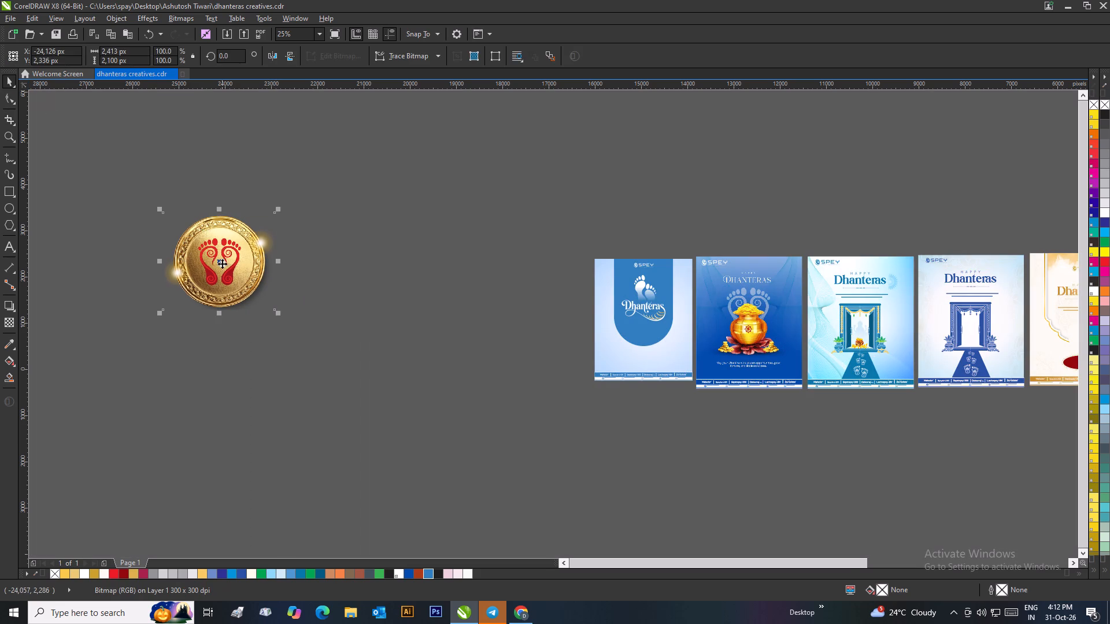
Scale the coin image to about 901 × 784 px and place it over the white footprints in the new poster's blue arch.
drag(222, 263, 636, 309)
scroll(652, 306, up, 1)
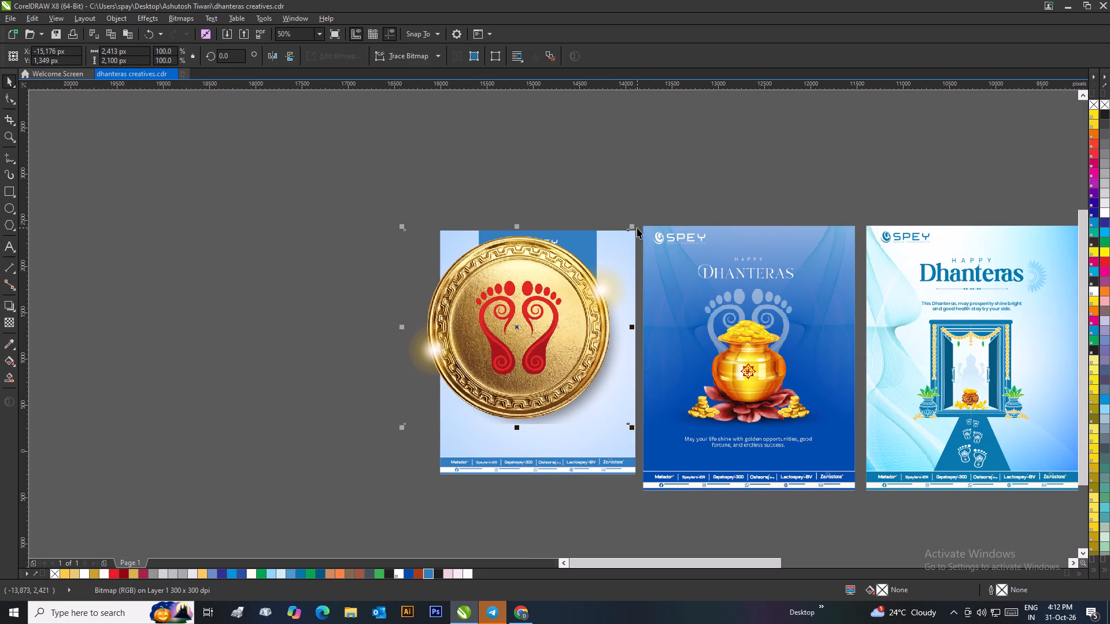
drag(631, 226, 532, 347)
drag(455, 390, 553, 390)
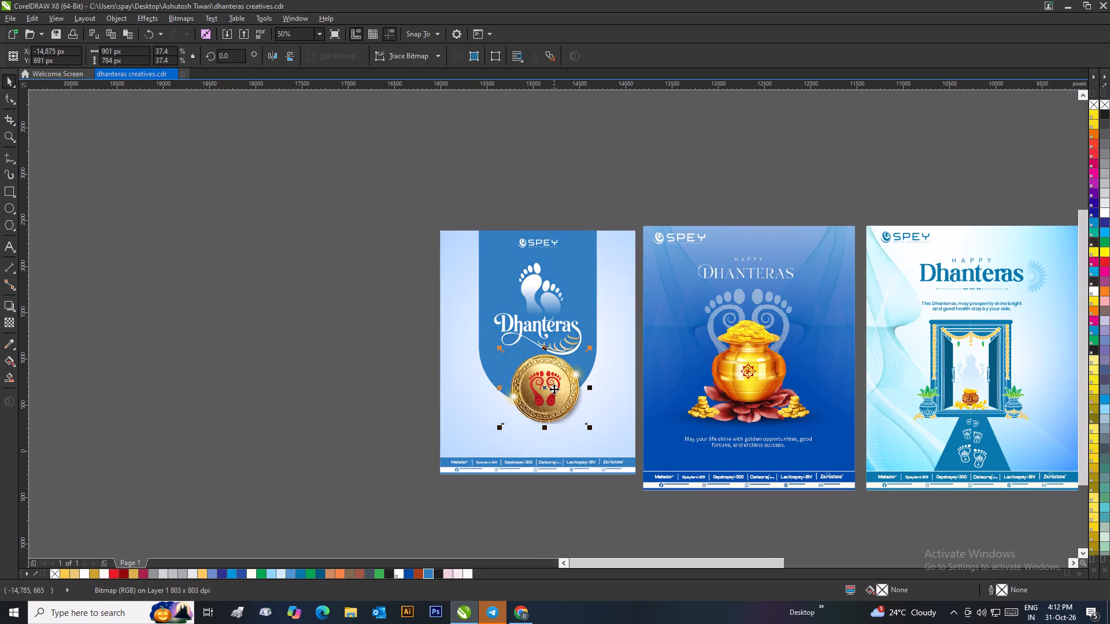
drag(554, 390, 549, 392)
drag(557, 418, 553, 411)
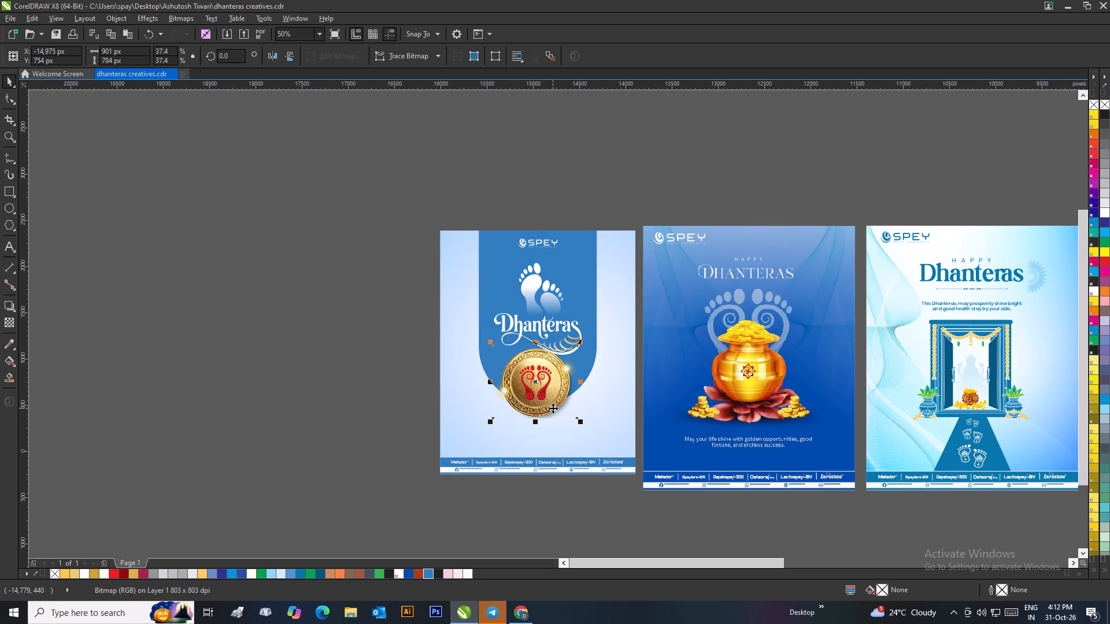
drag(548, 399, 551, 315)
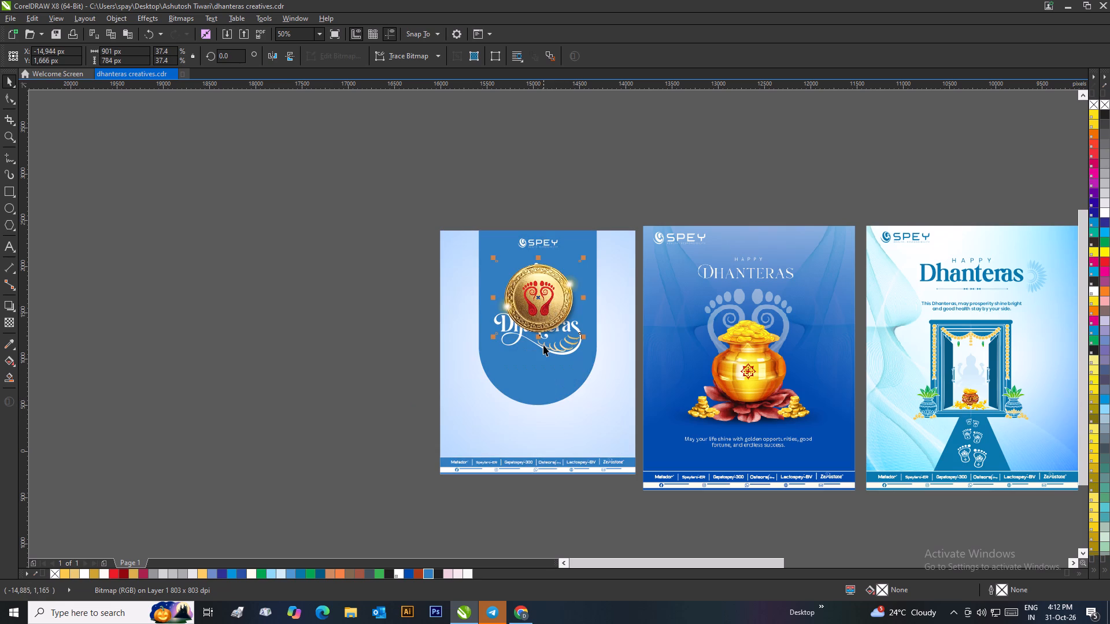
Move the white Dhanteras lettering down within the blue arch so it sits just below the coin.
click(543, 345)
drag(539, 332, 537, 358)
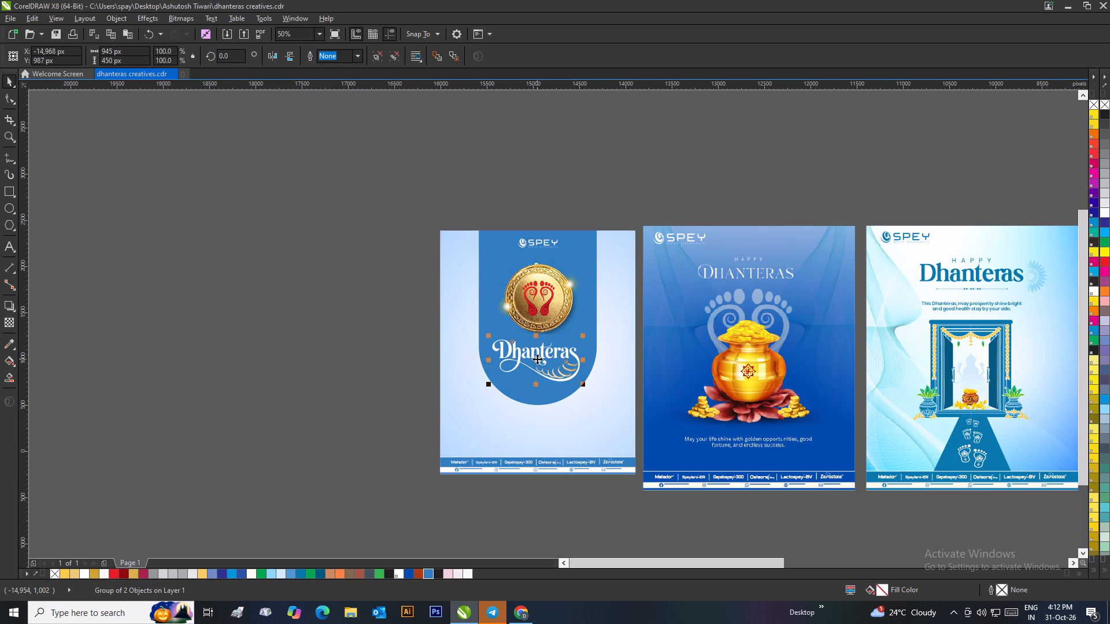
Nudge the coin slightly down toward the Dhanteras lettering, and select the poster's light blue background.
click(543, 317)
drag(544, 311, 541, 316)
click(347, 315)
click(456, 315)
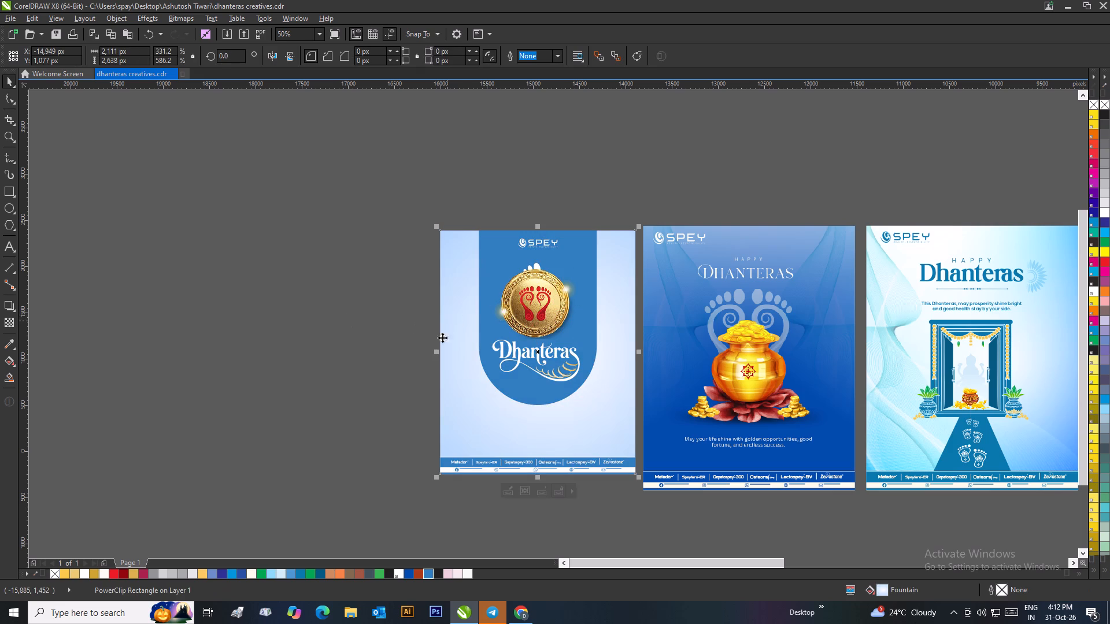
Fill the new poster's background with cream #FFFBEB.
click(249, 577)
click(289, 444)
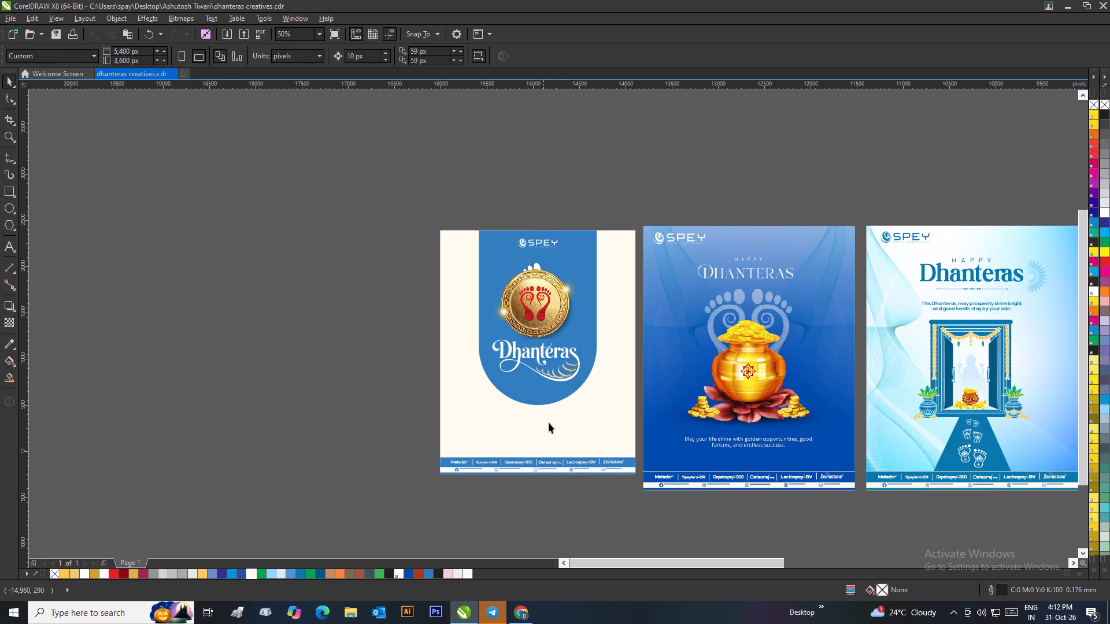
click(354, 393)
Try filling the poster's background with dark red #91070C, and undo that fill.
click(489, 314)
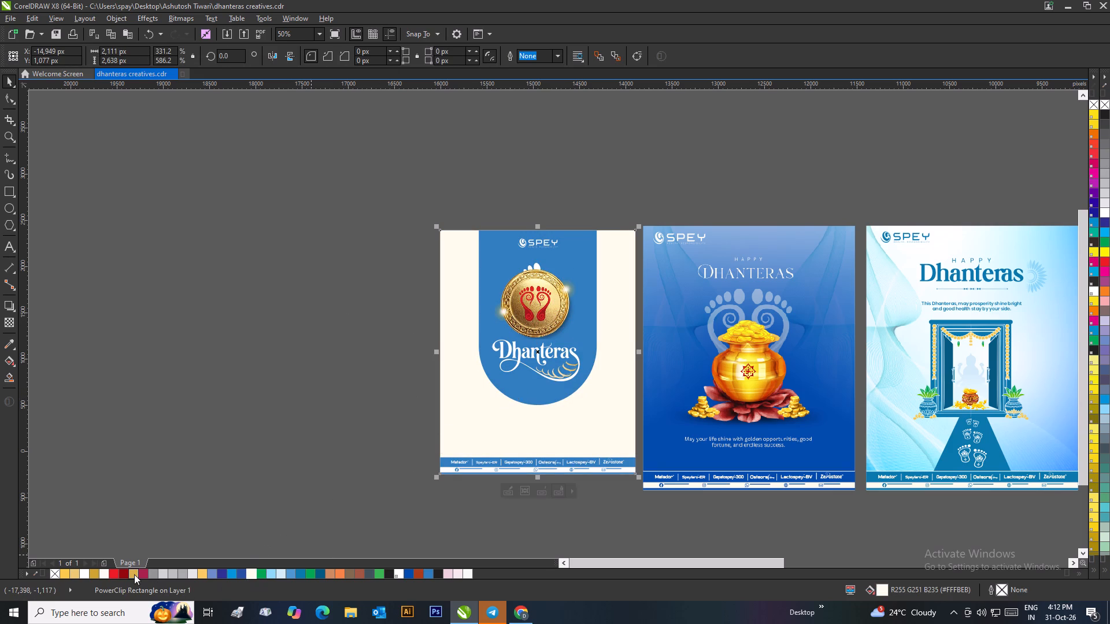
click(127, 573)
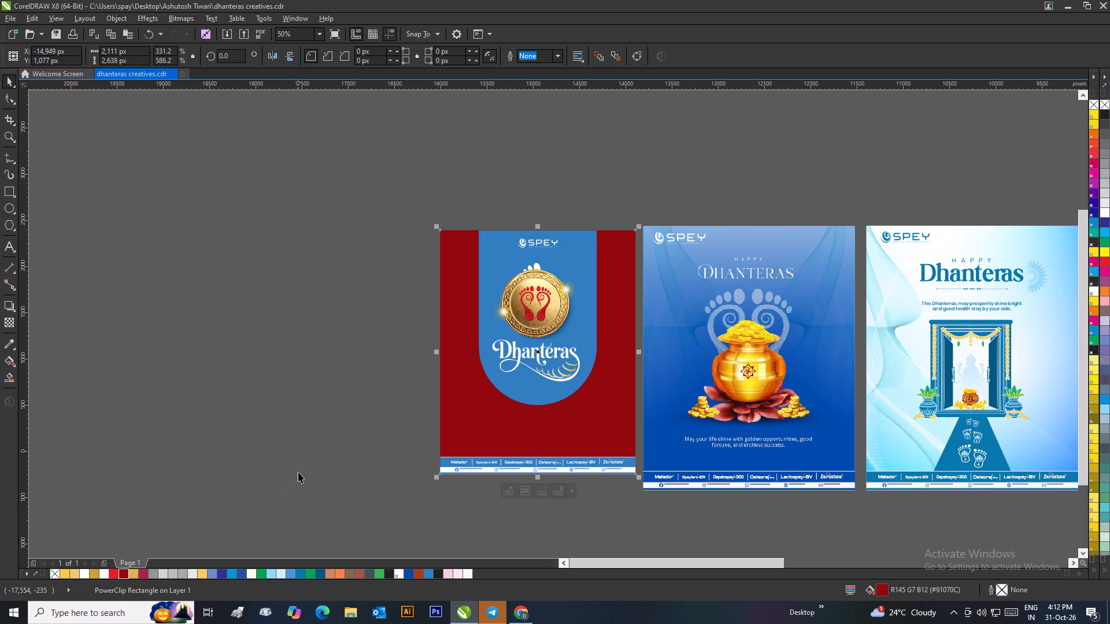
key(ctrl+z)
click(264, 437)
Copy the blue arch inside the poster background's PowerClip, delete it there, and finish editing the PowerClip.
right_click(465, 310)
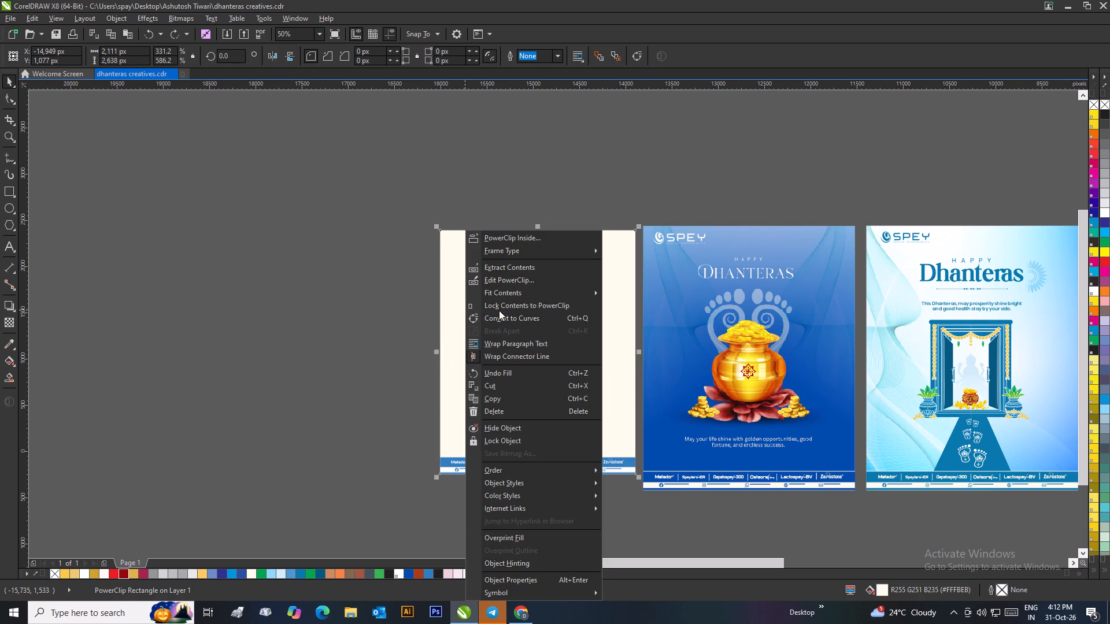
click(513, 280)
click(498, 248)
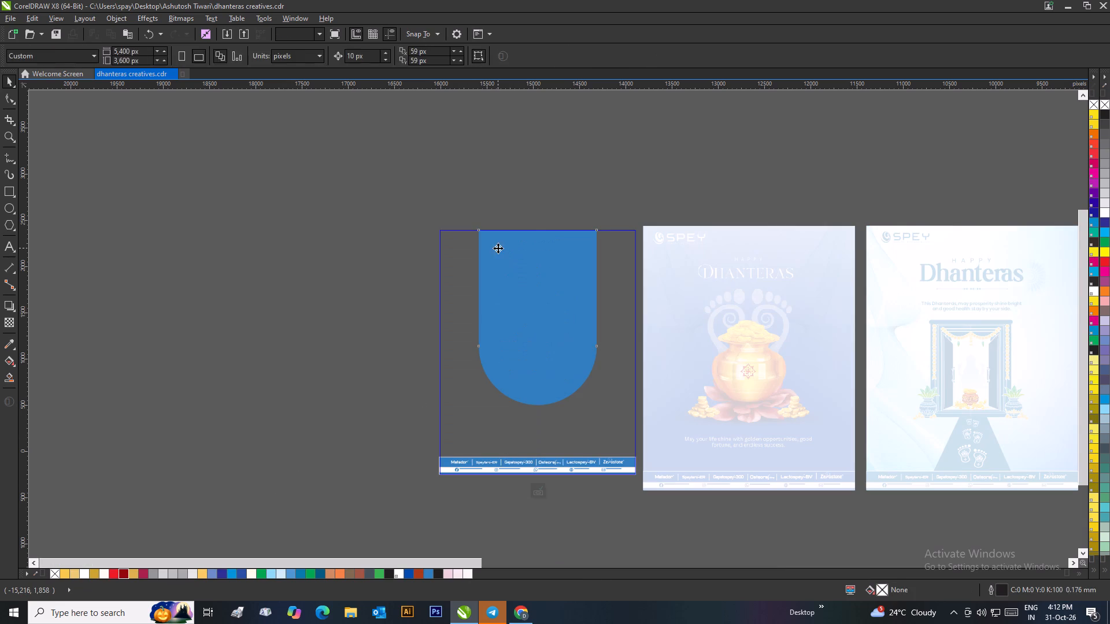
right_click(498, 248)
click(528, 376)
key(Delete)
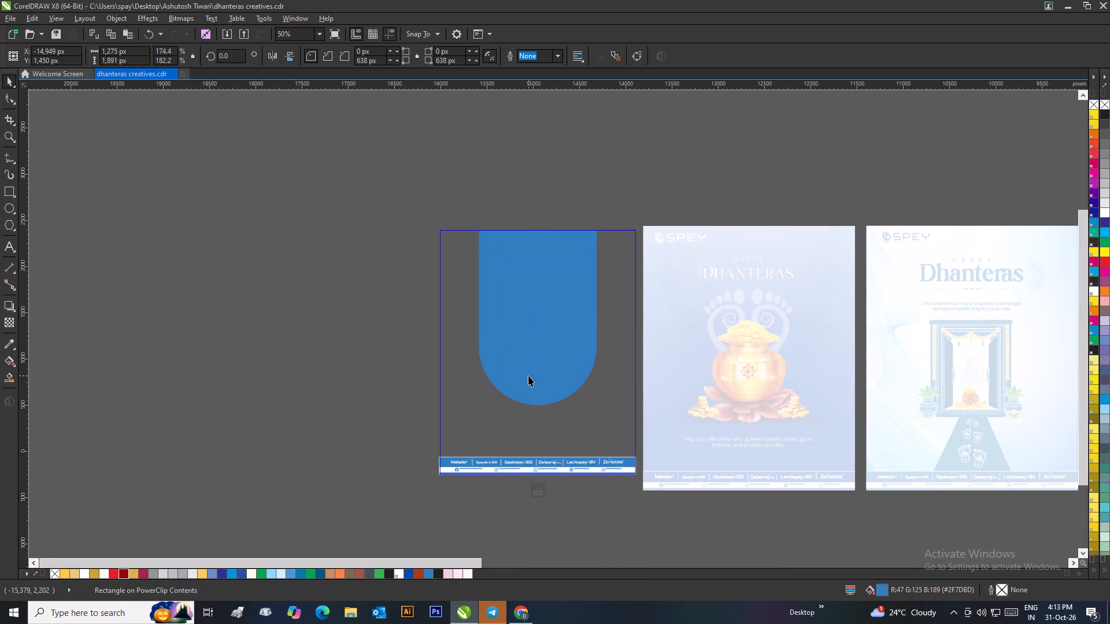
click(540, 485)
click(614, 514)
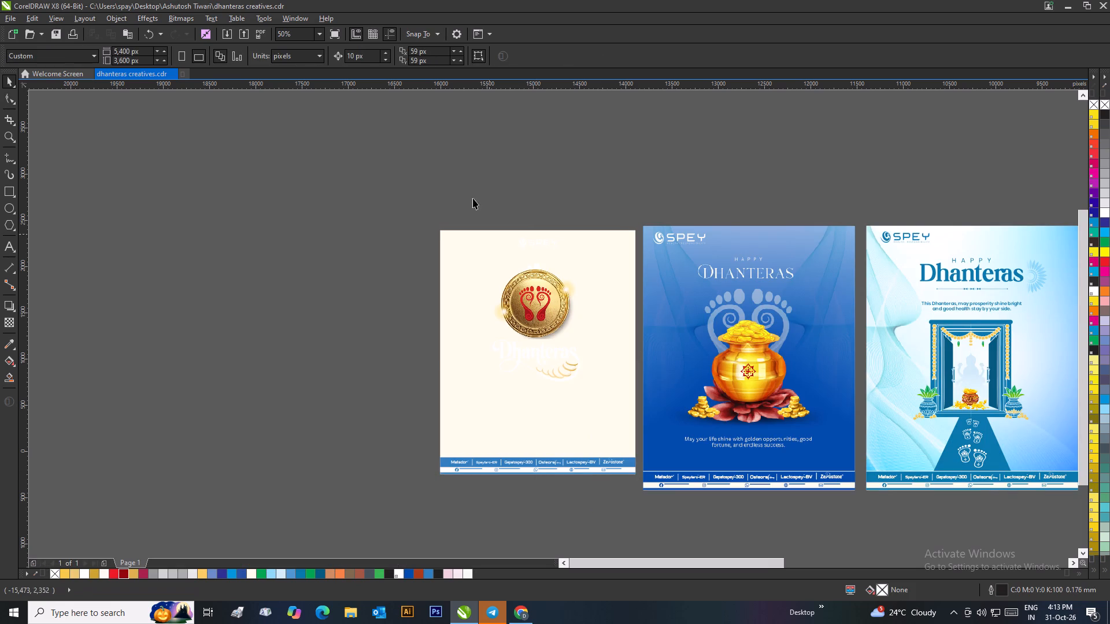
Move the logo, coin, footprints and Dhanteras lettering together onto the empty canvas beside the poster.
drag(458, 166, 621, 441)
drag(539, 322, 243, 317)
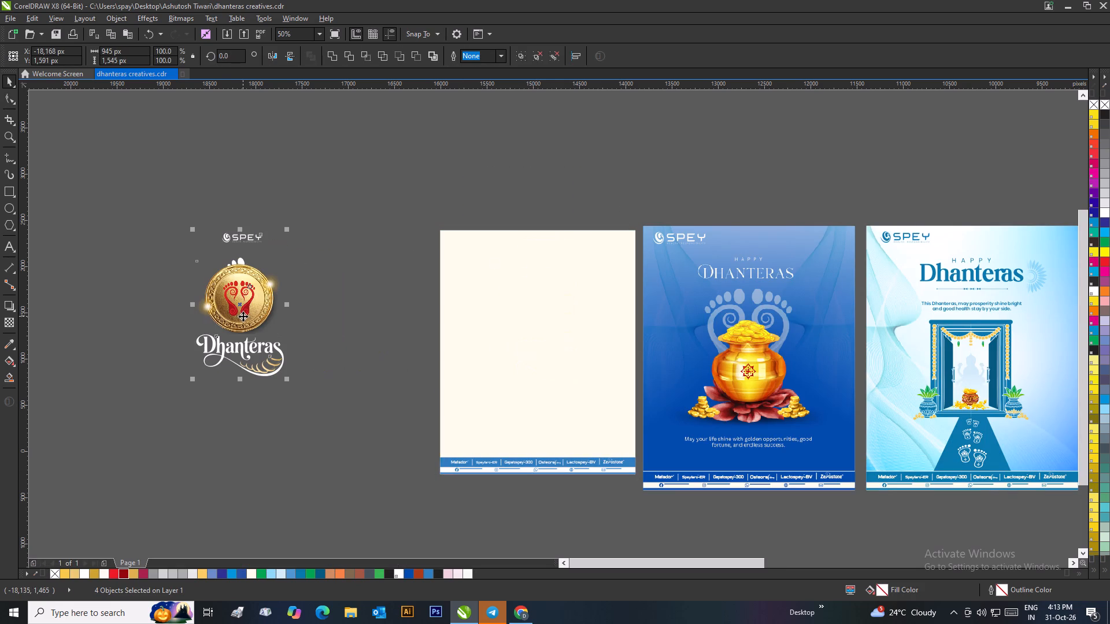
Paste the arch on top of the cream poster background and fill it with dark red #91070C.
key(ctrl+v)
click(493, 181)
click(519, 252)
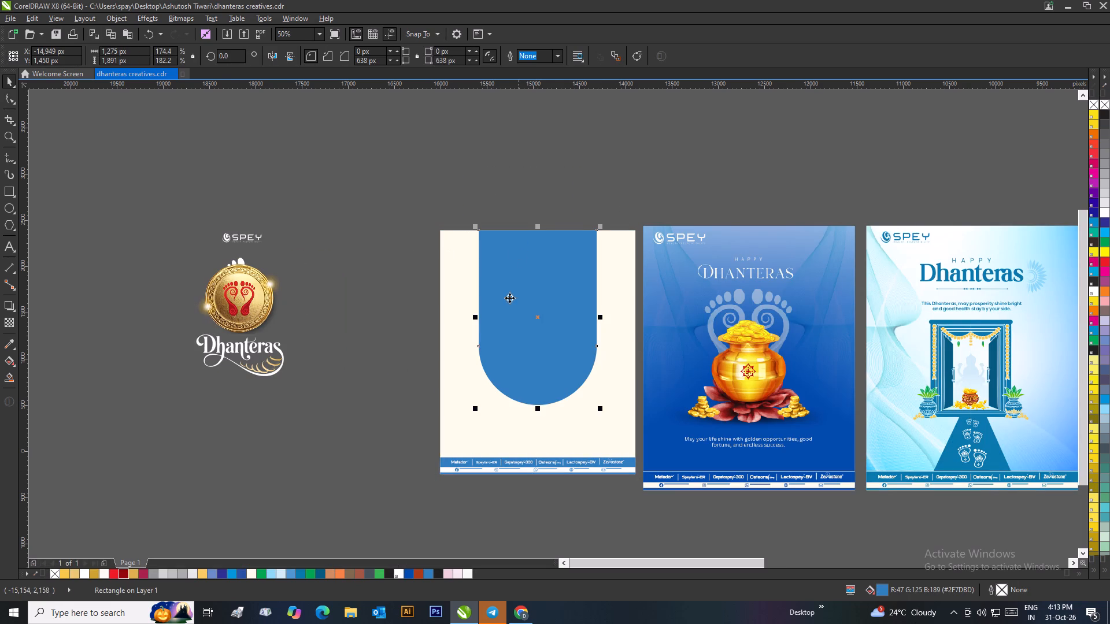
click(124, 571)
drag(261, 447, 270, 439)
Group the set-aside logo, coin and lettering artwork and place a copy centred both ways on the red arch.
drag(343, 204, 125, 415)
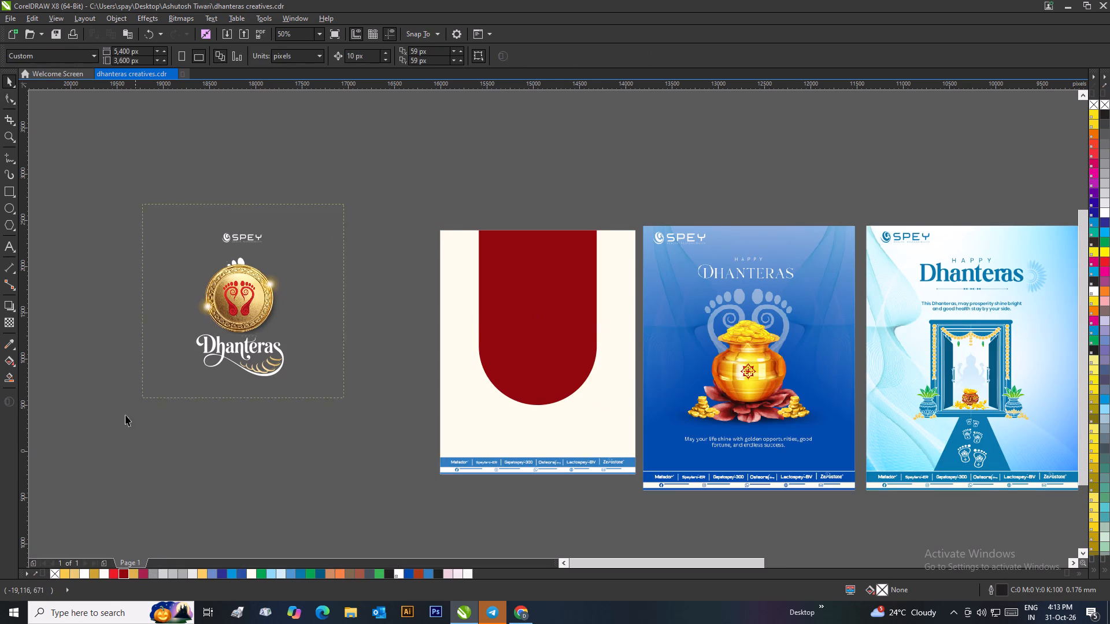
drag(125, 415, 99, 435)
key(ctrl+g)
drag(235, 299, 447, 296)
right_click(447, 296)
shift+click(538, 319)
text(CE)
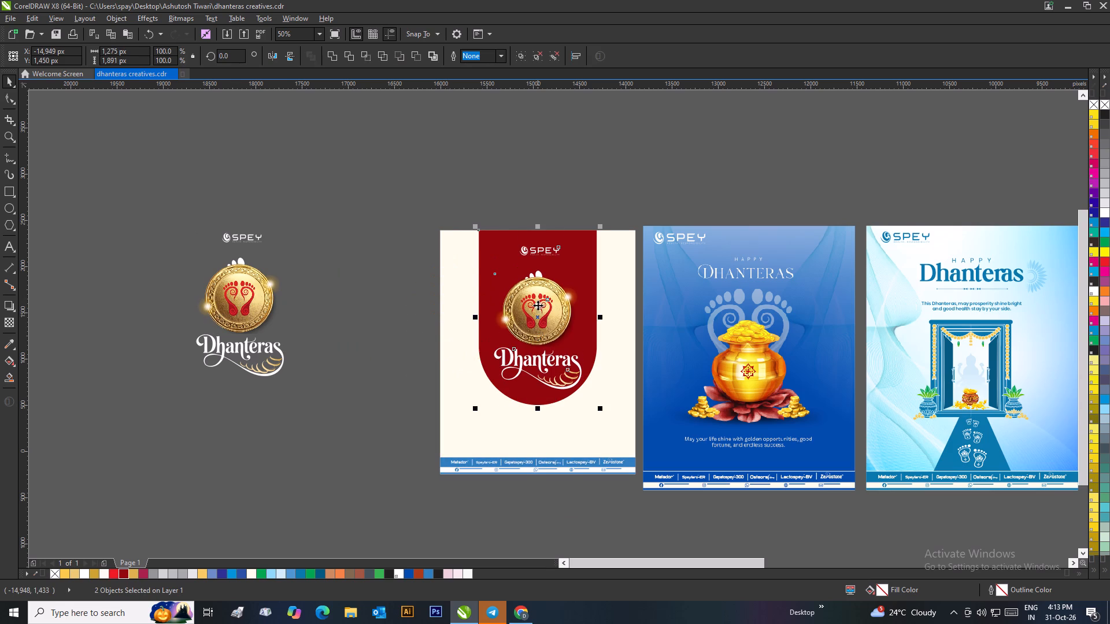
click(524, 176)
Delete the original artwork group left on the empty canvas beside the poster.
drag(324, 181, 121, 410)
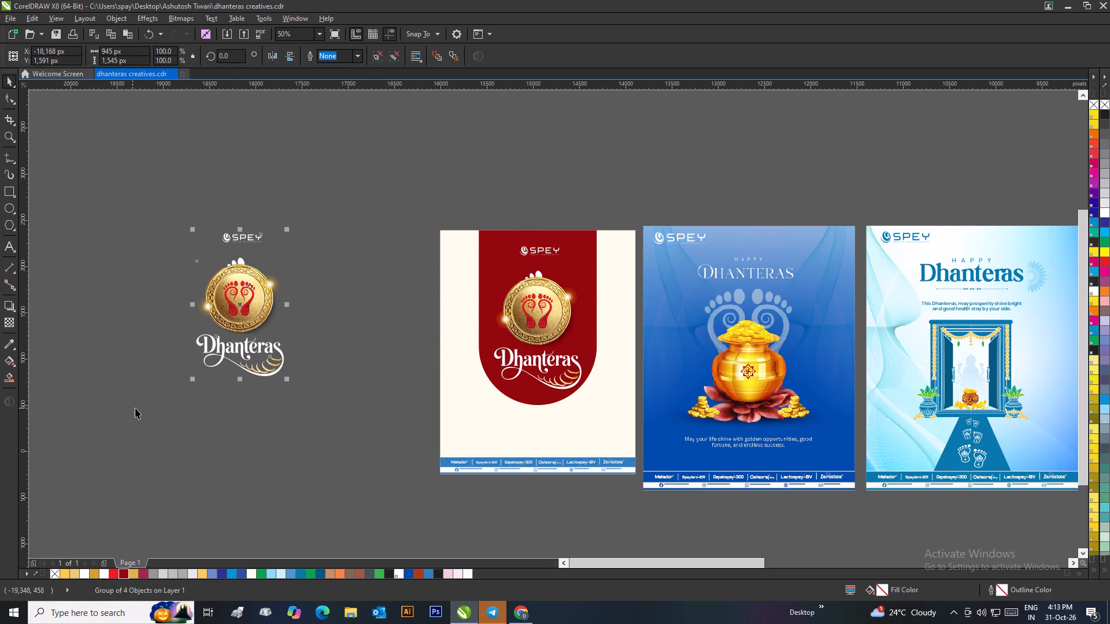
key(Delete)
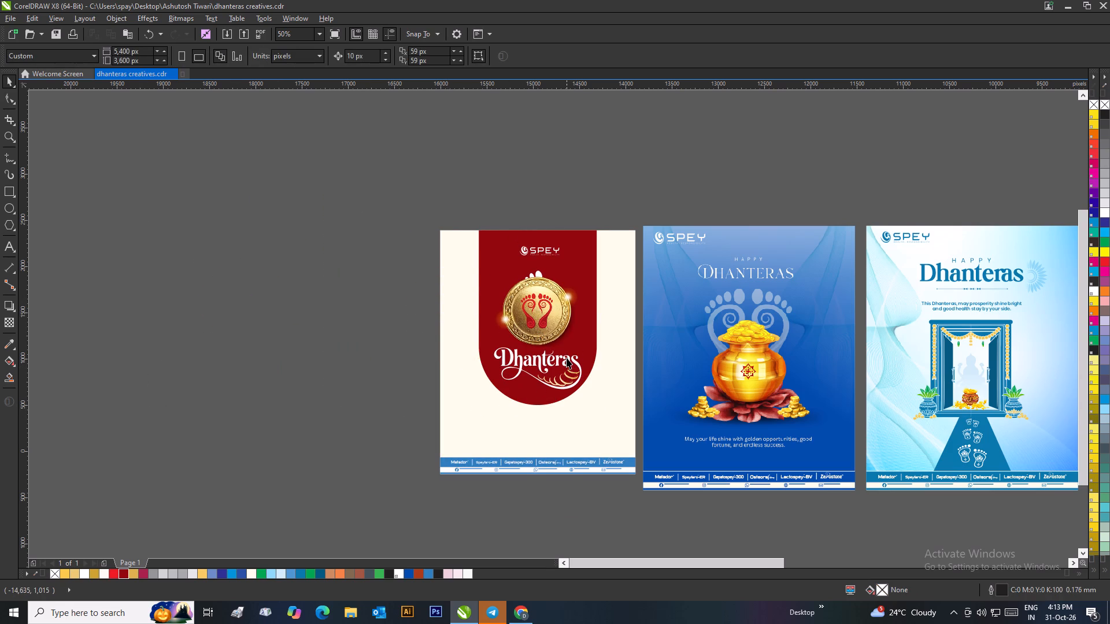
Open the poster background's PowerClip contents and fill the blue footer band with dark red #91070C.
click(627, 459)
right_click(627, 459)
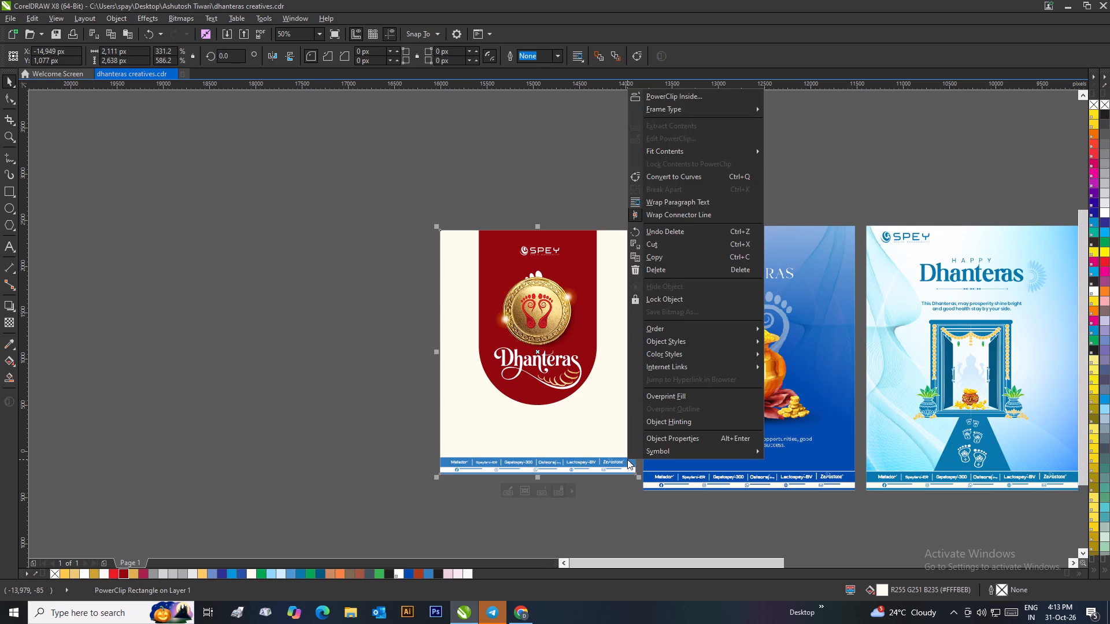
click(663, 140)
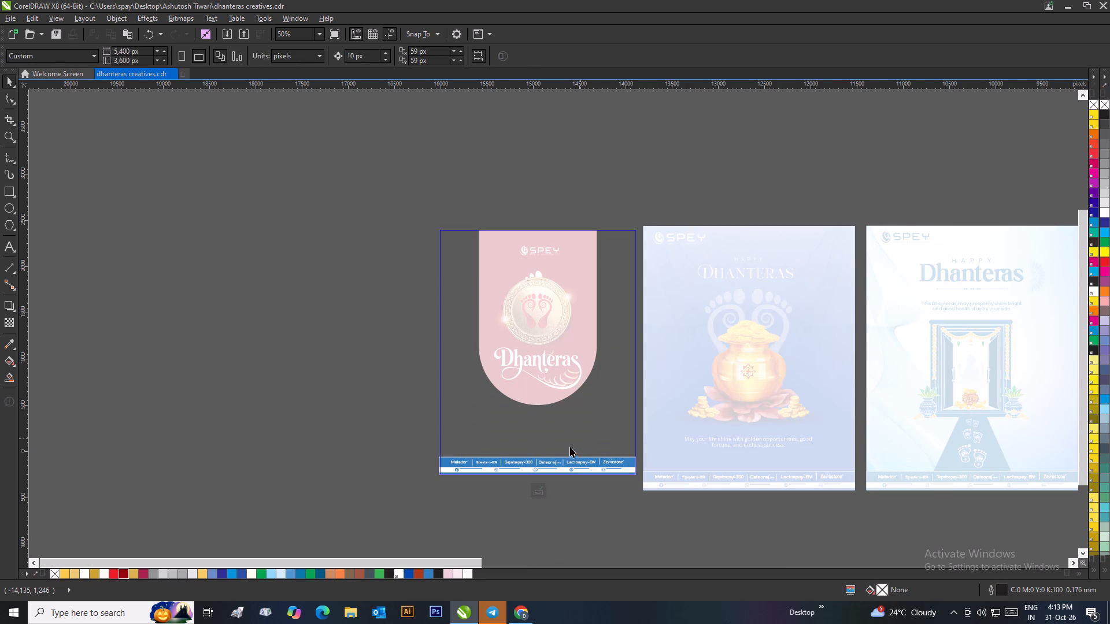
scroll(568, 448, up, 1)
click(317, 344)
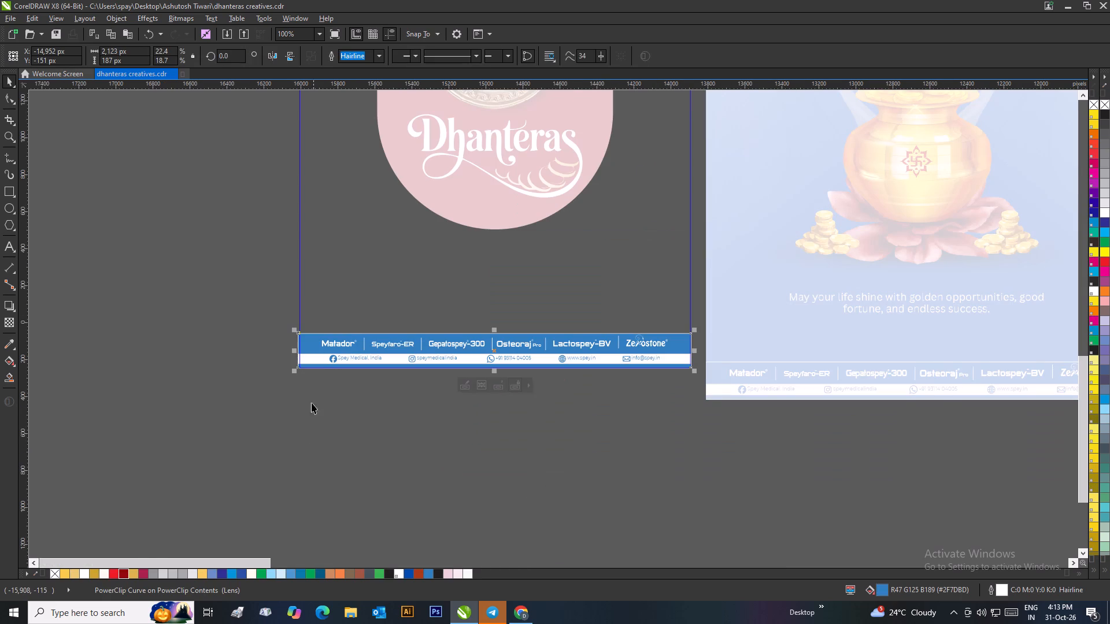
click(122, 571)
click(286, 468)
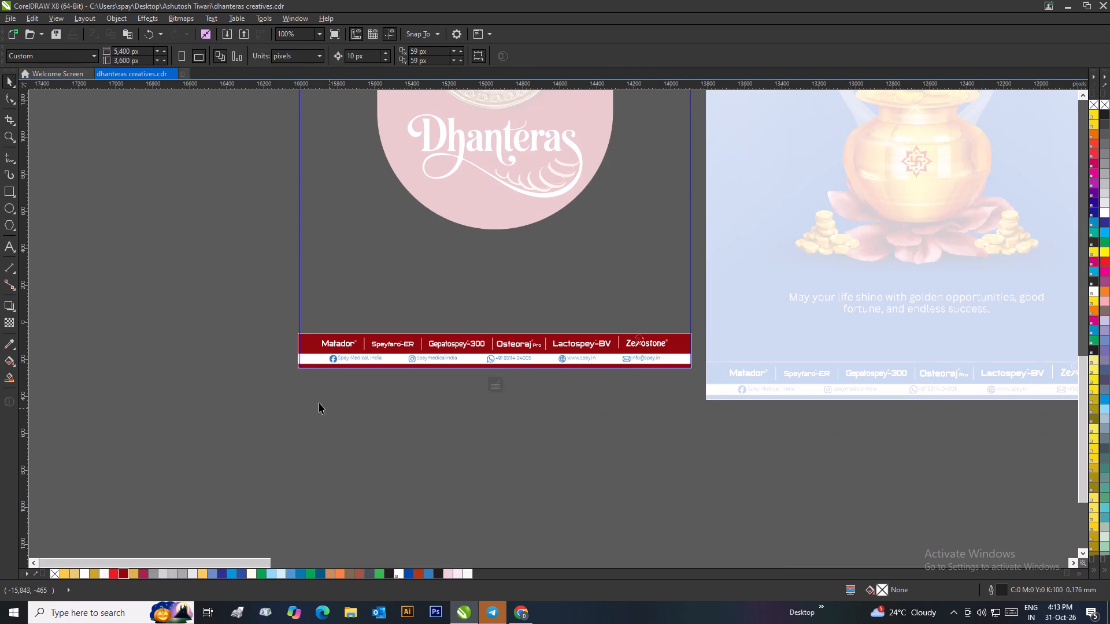
click(314, 345)
click(432, 429)
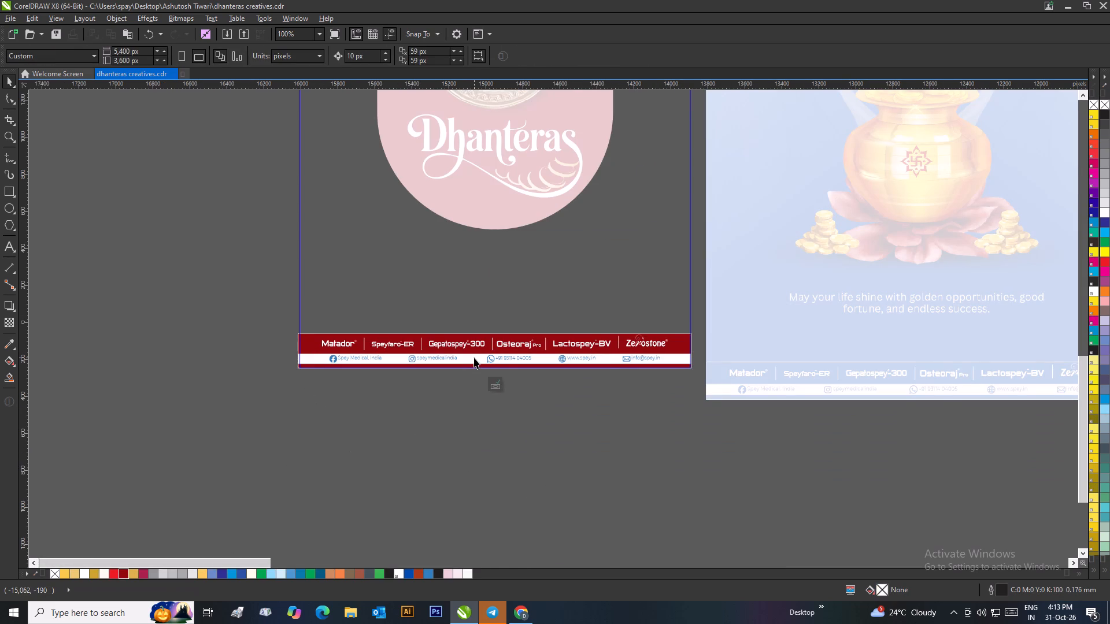
Recolour the blue contact details and icons in the footer's nested PowerClip dark red, and finish editing both PowerClips.
right_click(474, 358)
click(513, 270)
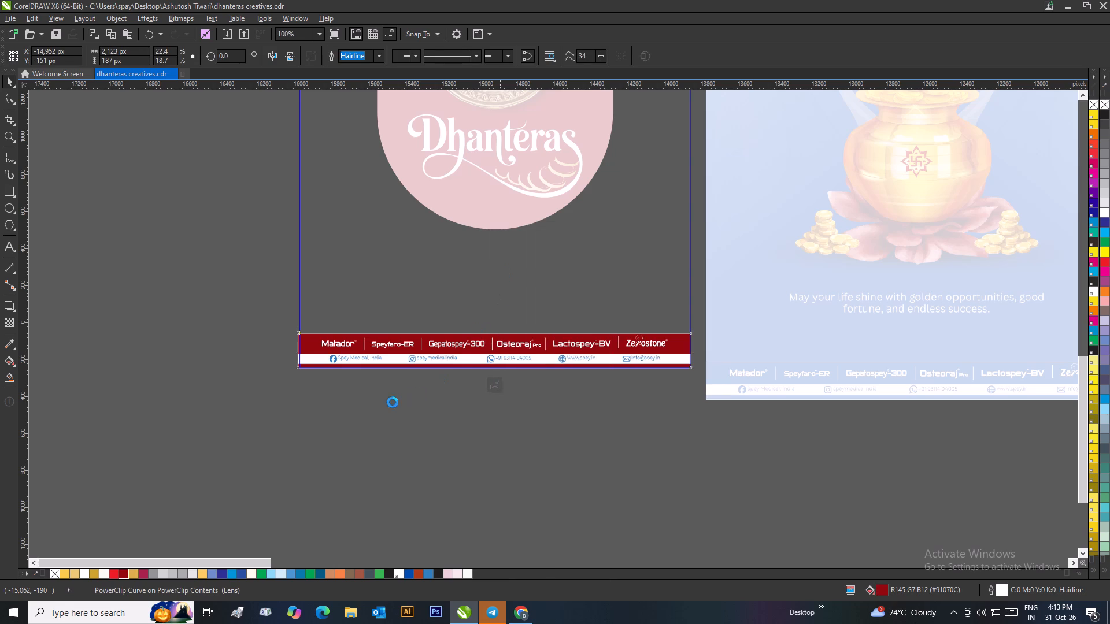
drag(332, 382, 576, 318)
click(490, 425)
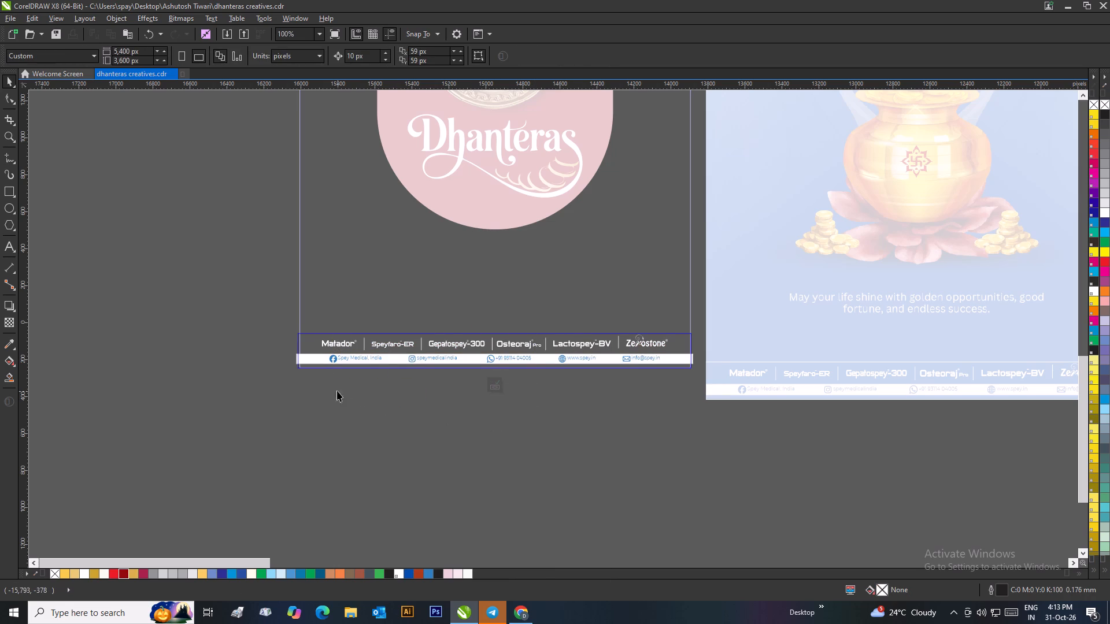
drag(309, 374, 675, 323)
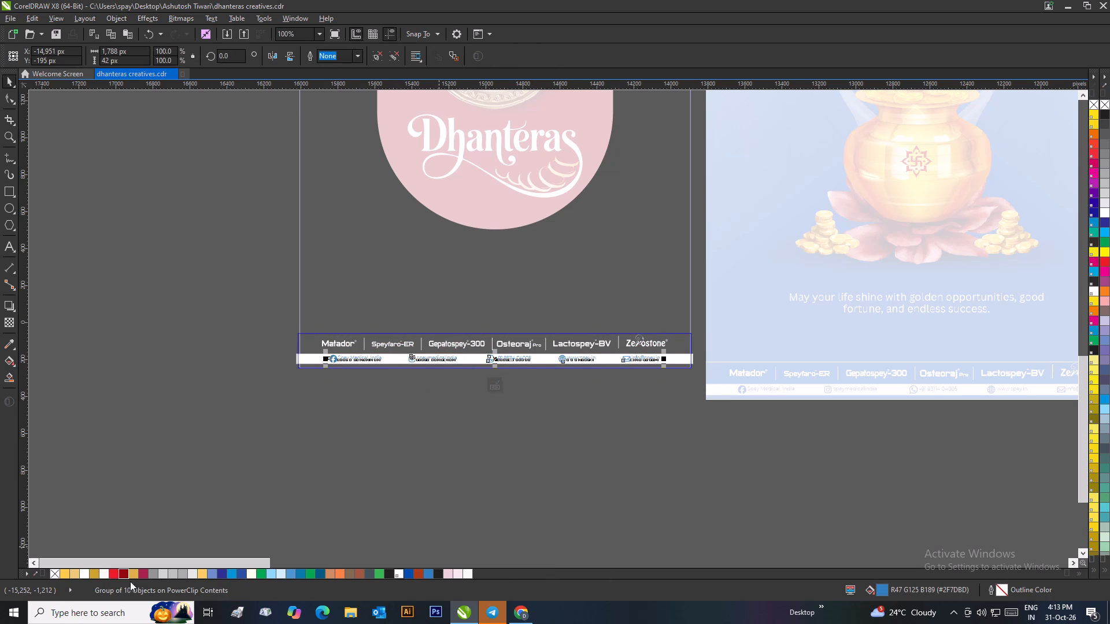
click(127, 574)
drag(326, 486, 343, 476)
click(499, 382)
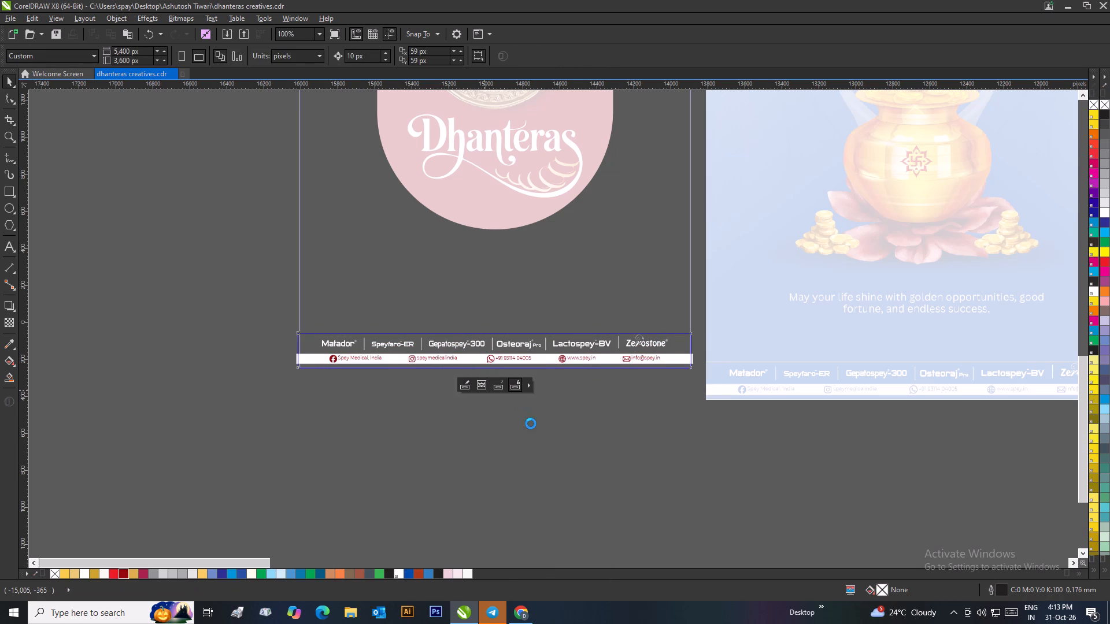
click(531, 428)
click(496, 381)
click(563, 402)
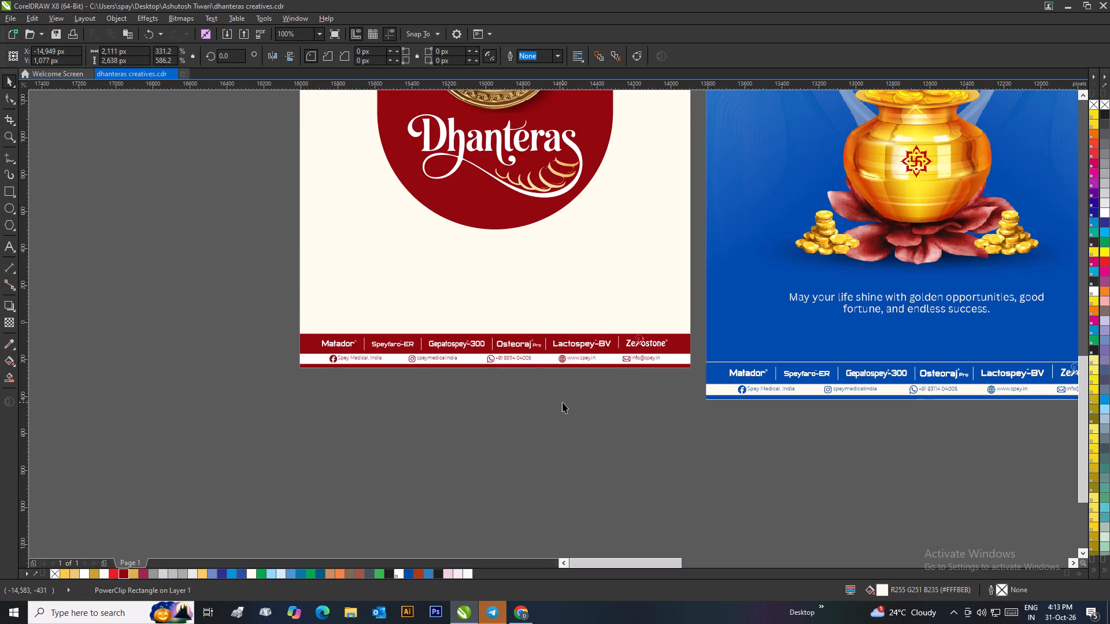
Ungroup the logo, coin and lettering artwork on the red arch.
scroll(570, 384, down, 1)
scroll(554, 243, down, 1)
scroll(556, 293, up, 1)
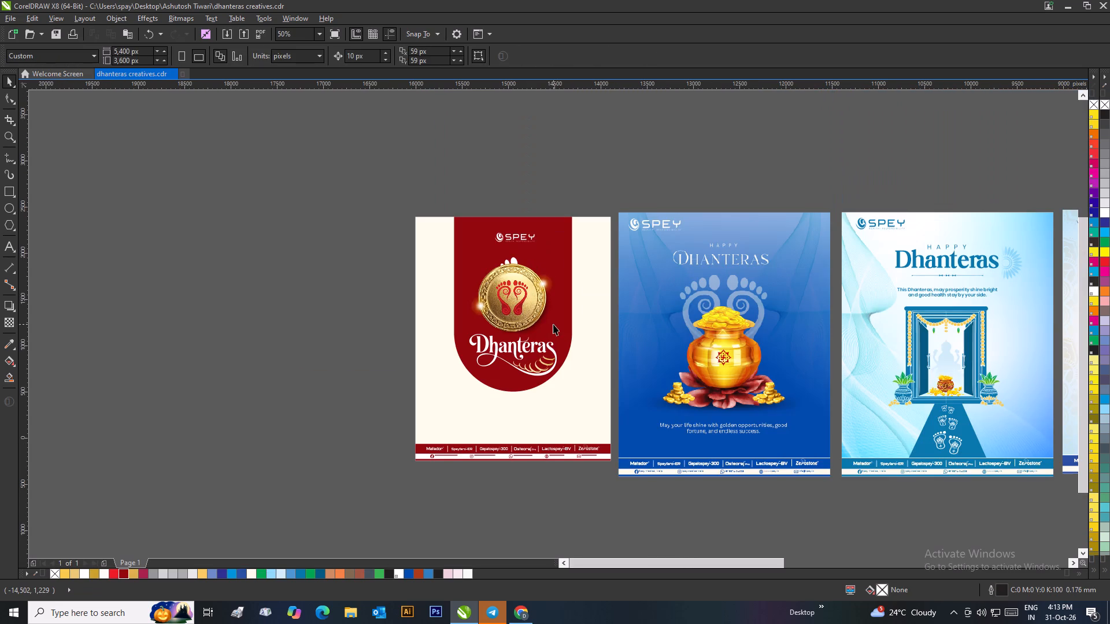
click(519, 235)
scroll(521, 240, up, 1)
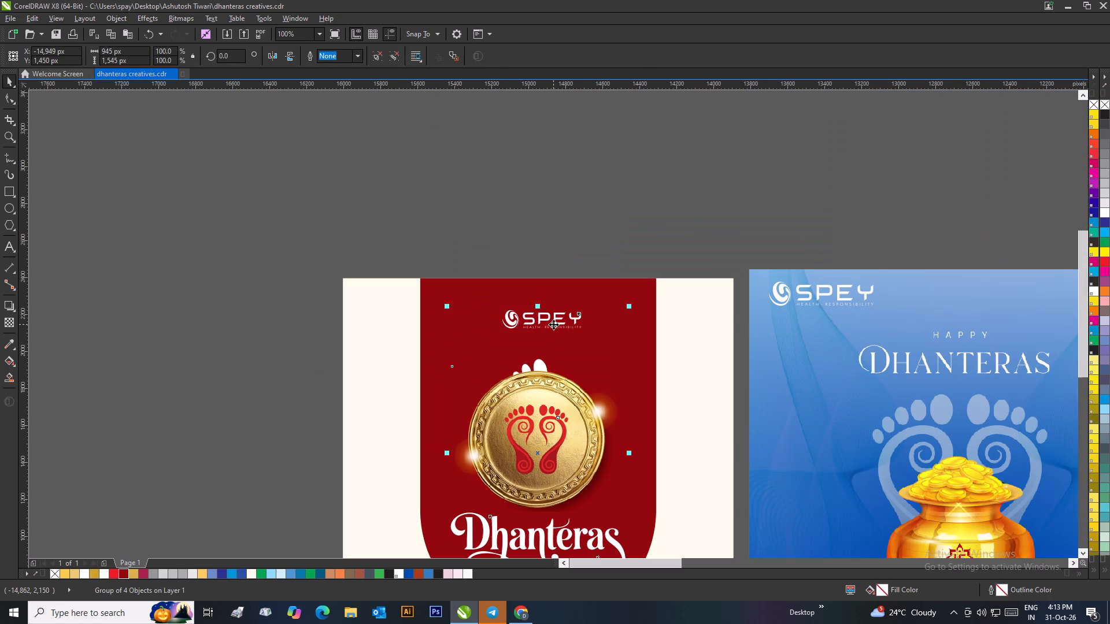
right_click(553, 324)
click(595, 83)
click(579, 150)
Move the SPEY logo slightly higher on the red arch, enlarge it proportionally, and centre it horizontally on the arch.
drag(460, 259, 628, 356)
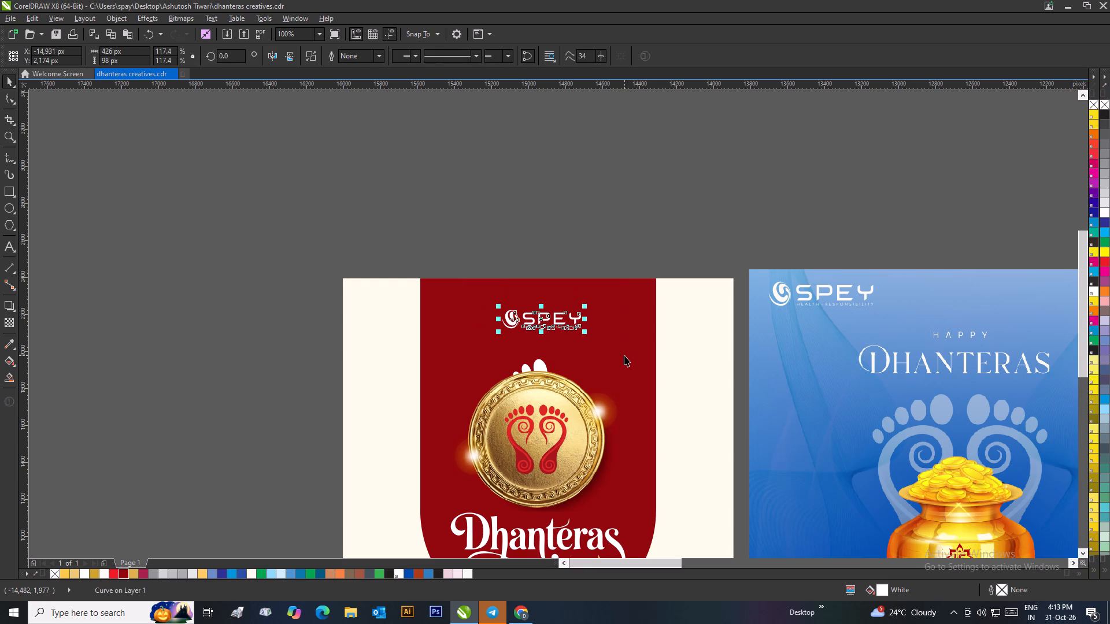
key(ctrl+g)
drag(561, 320, 552, 313)
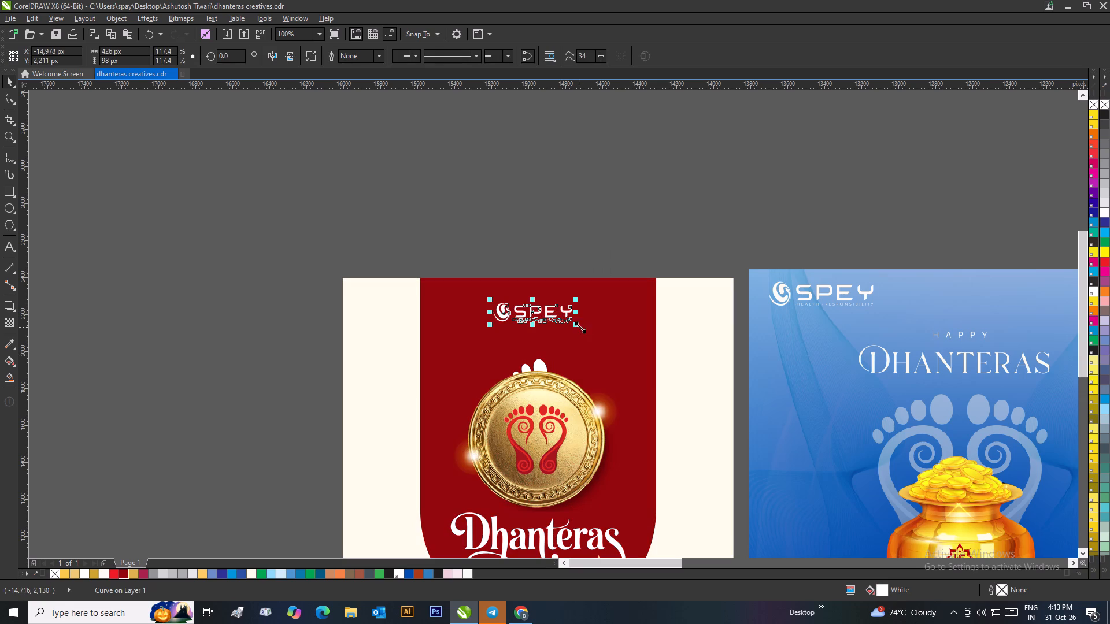
drag(579, 327, 600, 344)
shift+click(612, 342)
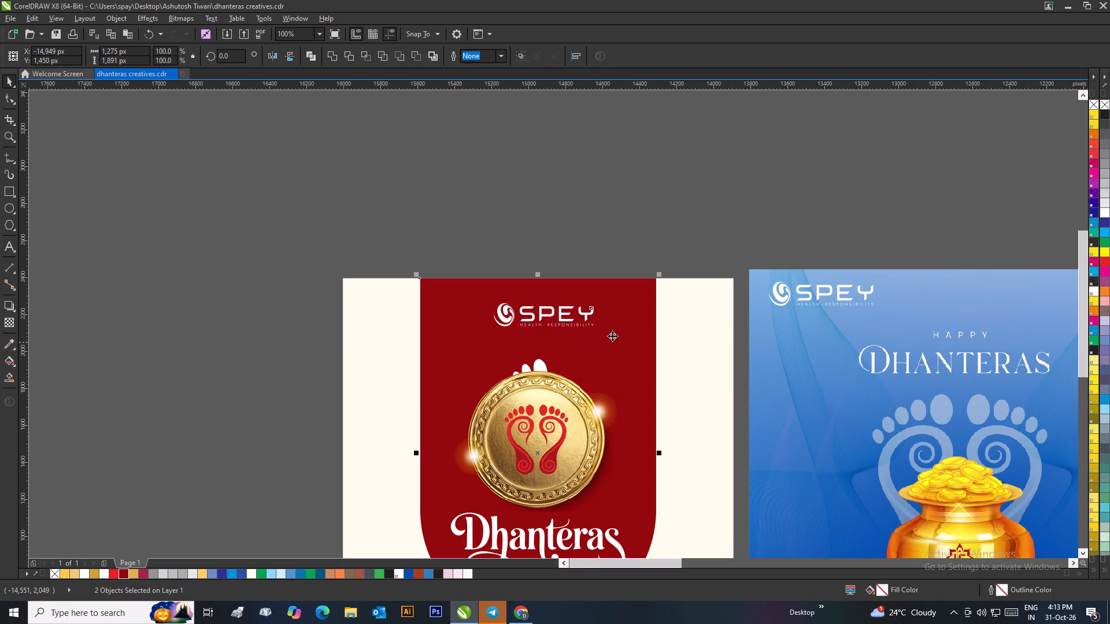
key(c)
click(593, 247)
scroll(593, 247, down, 2)
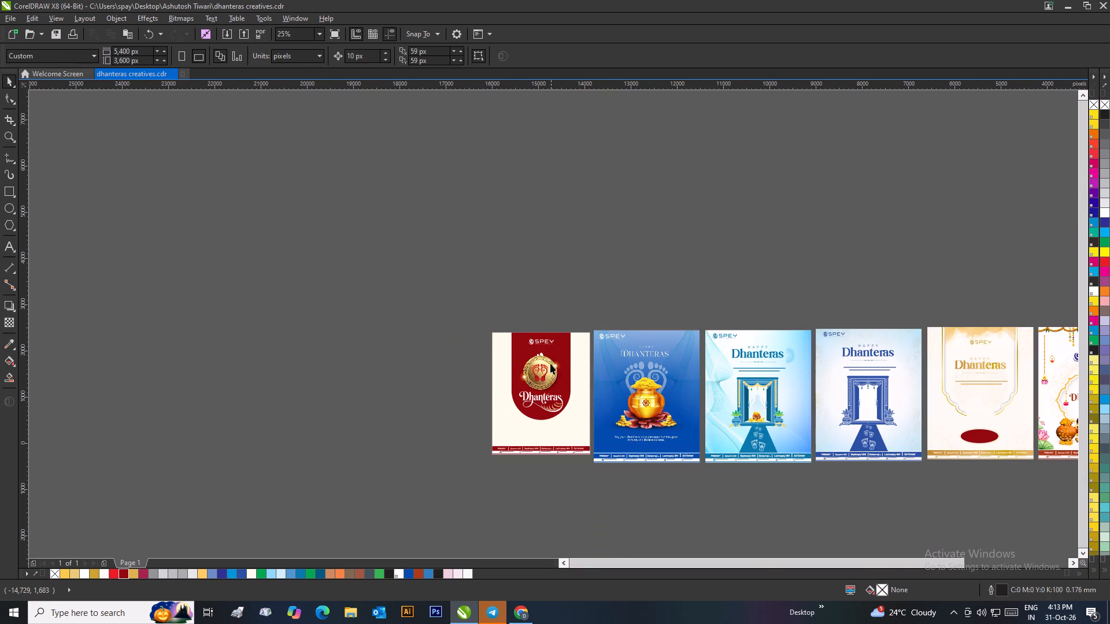
Move the gold coin off the red arch and delete the white footprints behind it.
scroll(550, 363, up, 1)
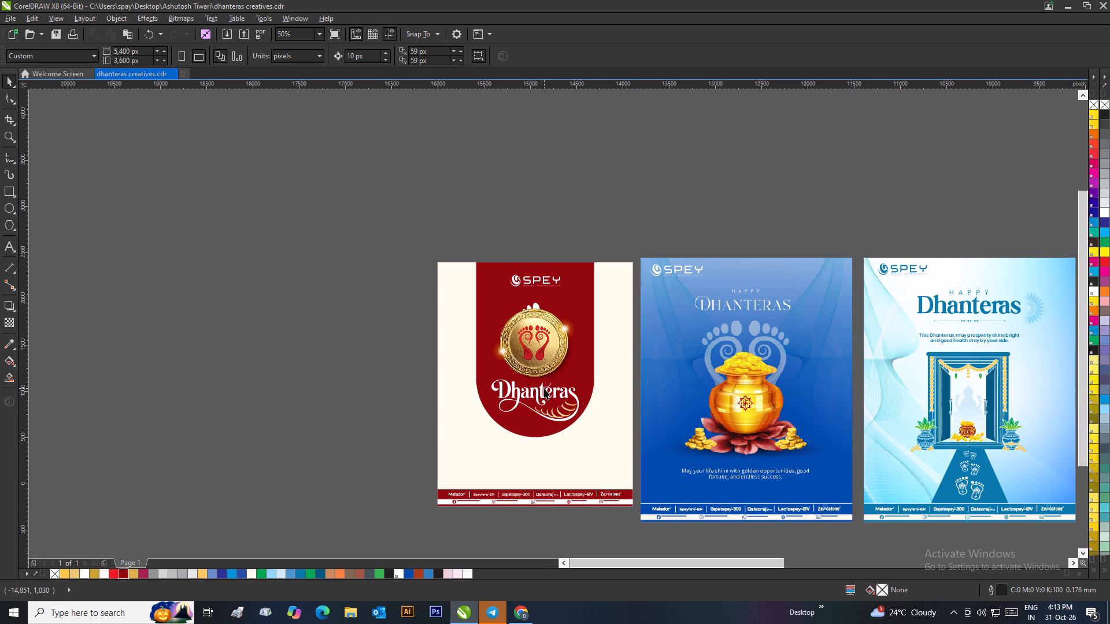
click(542, 356)
drag(545, 348, 430, 338)
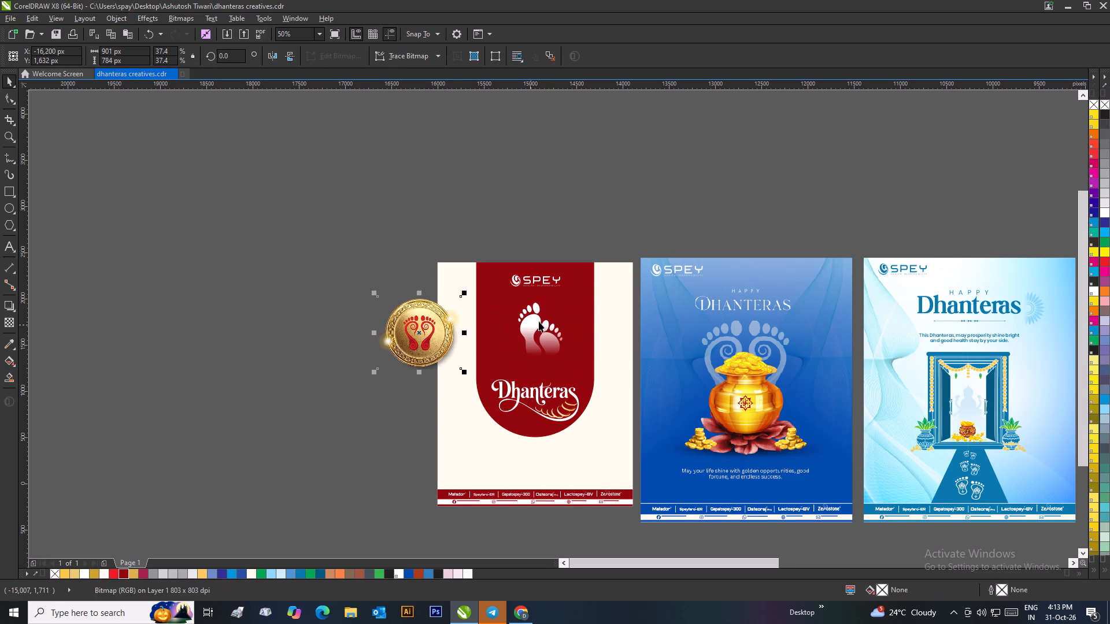
click(541, 321)
key(Delete)
Place the gold coin back on the red arch between the SPEY logo and the Dhanteras lettering.
drag(424, 336, 542, 338)
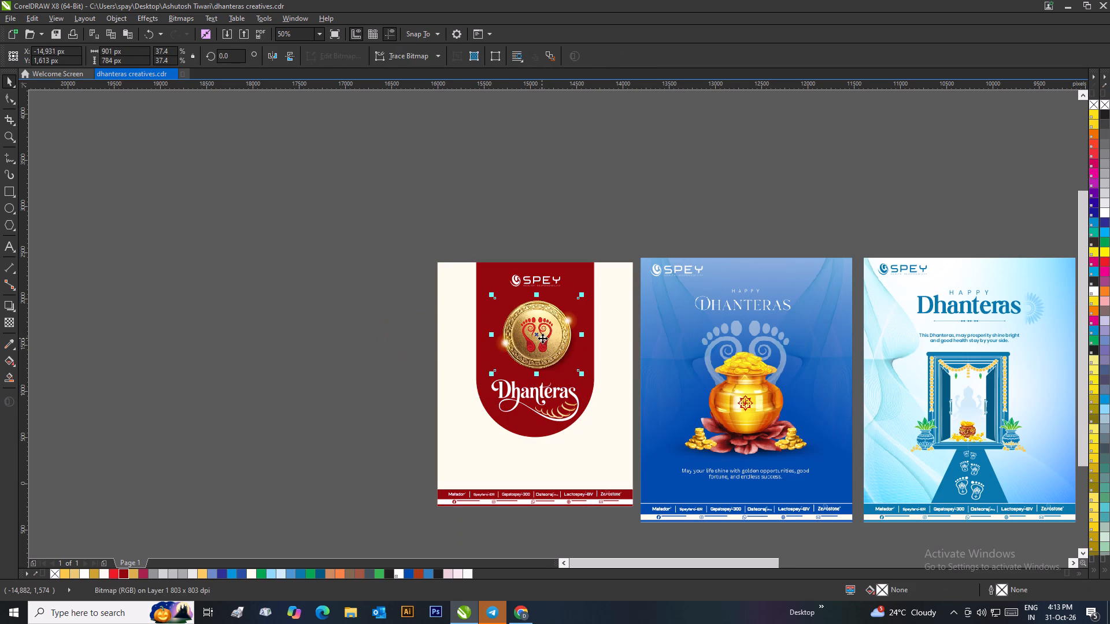
drag(546, 340, 541, 343)
click(539, 344)
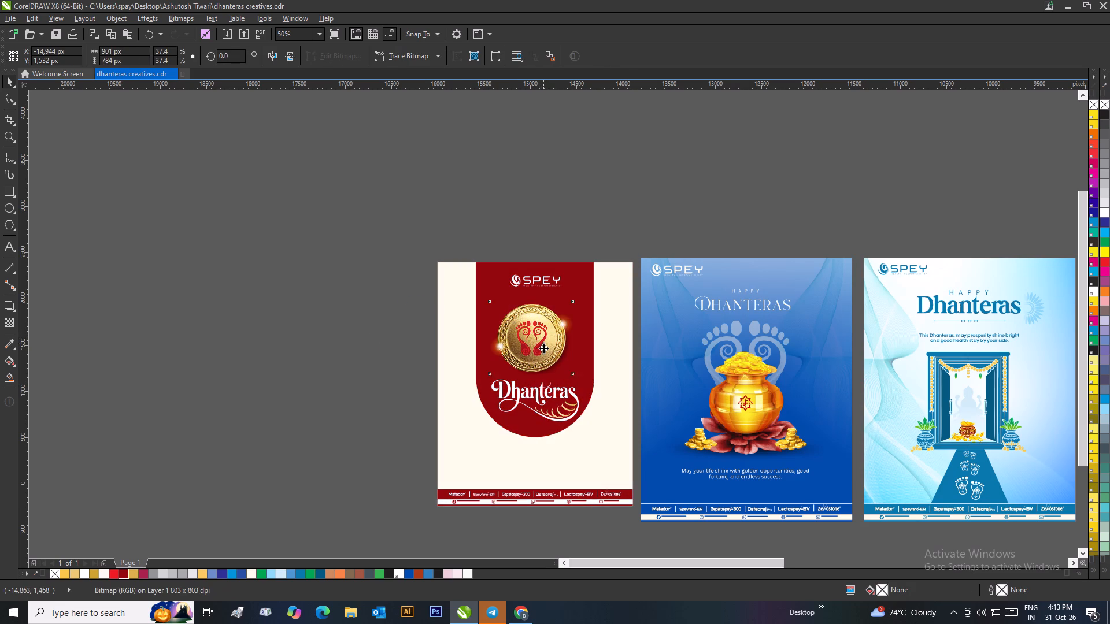
Centre the gold coin horizontally on the red arch.
shift+click(589, 369)
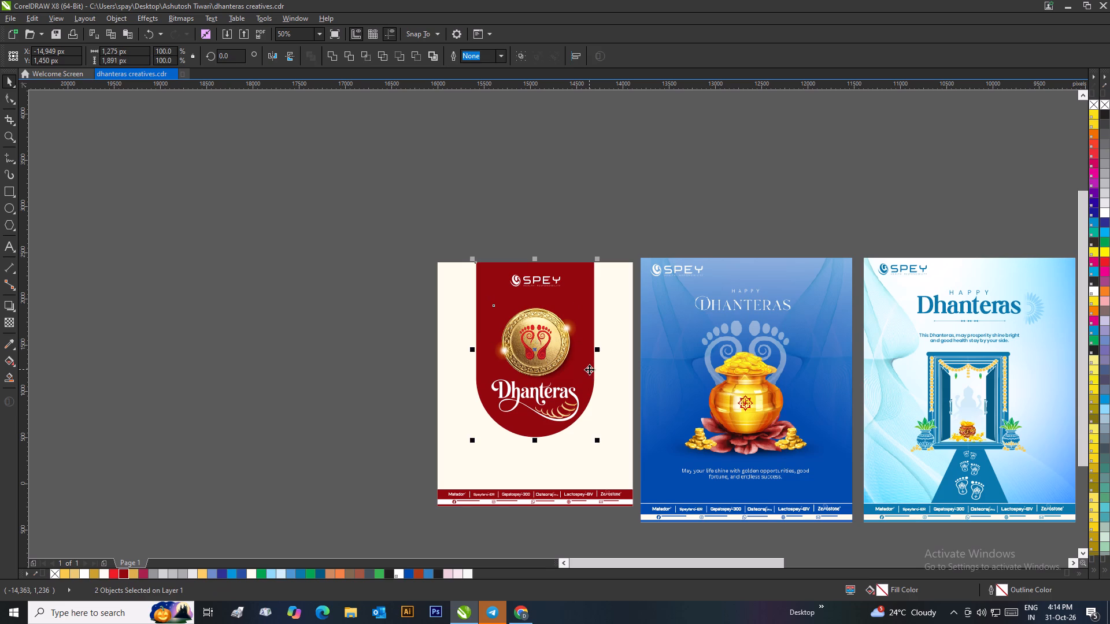
key(c)
click(314, 305)
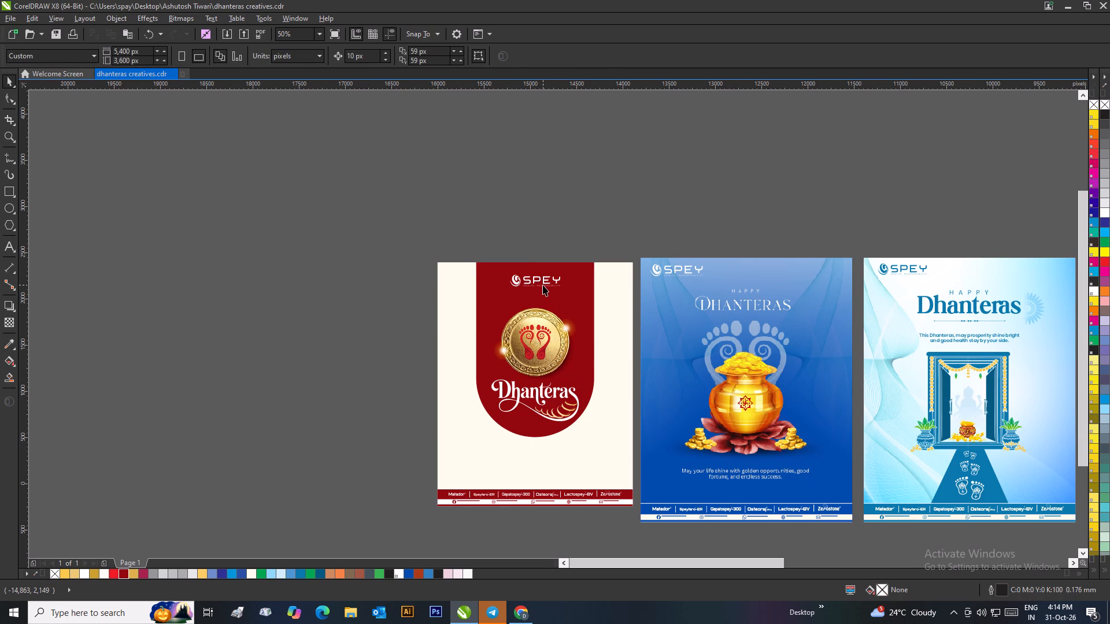
Nudge the SPEY logo slightly higher, shrink it proportionally to about 502 px wide, and centre it horizontally on the red arch.
click(543, 285)
scroll(543, 285, up, 2)
drag(555, 315, 554, 305)
drag(627, 325, 613, 335)
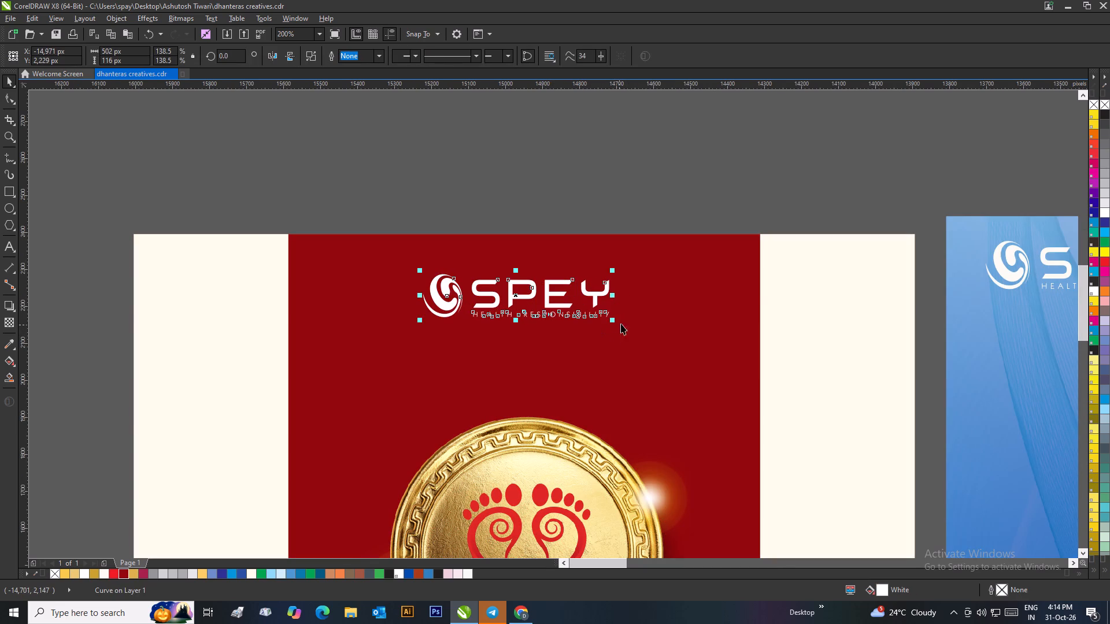
shift+click(634, 318)
key(c)
click(603, 202)
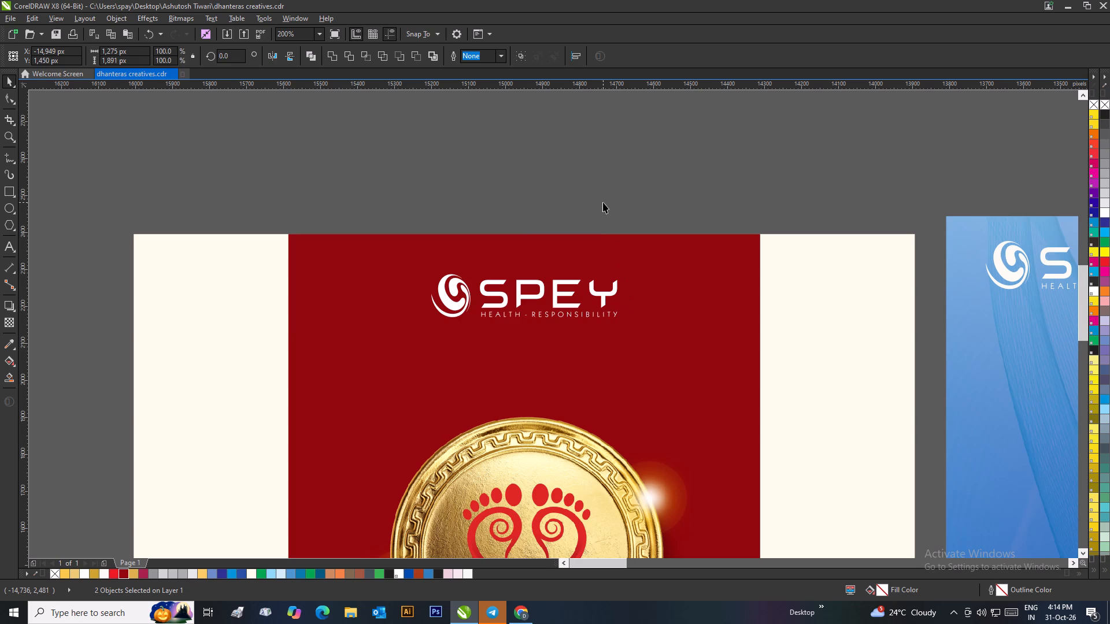
click(603, 202)
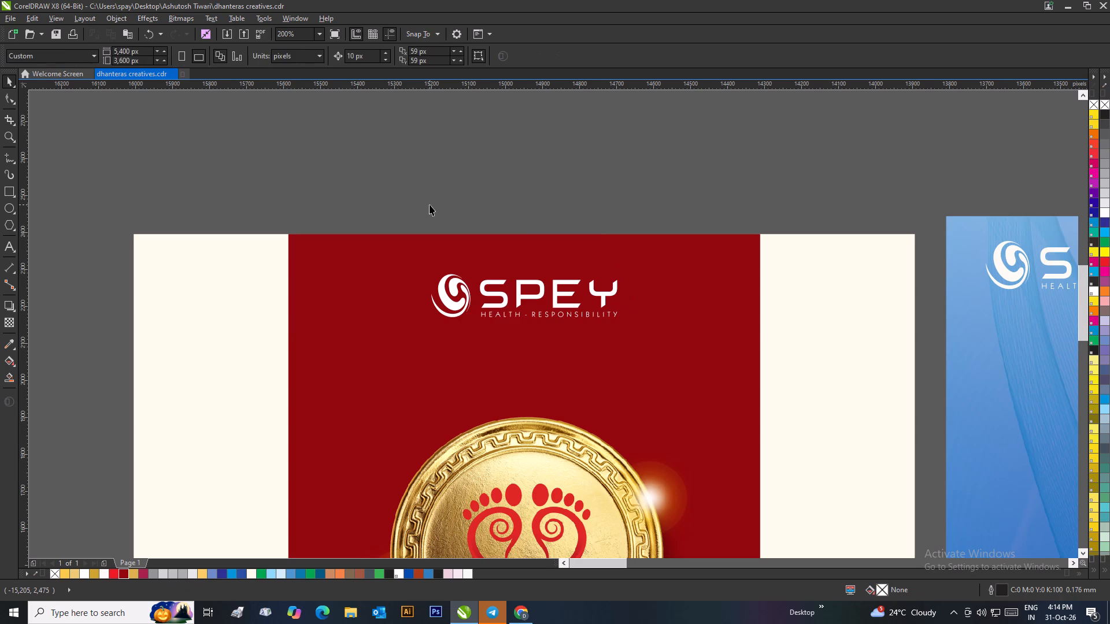
scroll(438, 213, down, 3)
scroll(560, 380, up, 1)
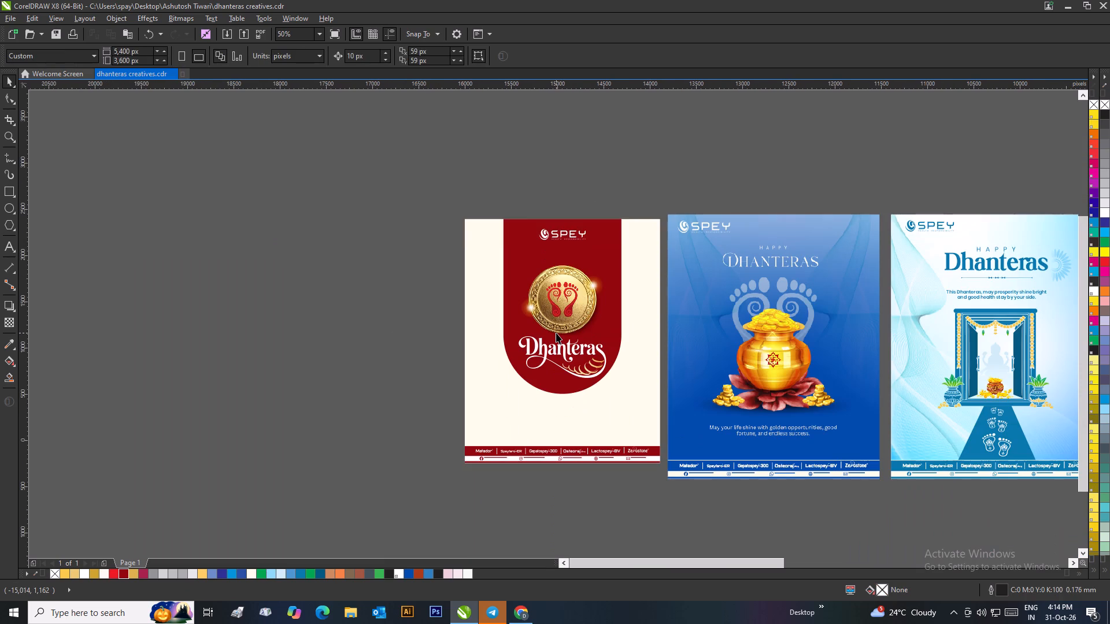